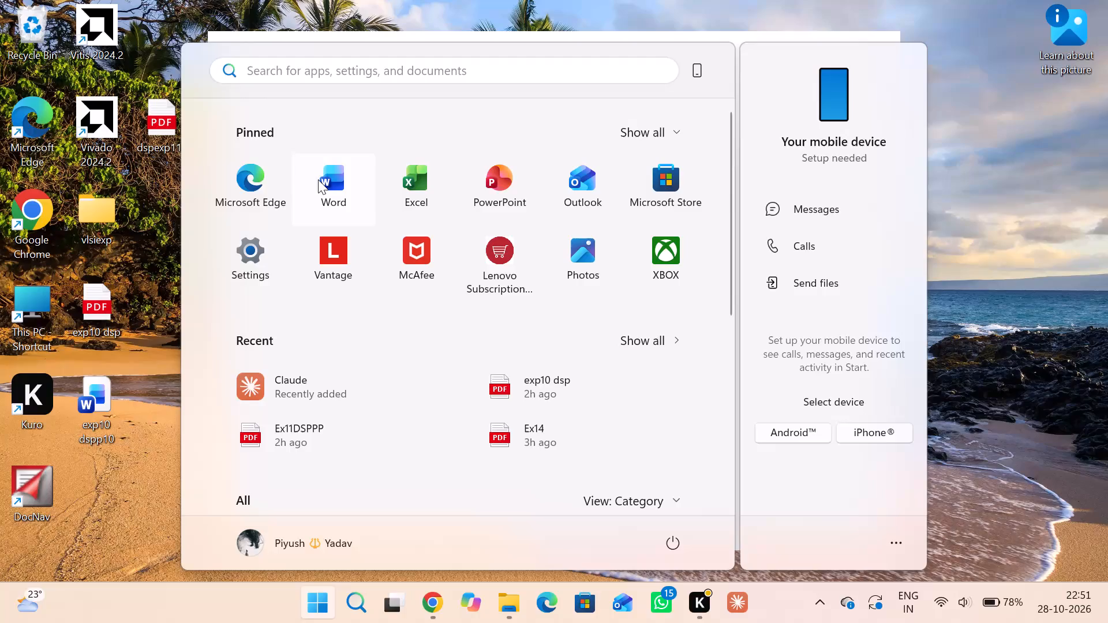
# Open Word and create a new blank document.
pyautogui.doubleClick(325, 161)
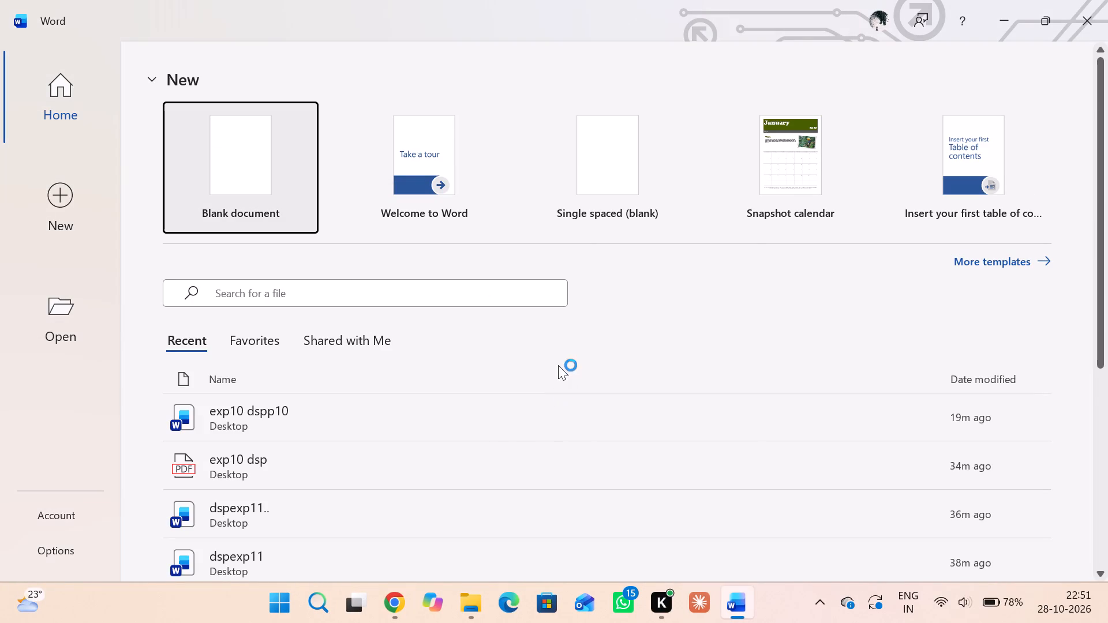
pyautogui.click(196, 159)
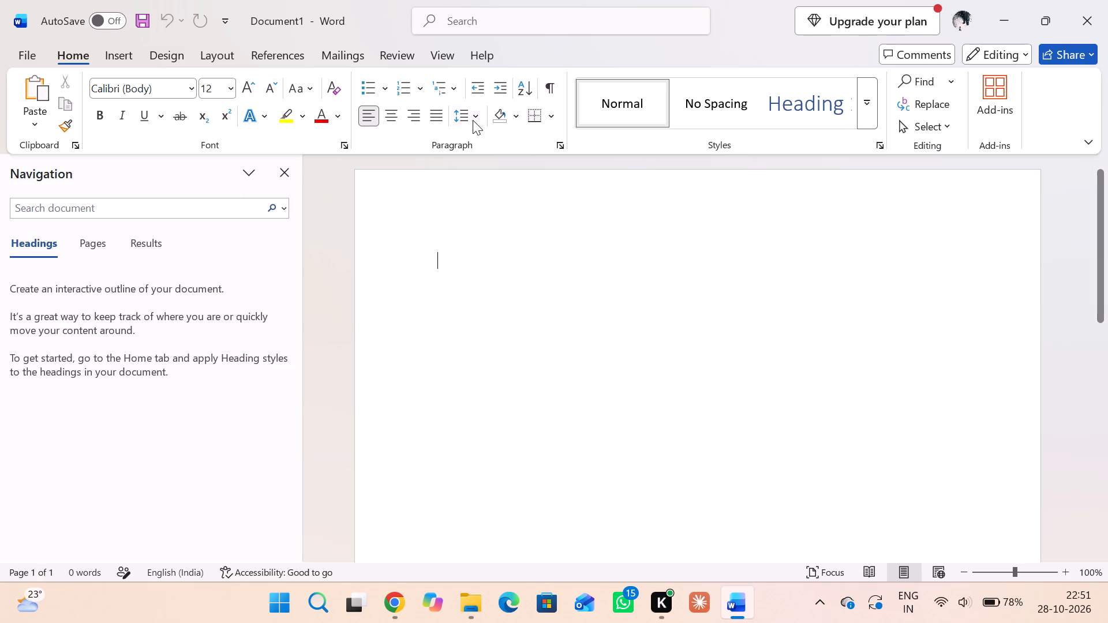
# Find the margin settings and apply the Normal preset, with 2.54 cm margins on every side.
pyautogui.click(478, 17)
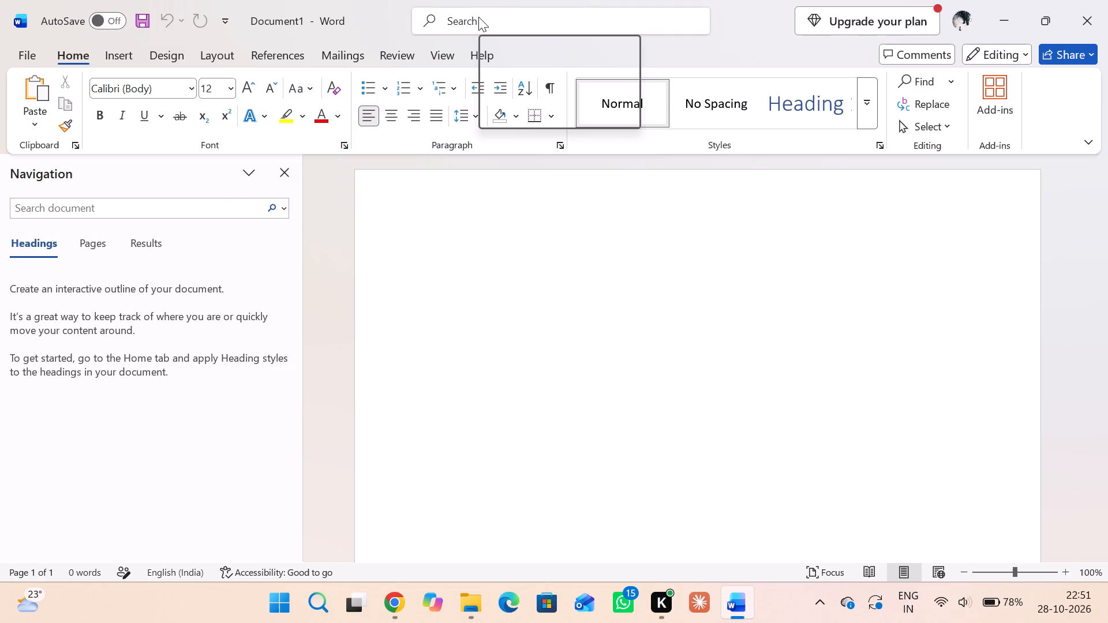
pyautogui.write('mar')
pyautogui.click(480, 80)
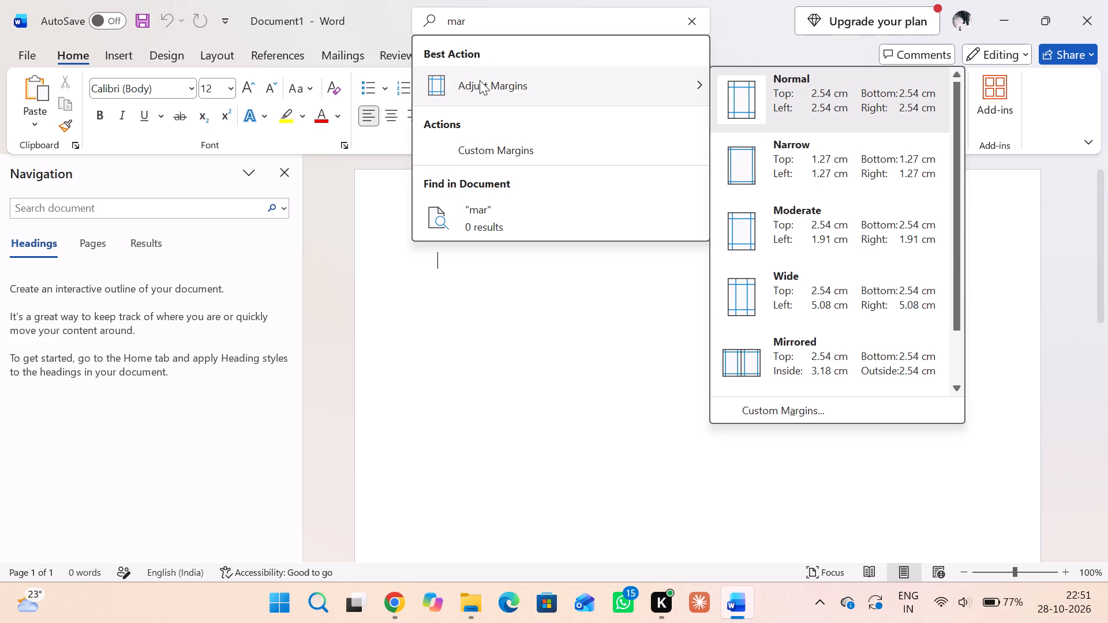
pyautogui.click(765, 107)
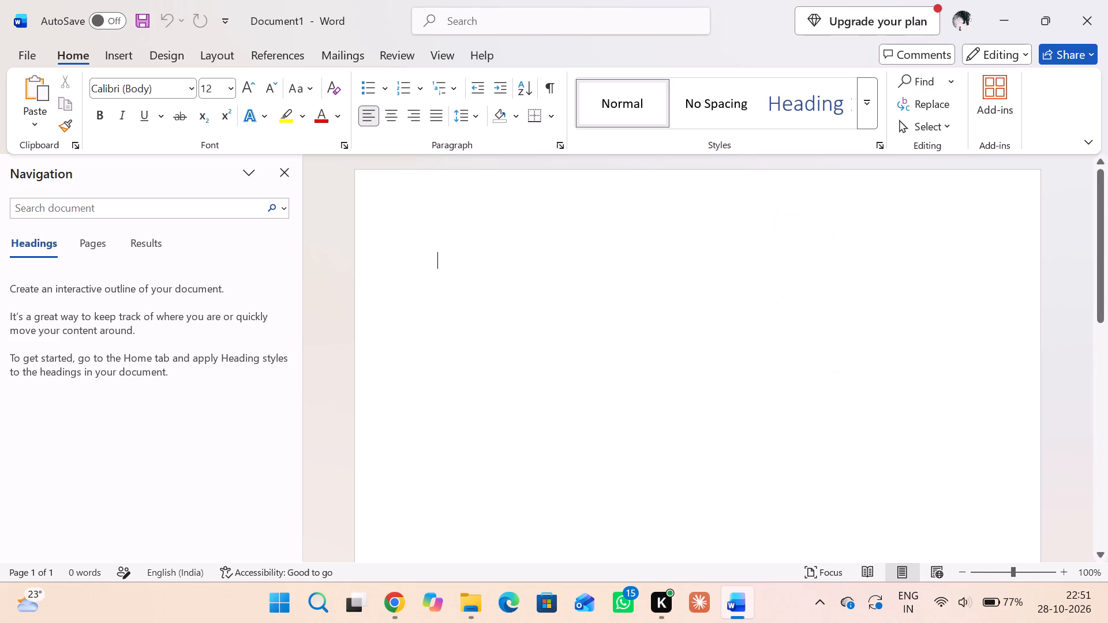
pyautogui.click(477, 139)
pyautogui.click(382, 599)
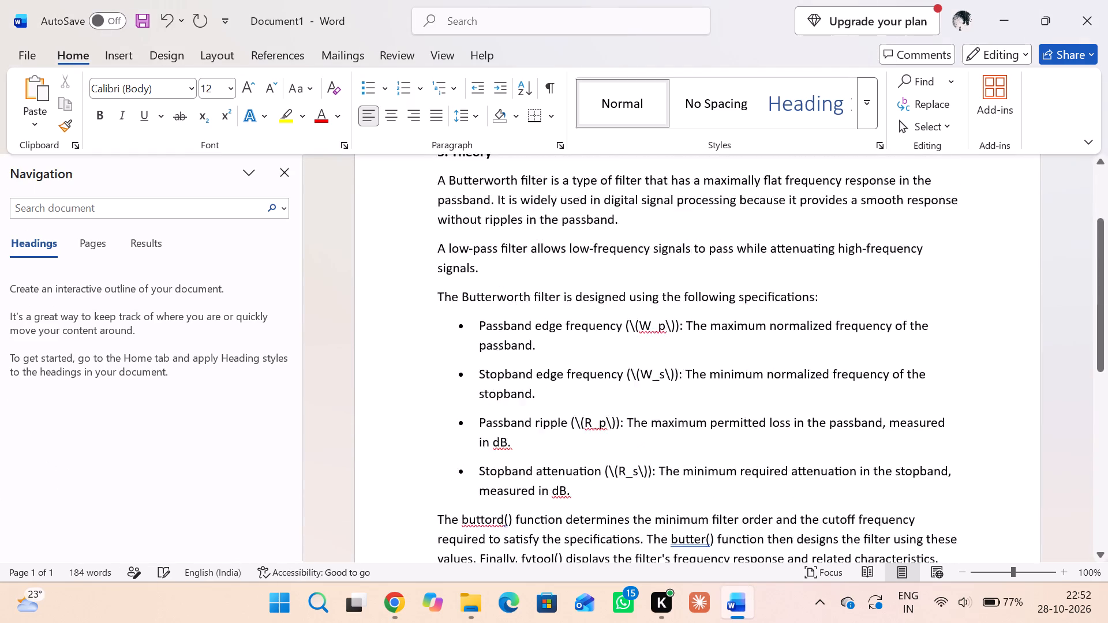
pyautogui.scroll(2, 592, 344)
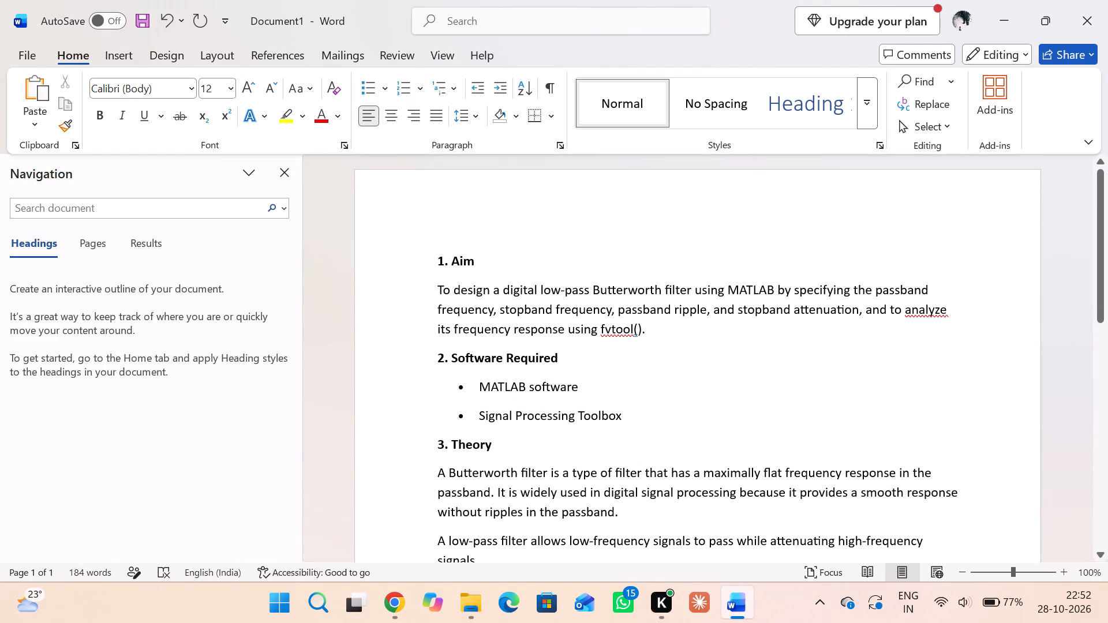
pyautogui.click(448, 265)
pyautogui.press('BackSpace')
pyautogui.press('BackSpace')
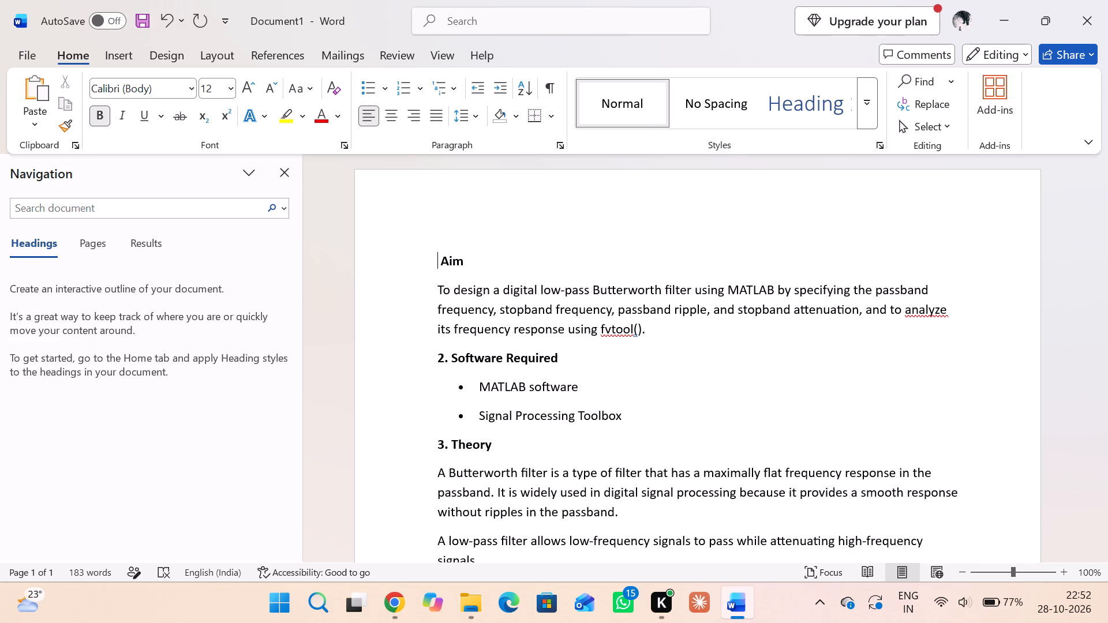
# Set the font size of the paragraph under the Aim heading to 11.
pyautogui.click(516, 284)
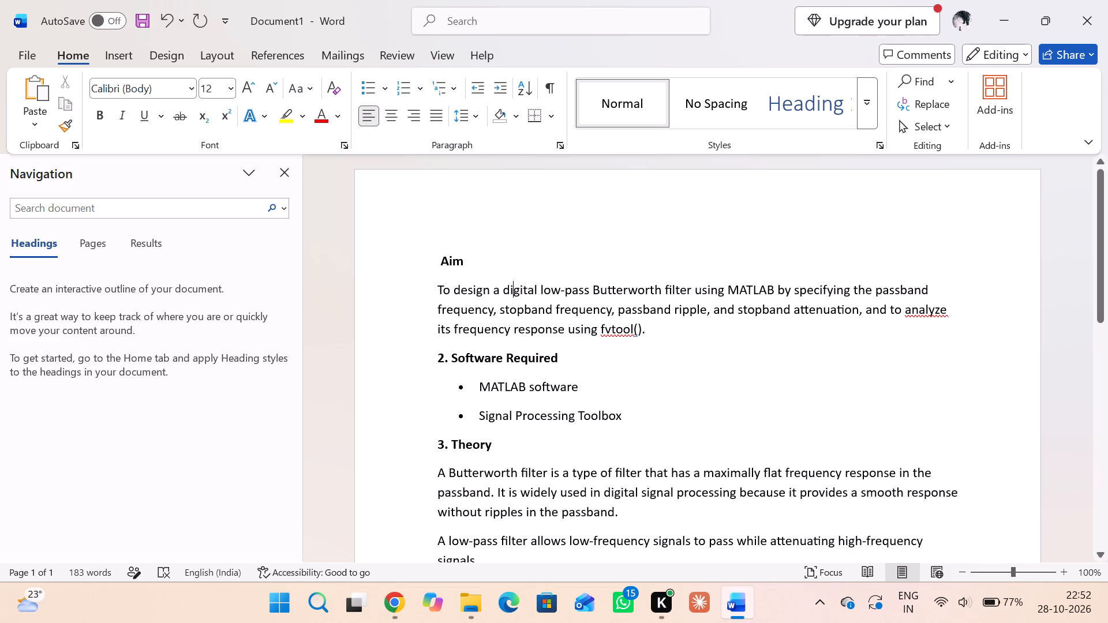
pyautogui.moveTo(437, 286); pyautogui.dragTo(578, 340)
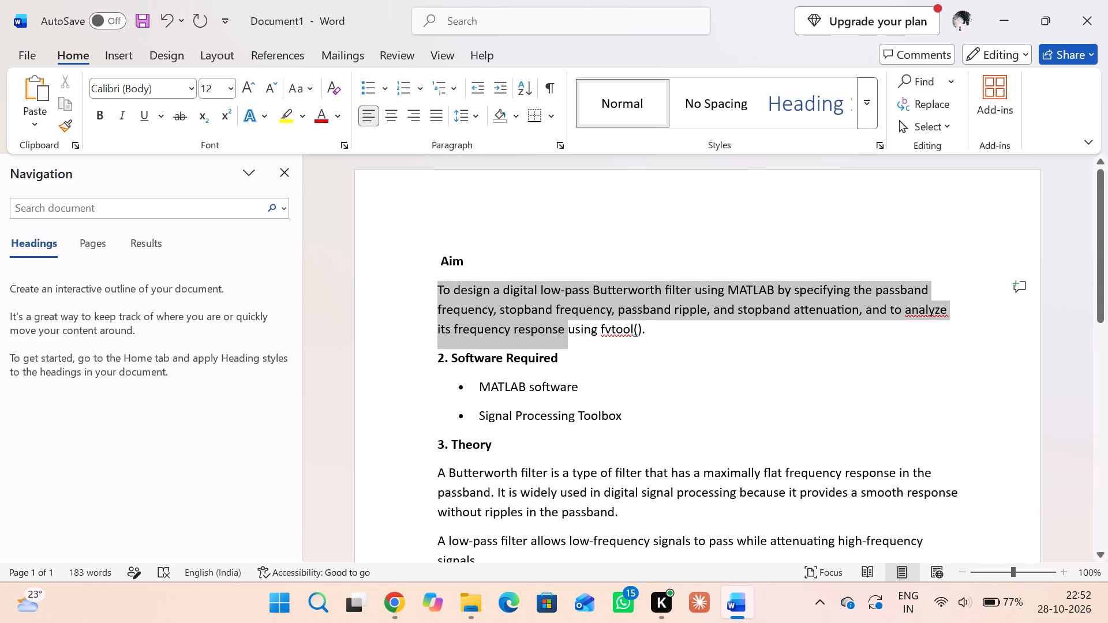
pyautogui.moveTo(578, 340); pyautogui.dragTo(654, 333)
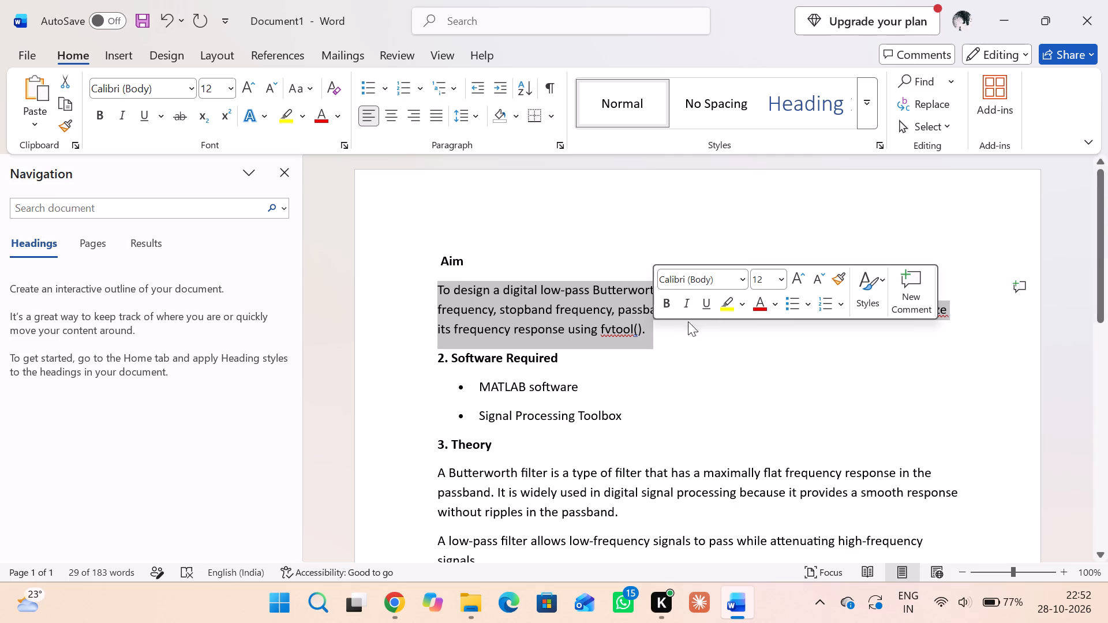
pyautogui.click(767, 282)
pyautogui.write('11')
pyautogui.press('Return')
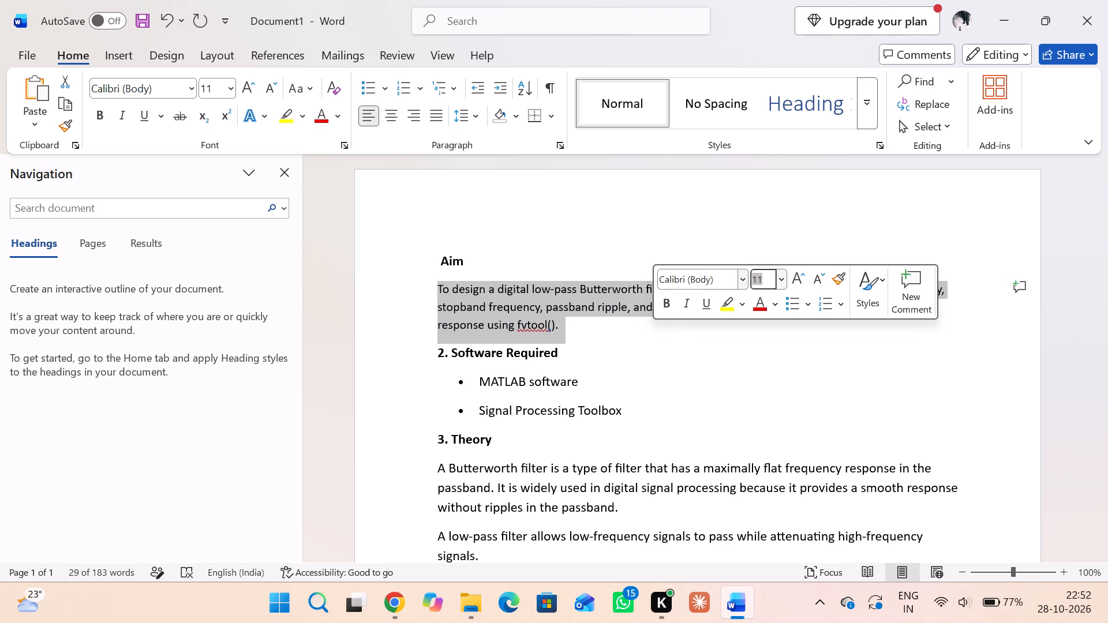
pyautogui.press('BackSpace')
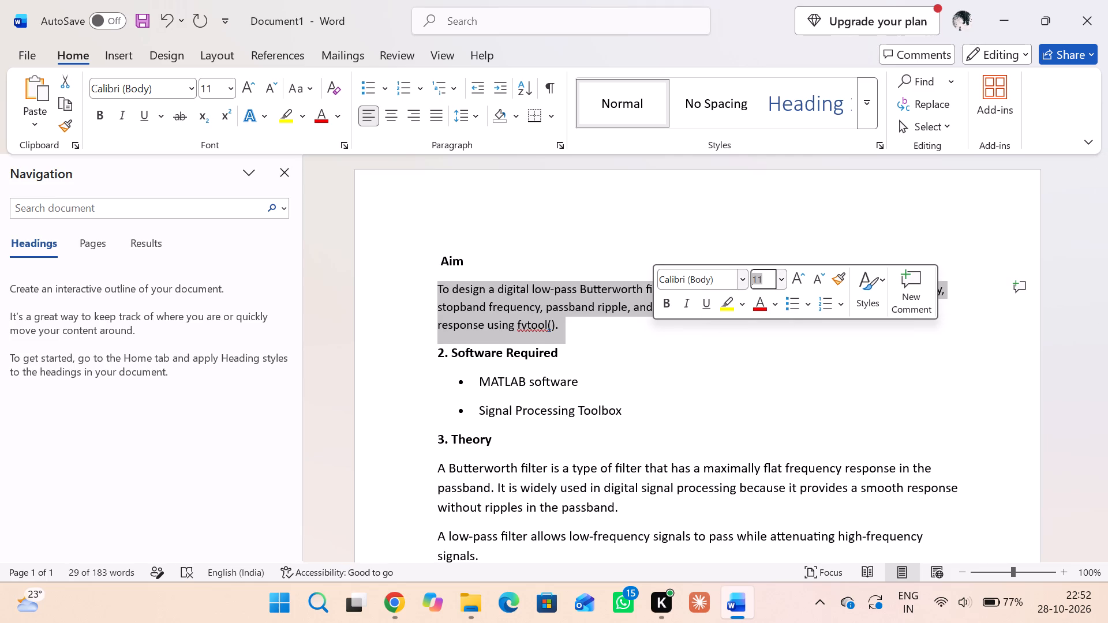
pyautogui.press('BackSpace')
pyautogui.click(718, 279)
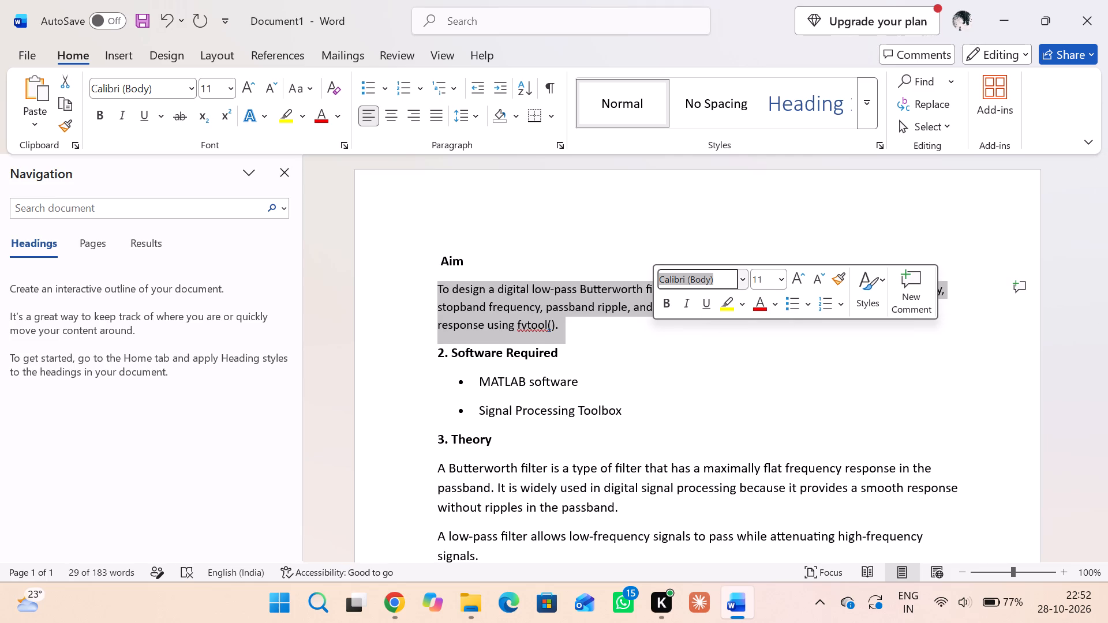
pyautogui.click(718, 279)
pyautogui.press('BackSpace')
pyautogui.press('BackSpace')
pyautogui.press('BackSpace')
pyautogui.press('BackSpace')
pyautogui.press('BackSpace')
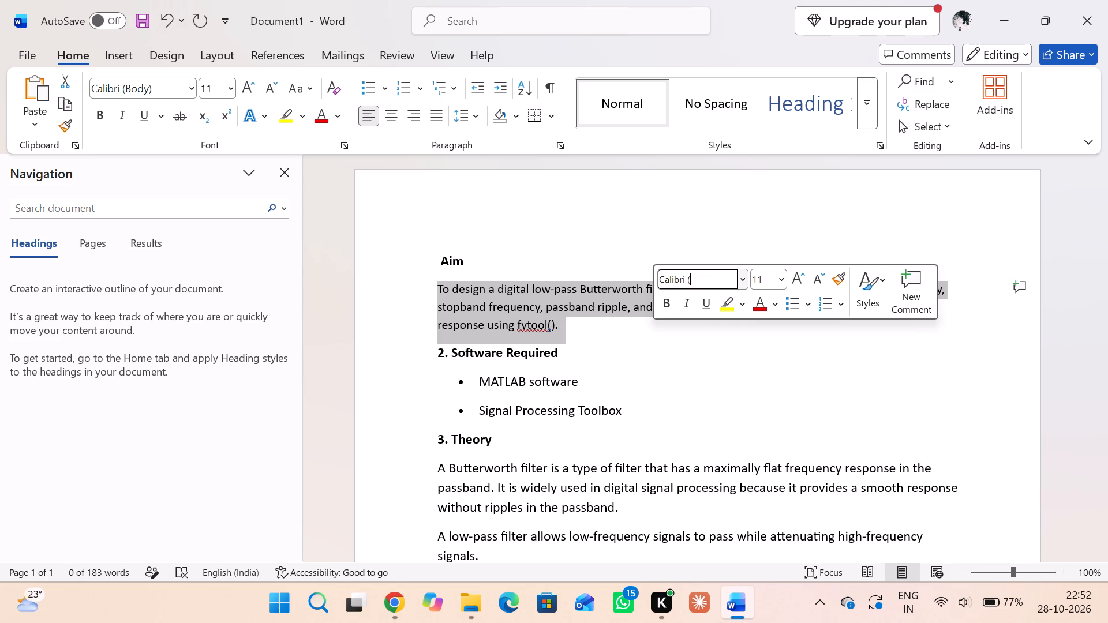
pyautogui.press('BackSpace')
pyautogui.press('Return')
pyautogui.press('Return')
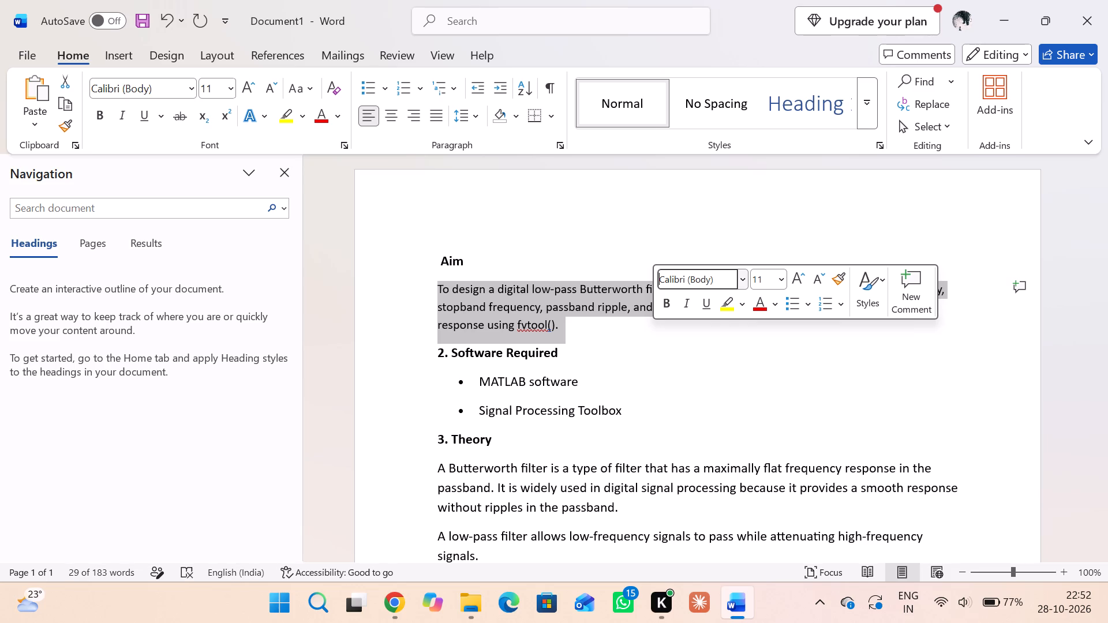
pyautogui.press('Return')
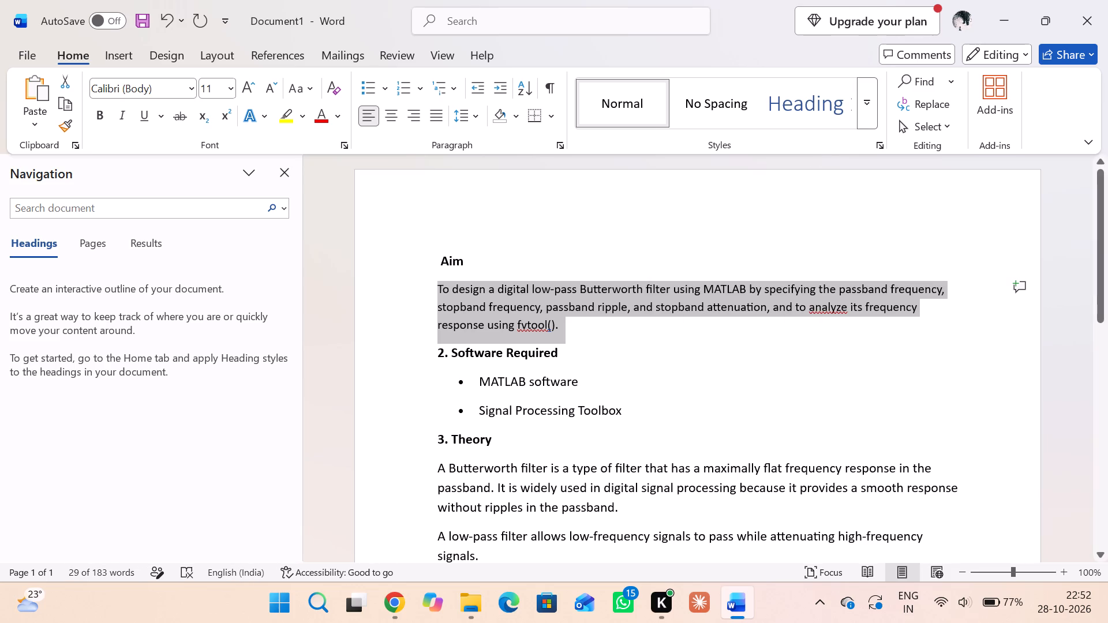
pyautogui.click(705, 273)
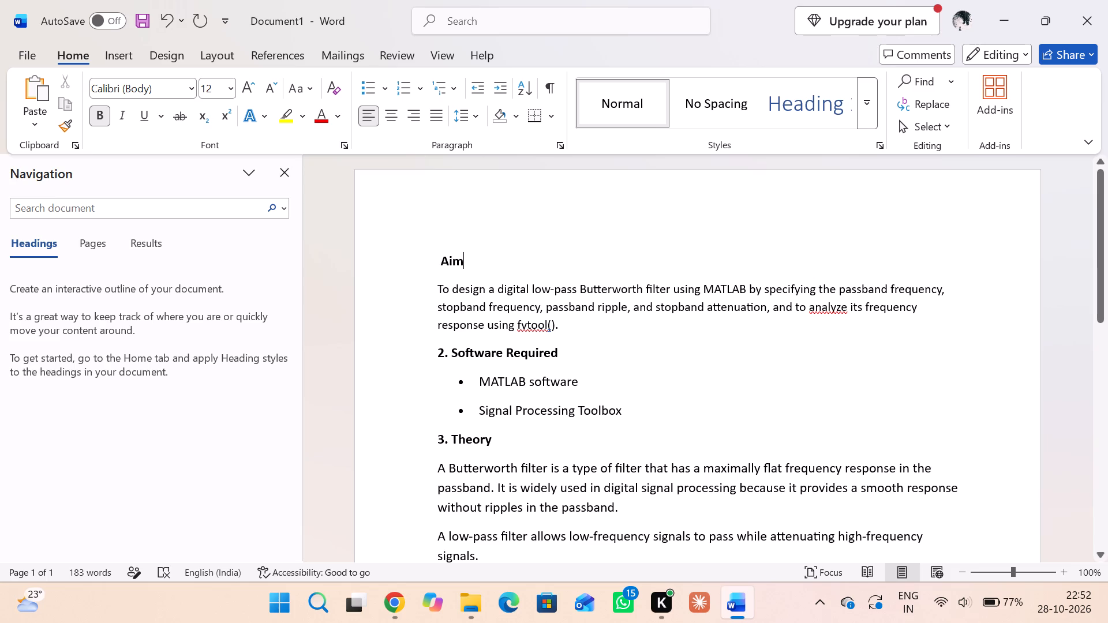
# Delete the MATLAB software and Signal Processing Toolbox bullets under the Software Required heading.
pyautogui.moveTo(457, 379); pyautogui.dragTo(628, 403)
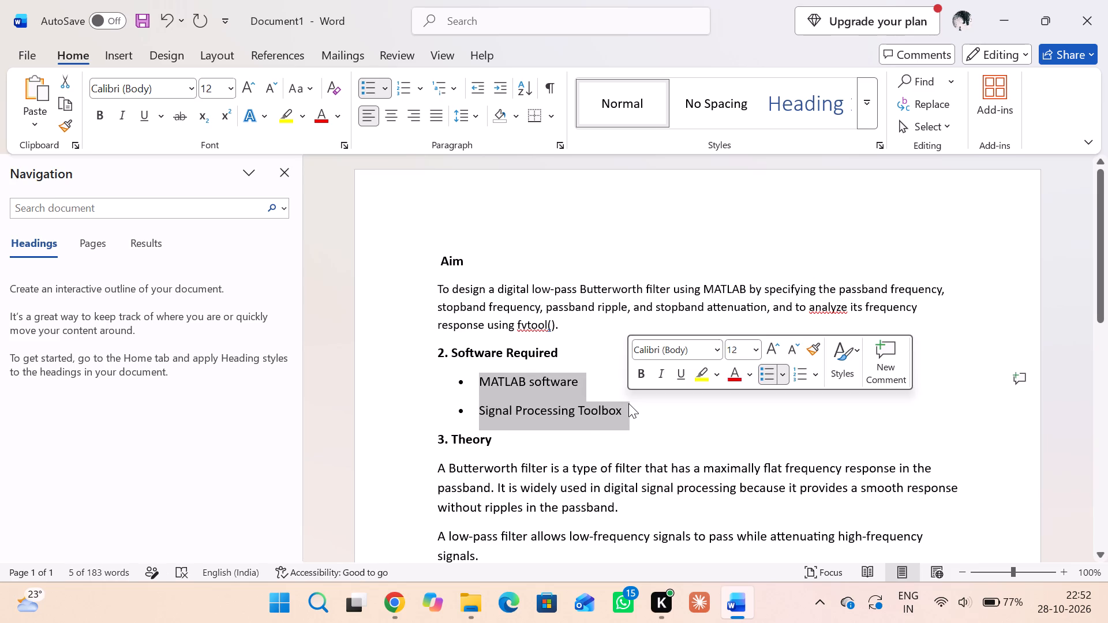
pyautogui.press('Delete')
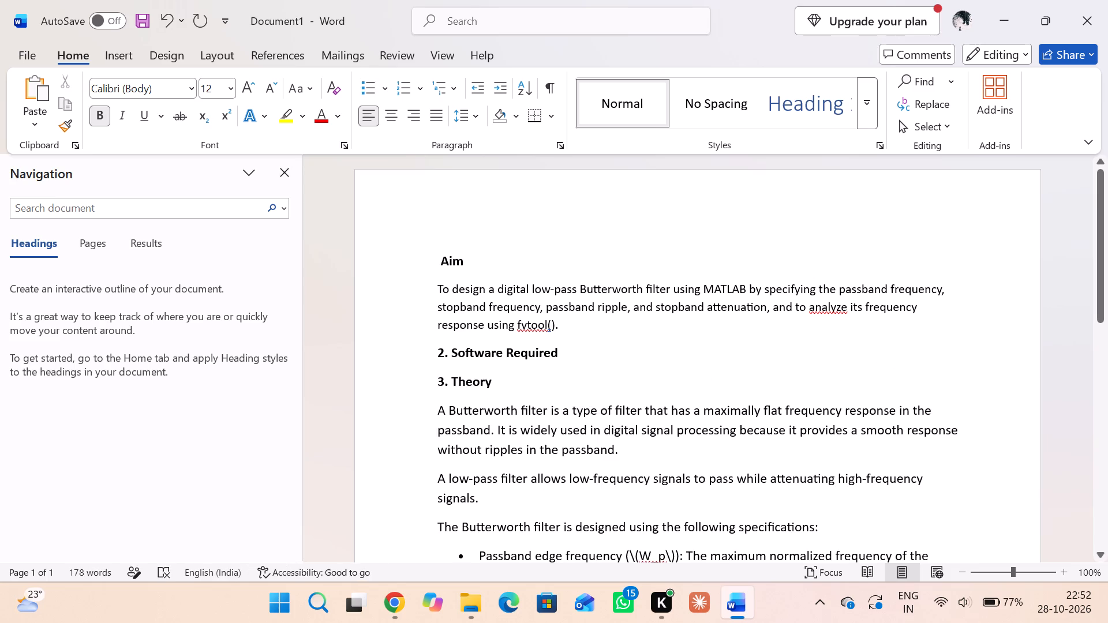
# Remove the numbers "2." and "3." and the leading spaces from the Software Required and Theory headings.
pyautogui.click(449, 351)
pyautogui.press('BackSpace')
pyautogui.press('BackSpace')
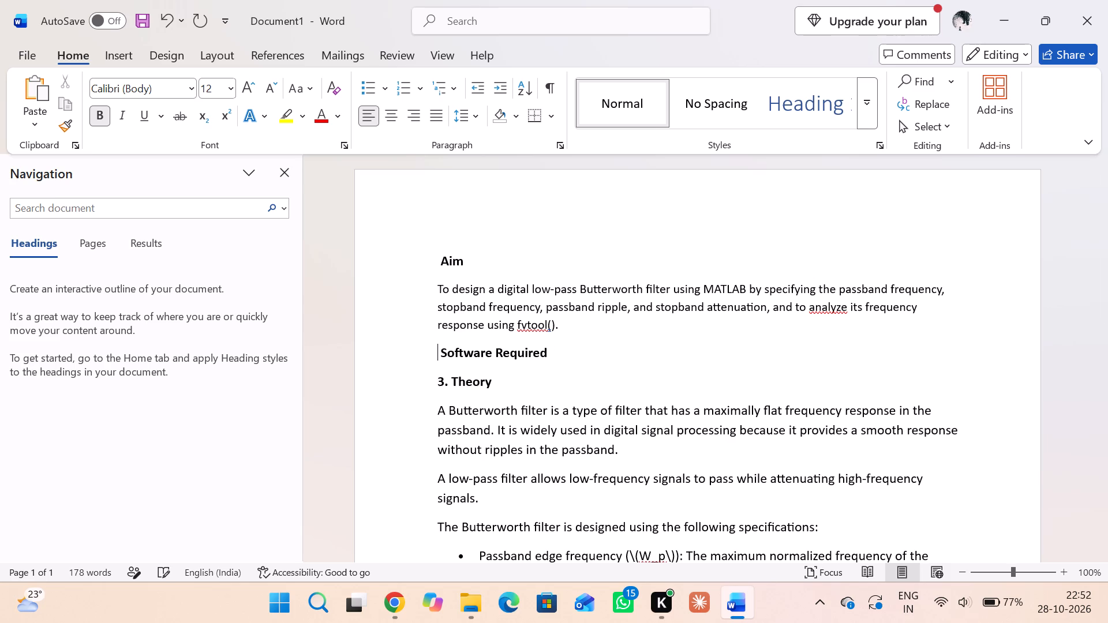
pyautogui.press('BackSpace')
pyautogui.press('Return')
pyautogui.click(448, 381)
pyautogui.press('BackSpace')
pyautogui.press('BackSpace')
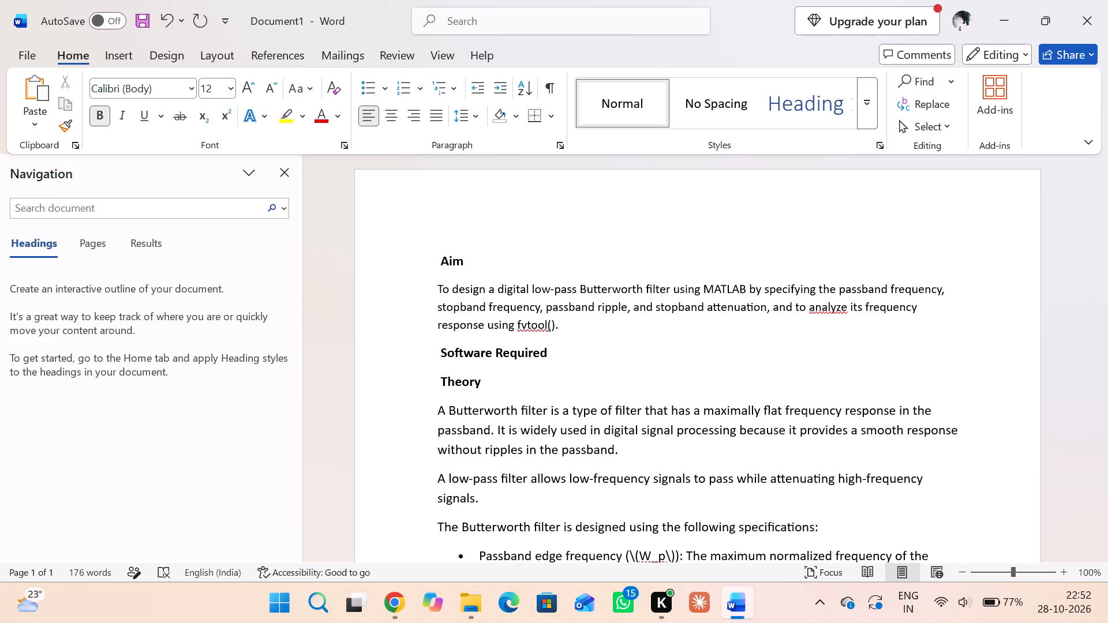
pyautogui.press('Right')
pyautogui.press('BackSpace')
pyautogui.press('Up')
pyautogui.press('Right')
pyautogui.press('BackSpace')
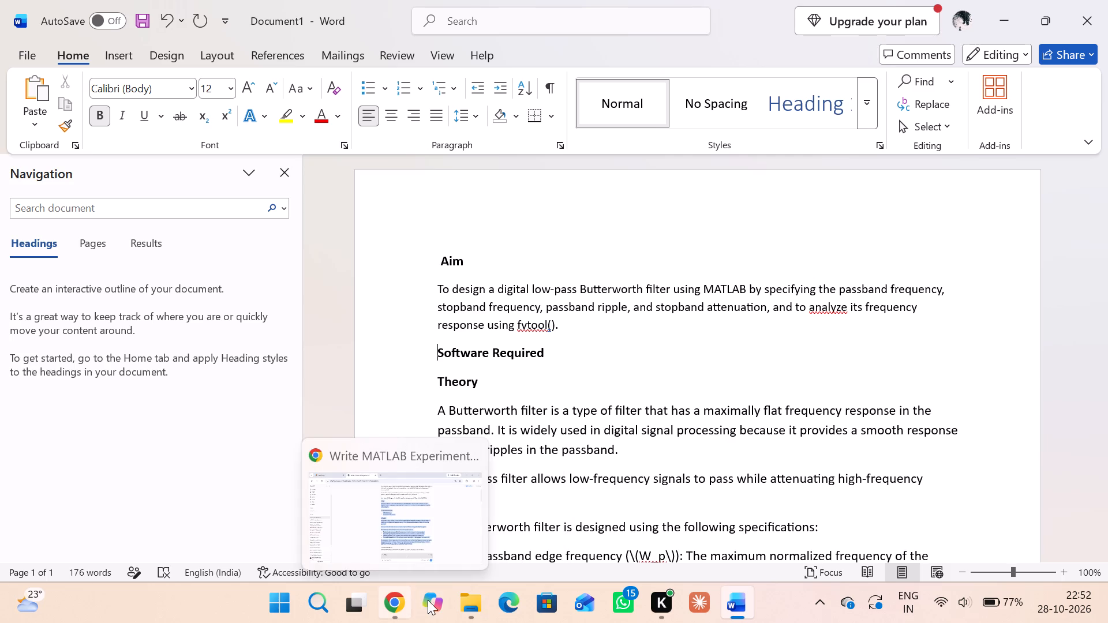
# Switch back to the ChatGPT experiment conversation in Chrome.
pyautogui.click(1008, 29)
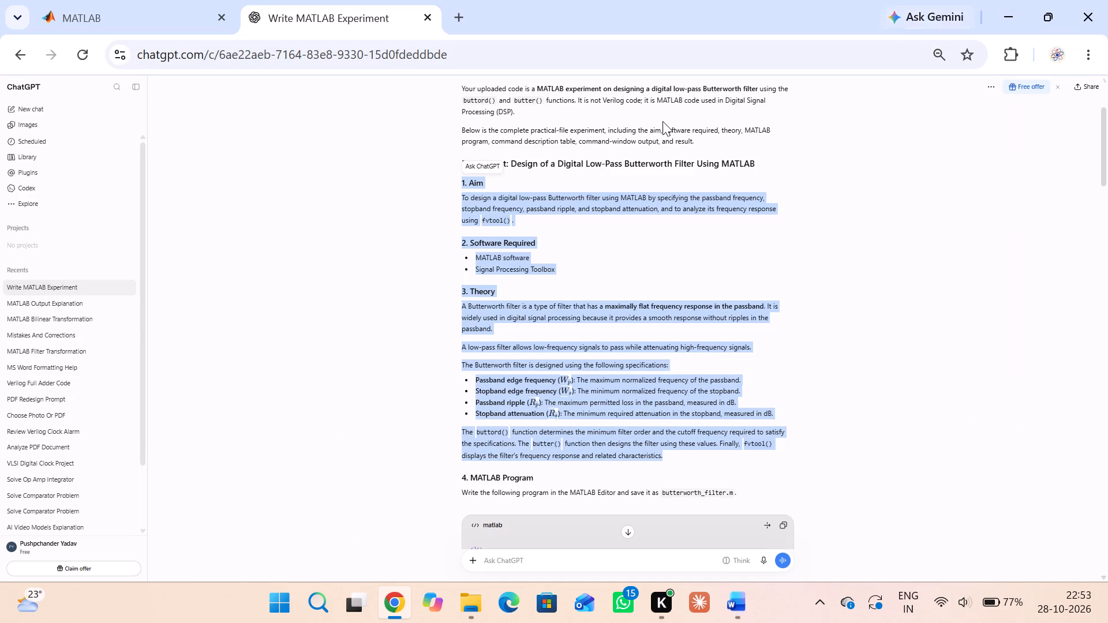
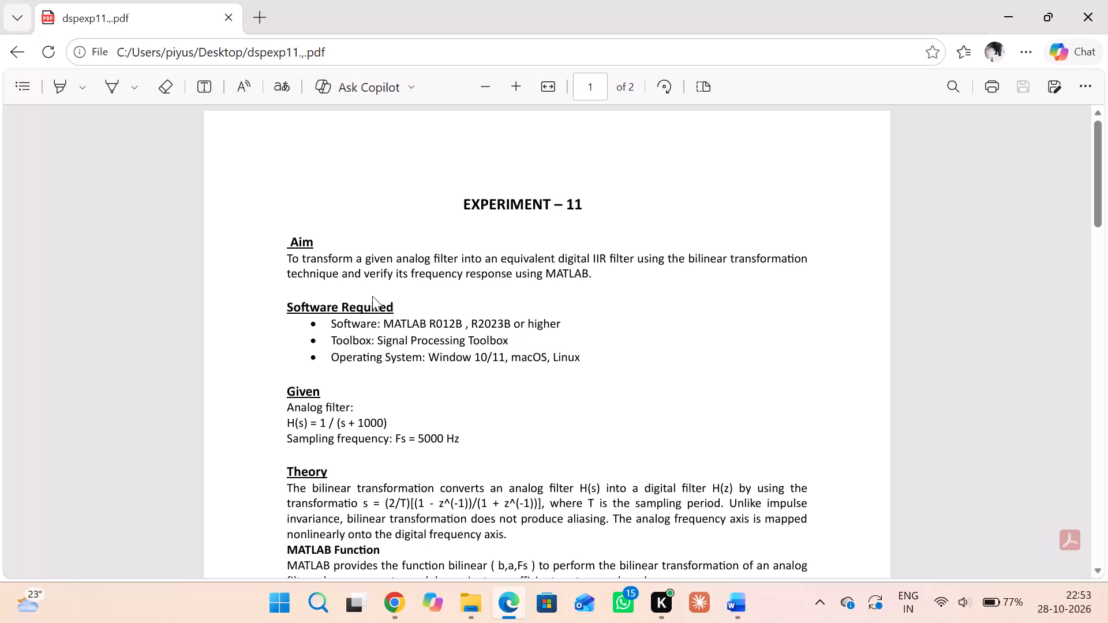
# Copy the Software, Toolbox and Operating System bullets from the Experiment 11 PDF into a new line under the Word document's Software Required heading.
pyautogui.moveTo(330, 324); pyautogui.dragTo(388, 352)
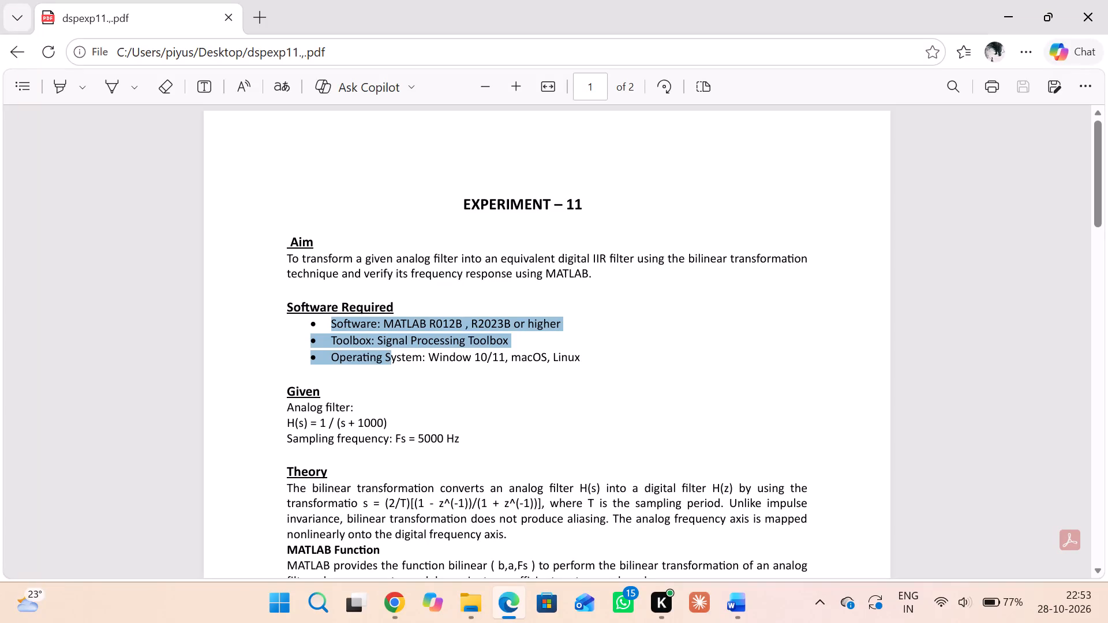
pyautogui.moveTo(388, 352); pyautogui.dragTo(615, 365)
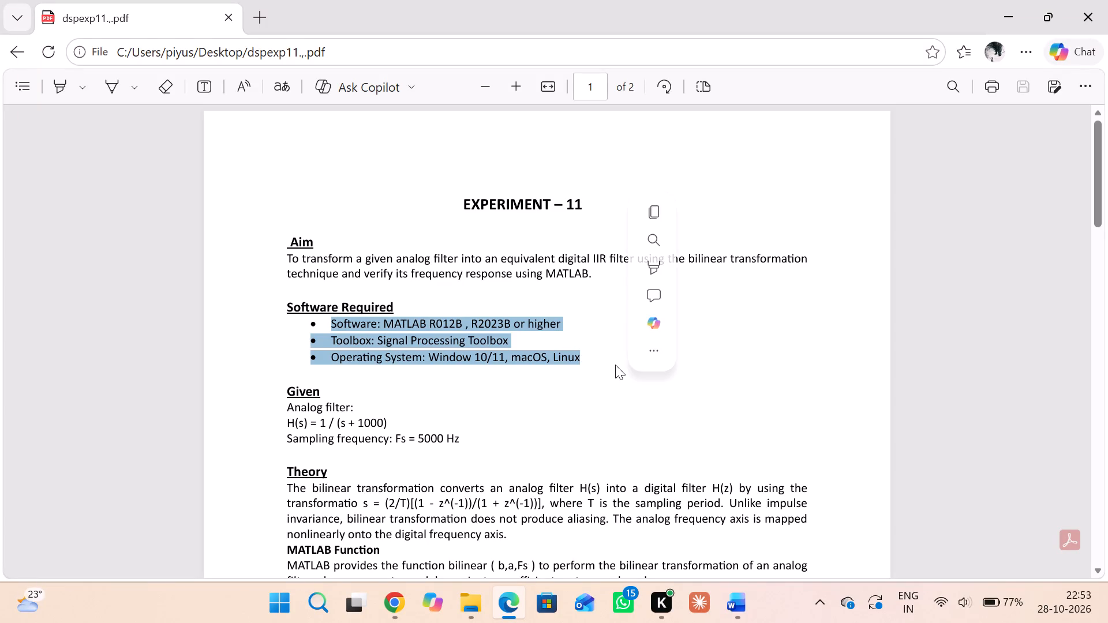
pyautogui.hotkey('ctrl', 'c')
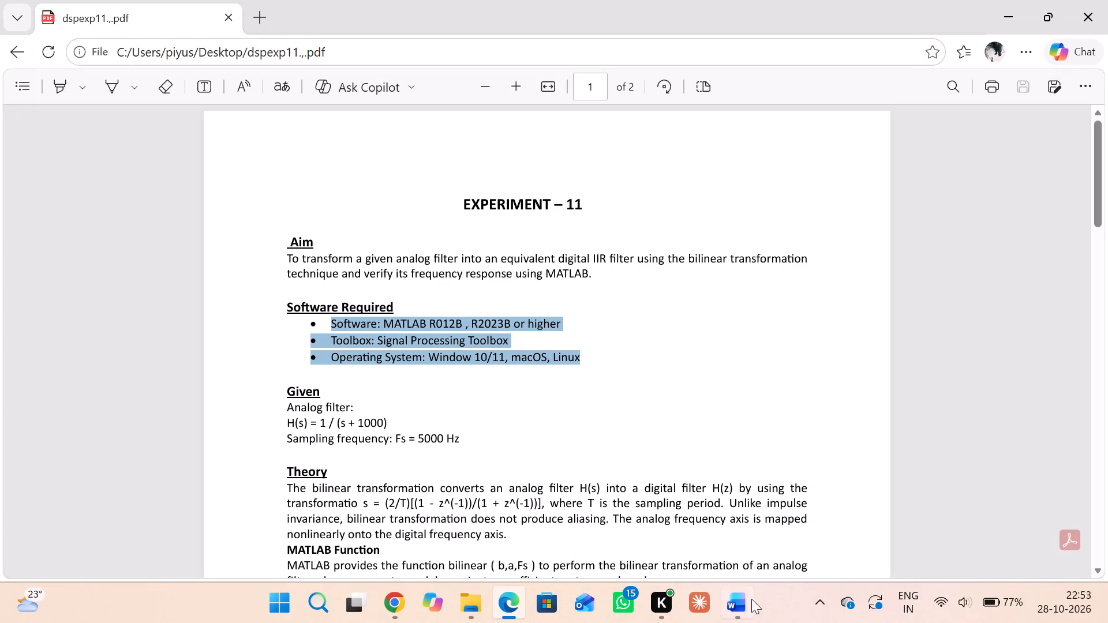
pyautogui.click(741, 608)
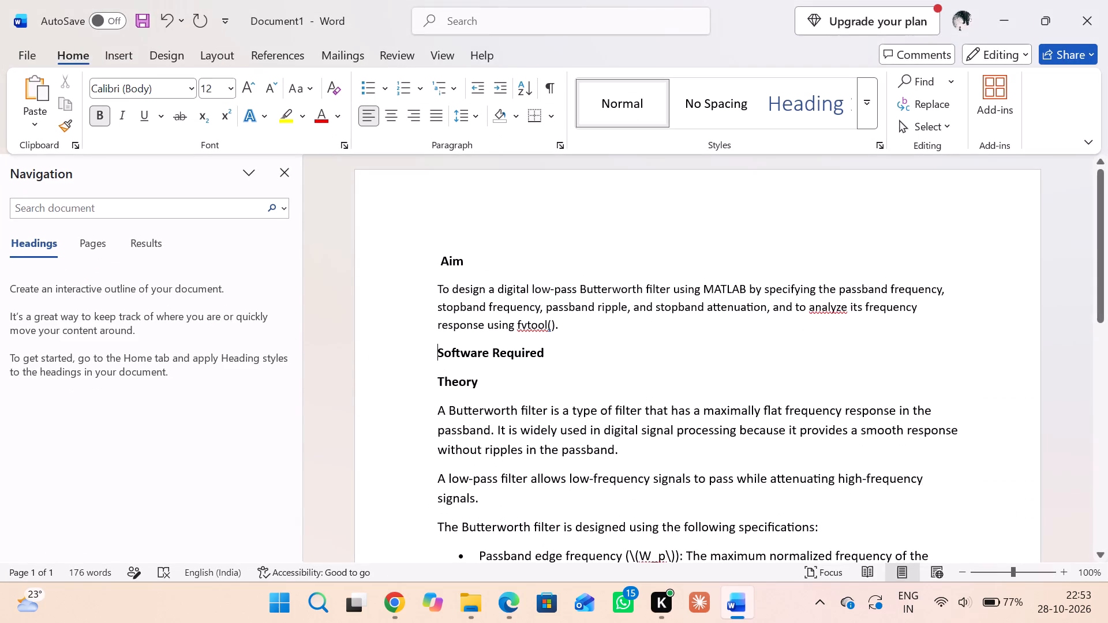
pyautogui.click(550, 355)
pyautogui.press('Return')
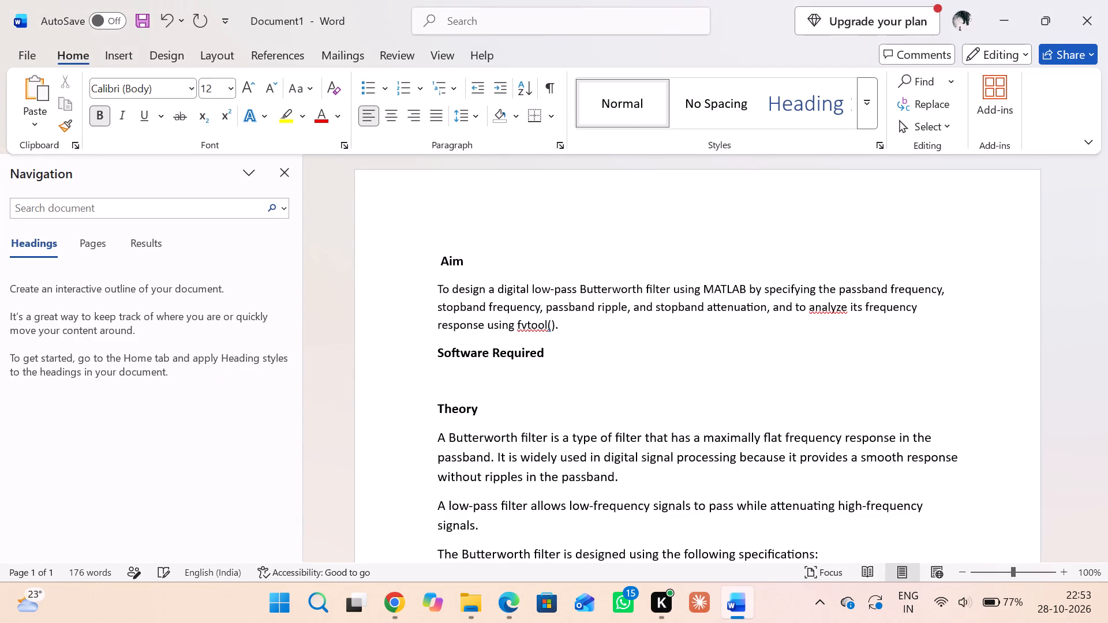
pyautogui.hotkey('ctrl', 'v')
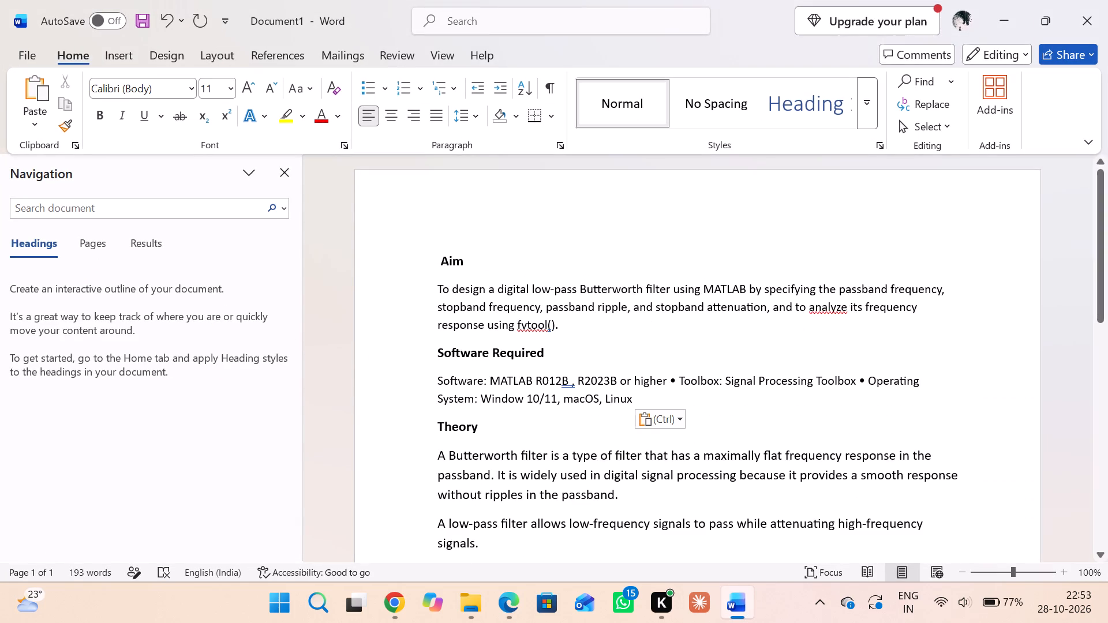
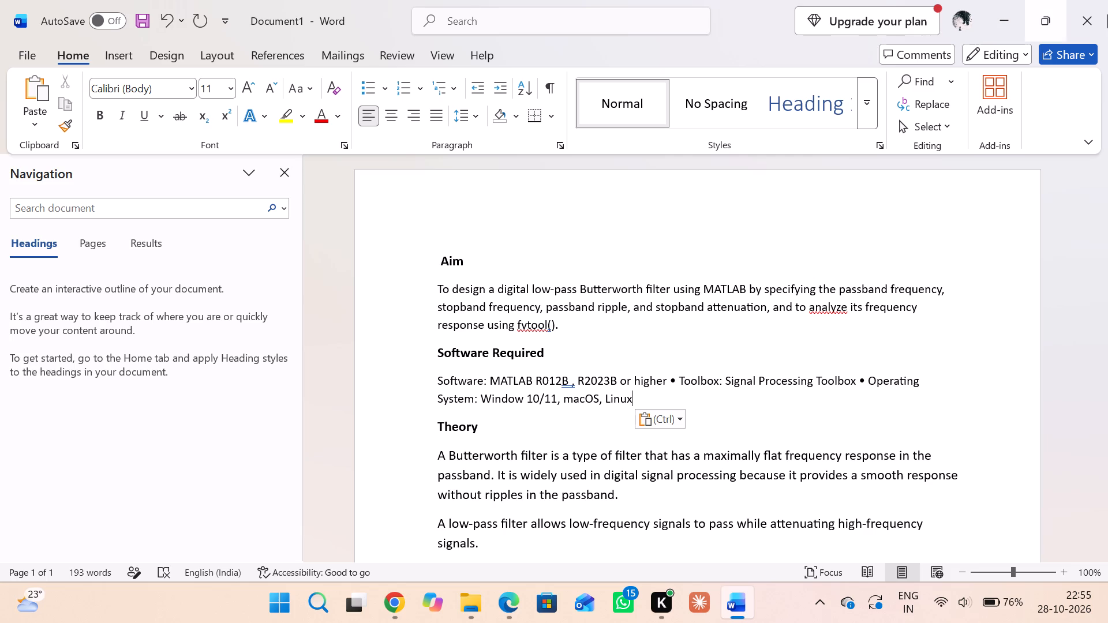
# Split the pasted Software Required text into separate lines for Software, Toolbox and Operating System.
pyautogui.click(665, 381)
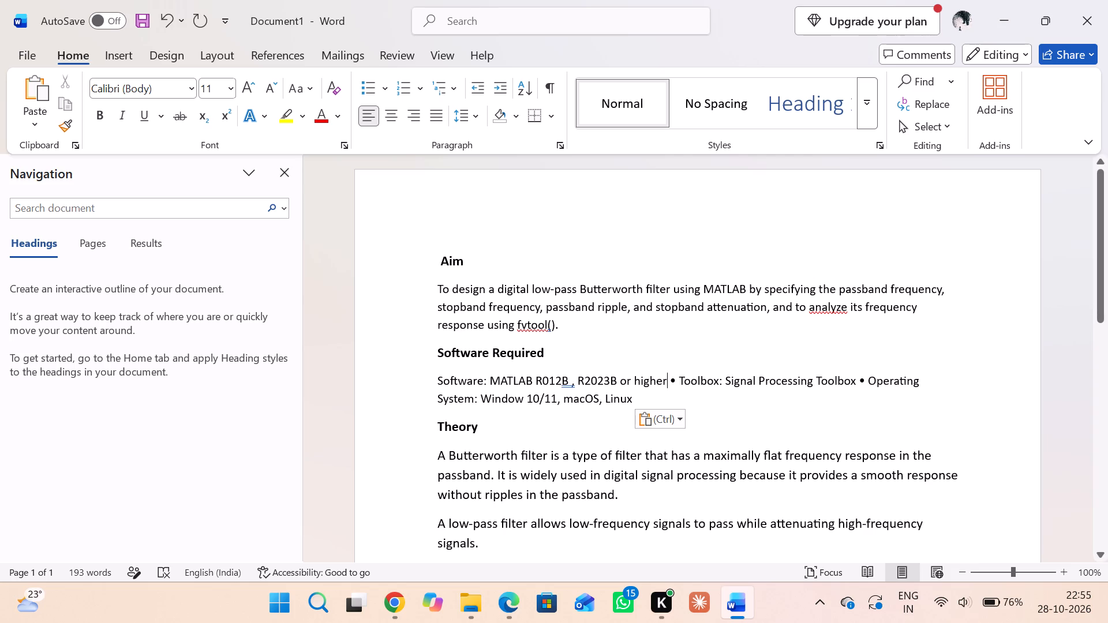
pyautogui.click(668, 381)
pyautogui.press('Return')
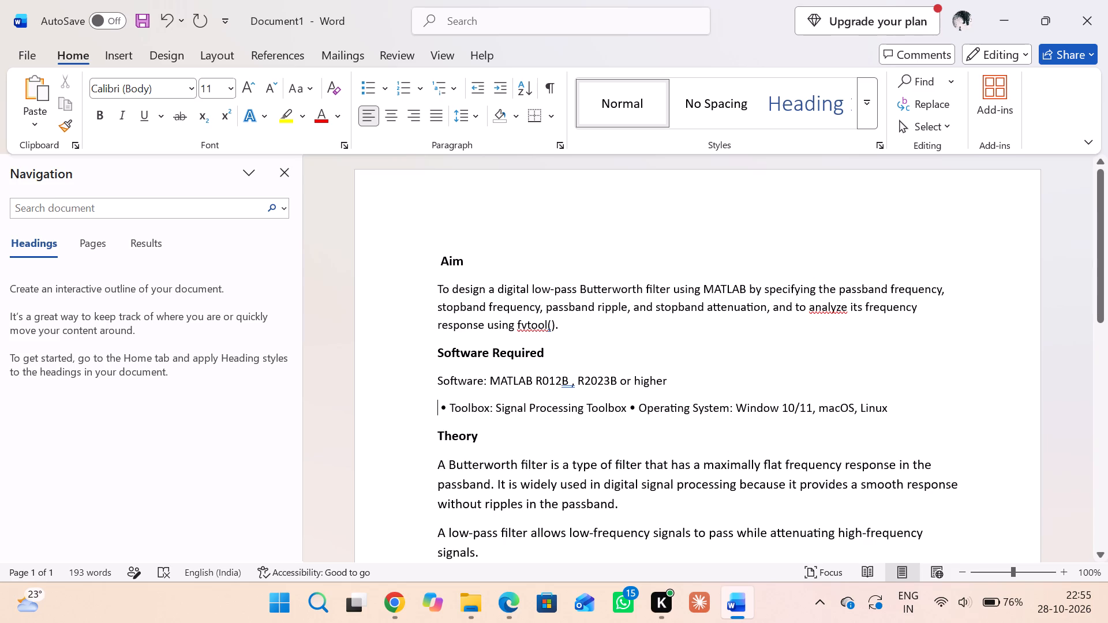
pyautogui.click(628, 406)
pyautogui.press('Return')
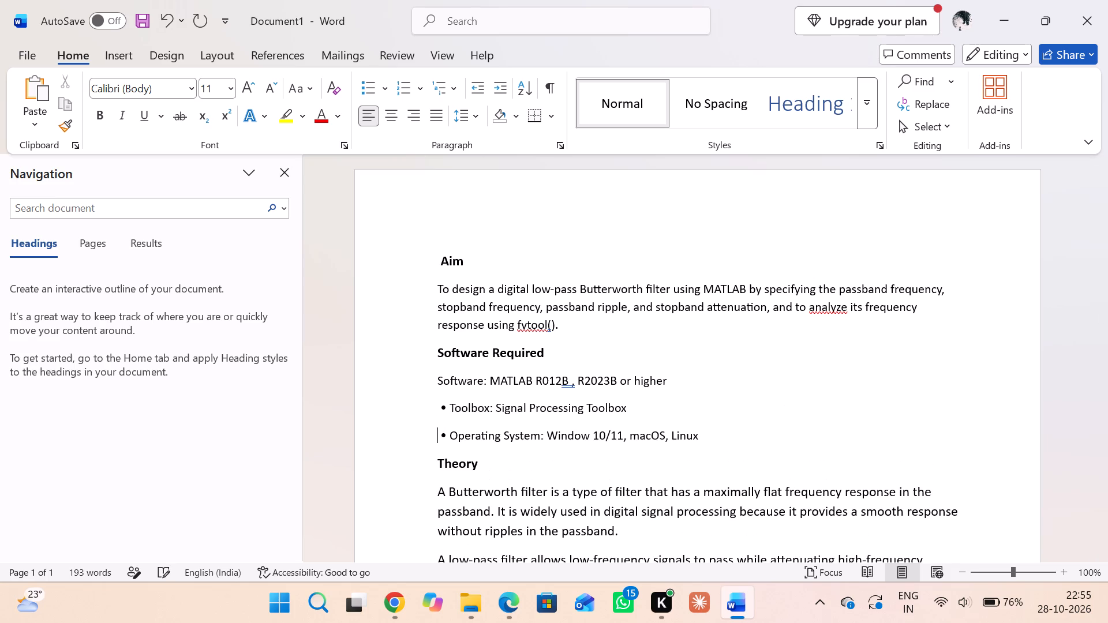
# Format the Software and Toolbox lines as round-bulleted list items, removing the typed bullet character before Toolbox.
pyautogui.click(436, 378)
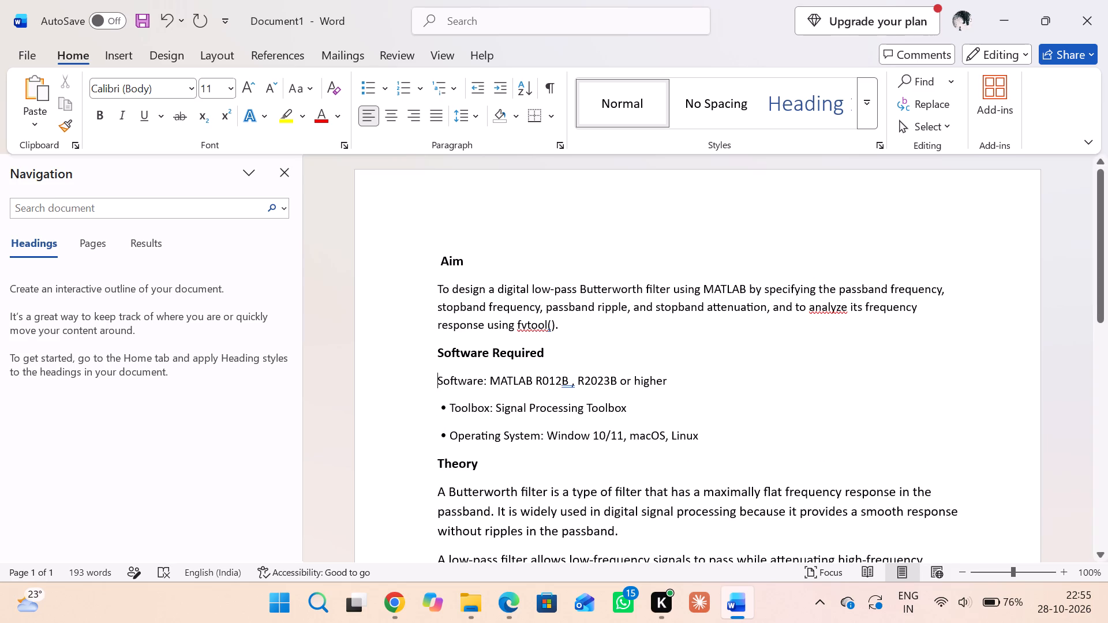
pyautogui.click(387, 83)
pyautogui.click(412, 138)
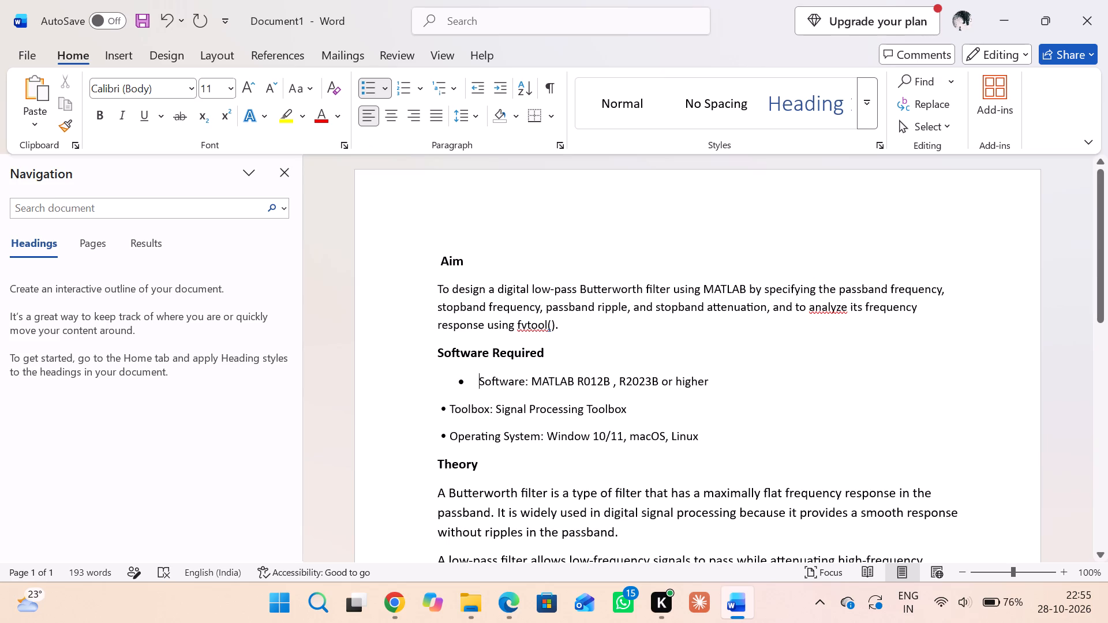
pyautogui.click(446, 411)
pyautogui.press('BackSpace')
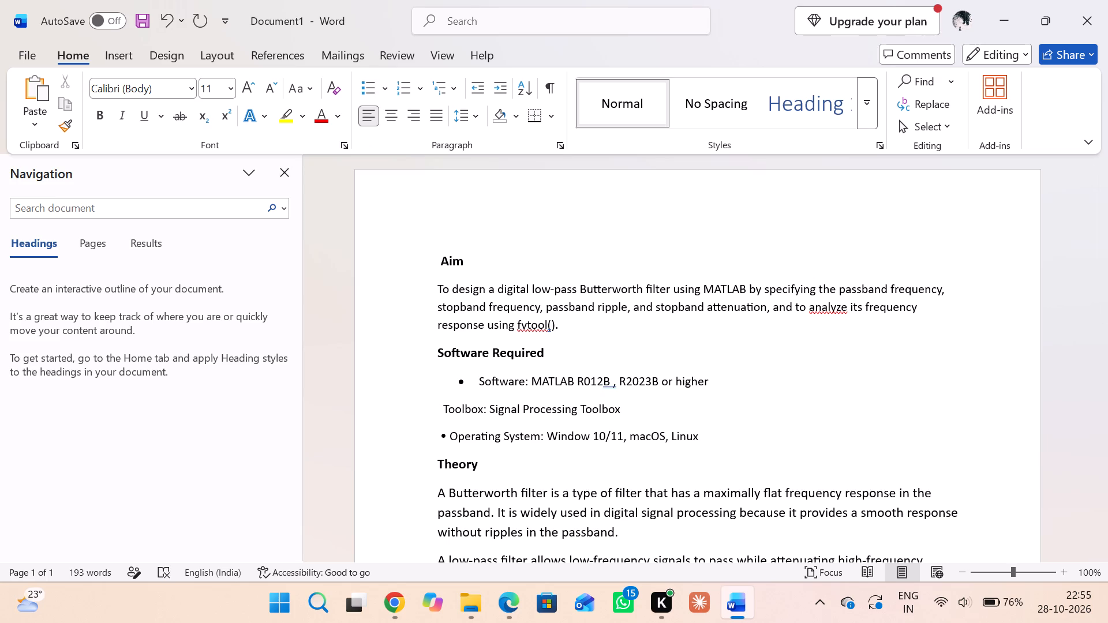
pyautogui.press('BackSpace')
pyautogui.press('BackSpace')
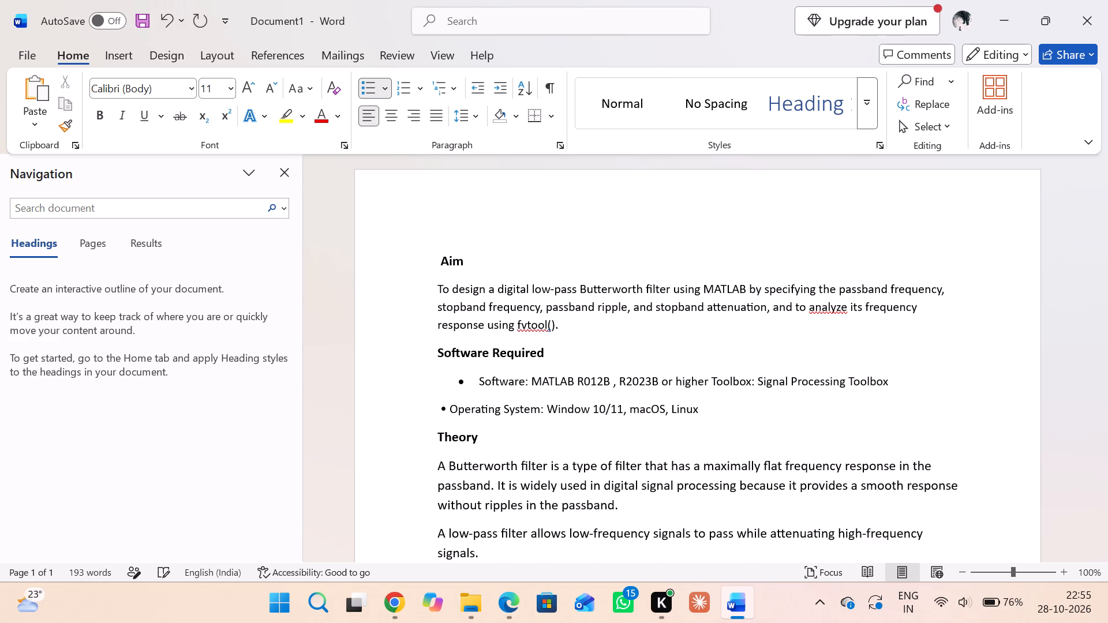
pyautogui.press('Return')
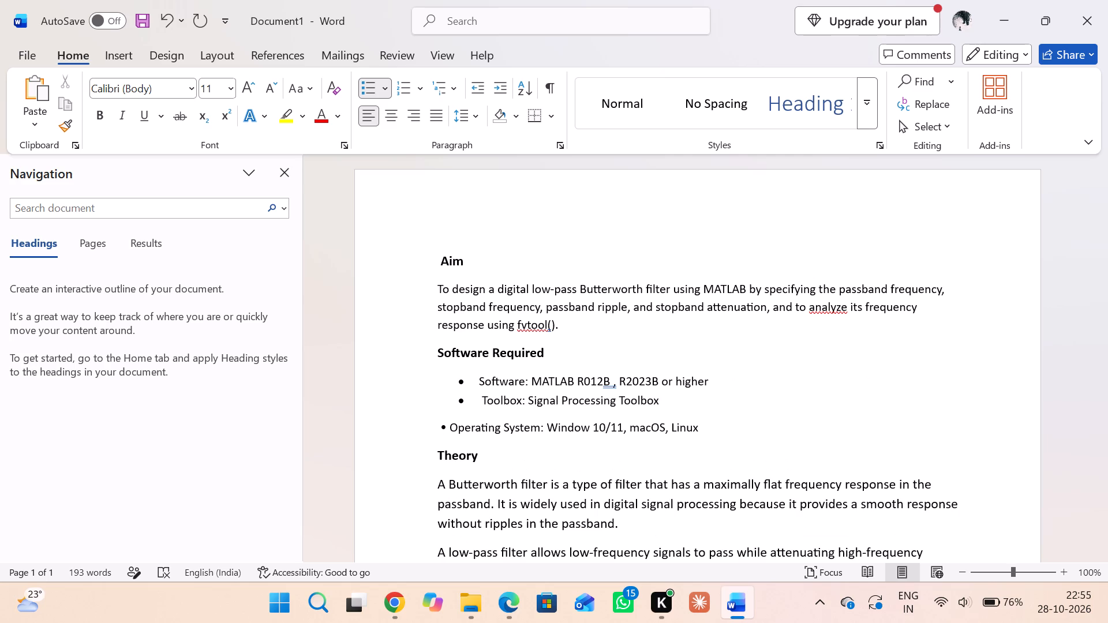
# Make the Operating System line the third item of the bulleted list, removing its typed bullet character.
pyautogui.press('Down')
pyautogui.press('Left')
pyautogui.press('Left')
pyautogui.press('Left')
pyautogui.press('Left')
pyautogui.press('Left')
pyautogui.press('BackSpace')
pyautogui.press('BackSpace')
pyautogui.press('BackSpace')
pyautogui.press('BackSpace')
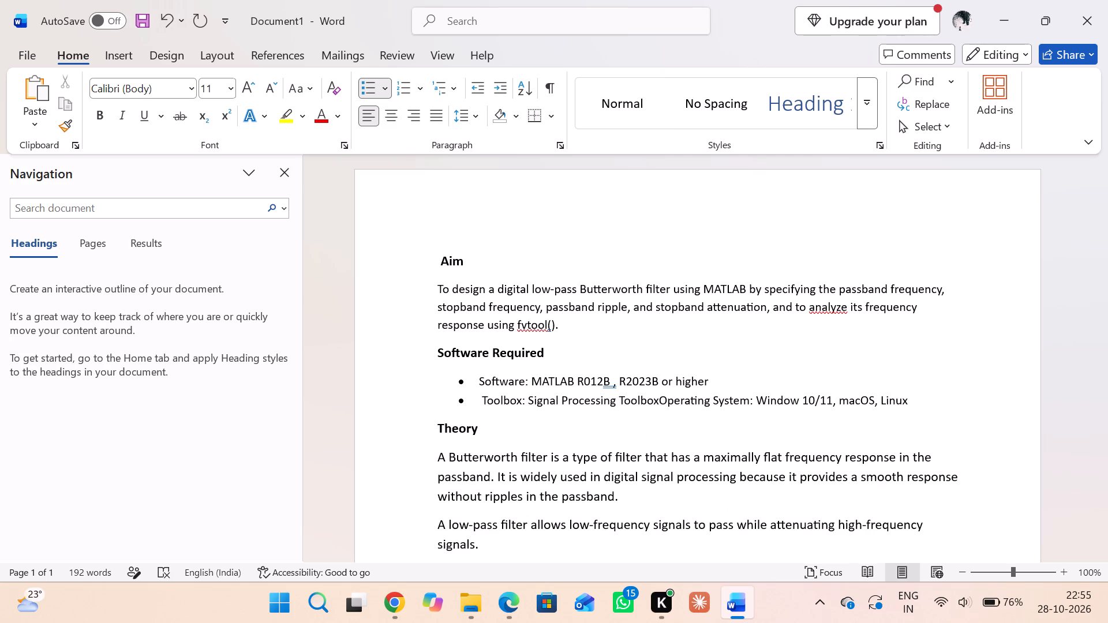
pyautogui.press('Return')
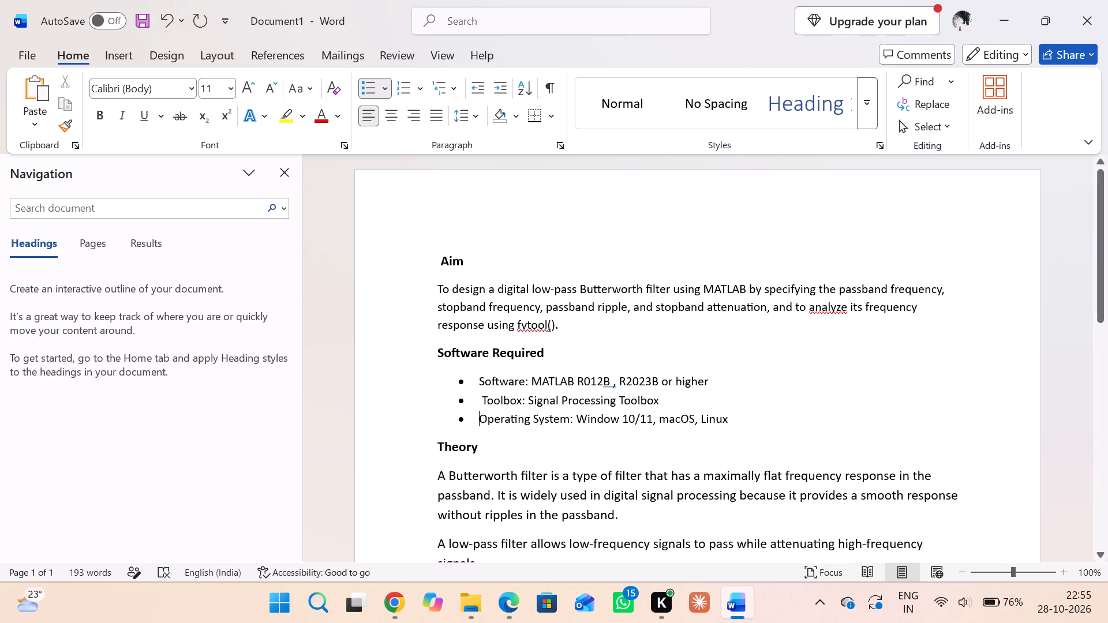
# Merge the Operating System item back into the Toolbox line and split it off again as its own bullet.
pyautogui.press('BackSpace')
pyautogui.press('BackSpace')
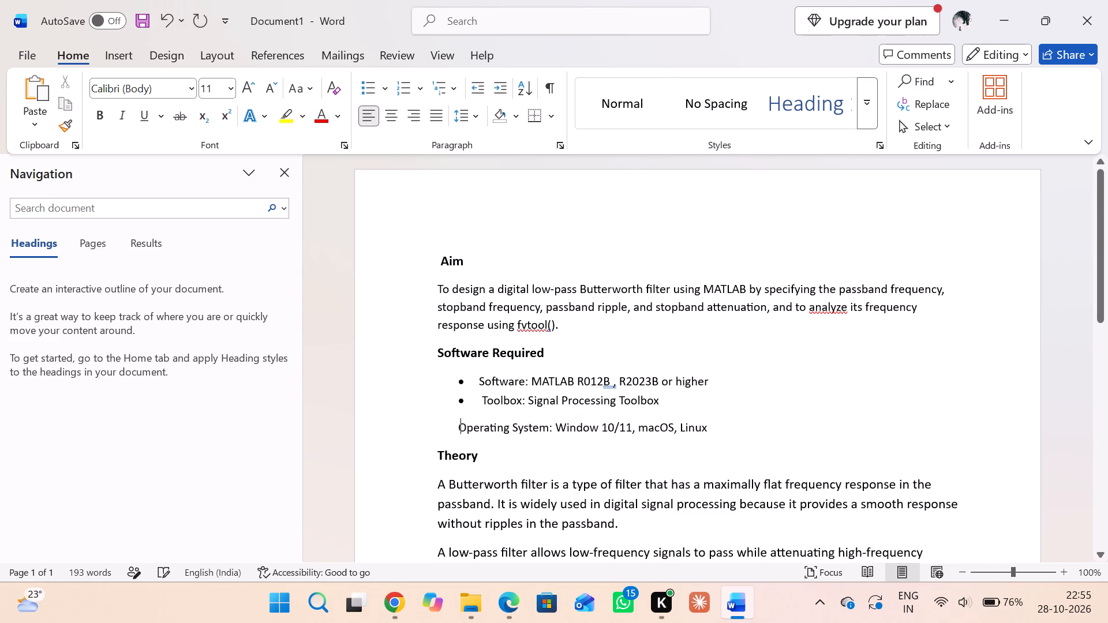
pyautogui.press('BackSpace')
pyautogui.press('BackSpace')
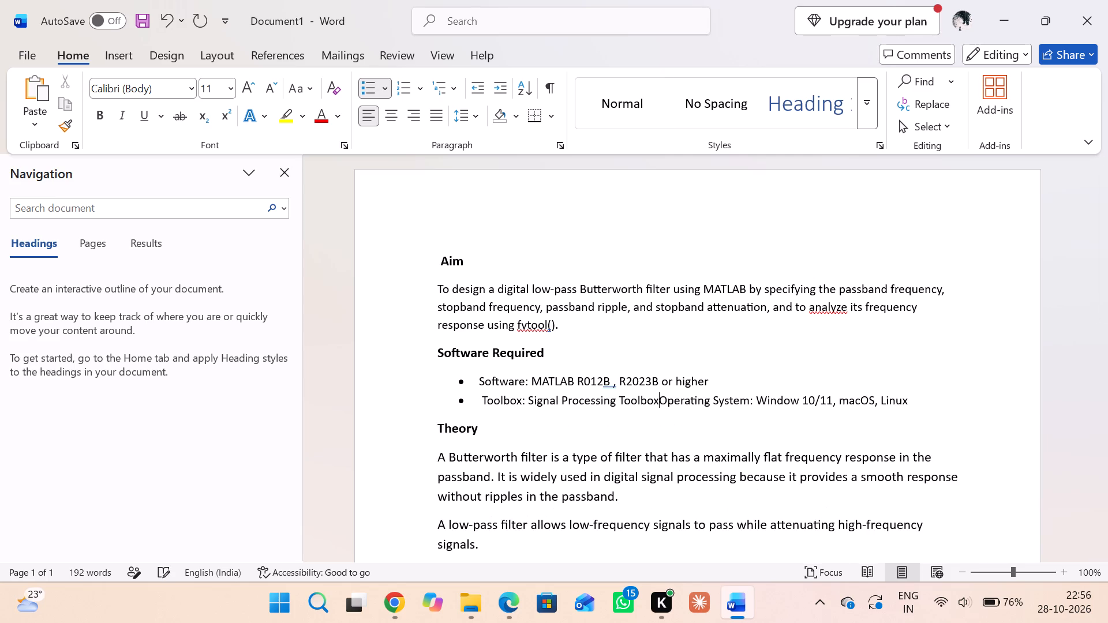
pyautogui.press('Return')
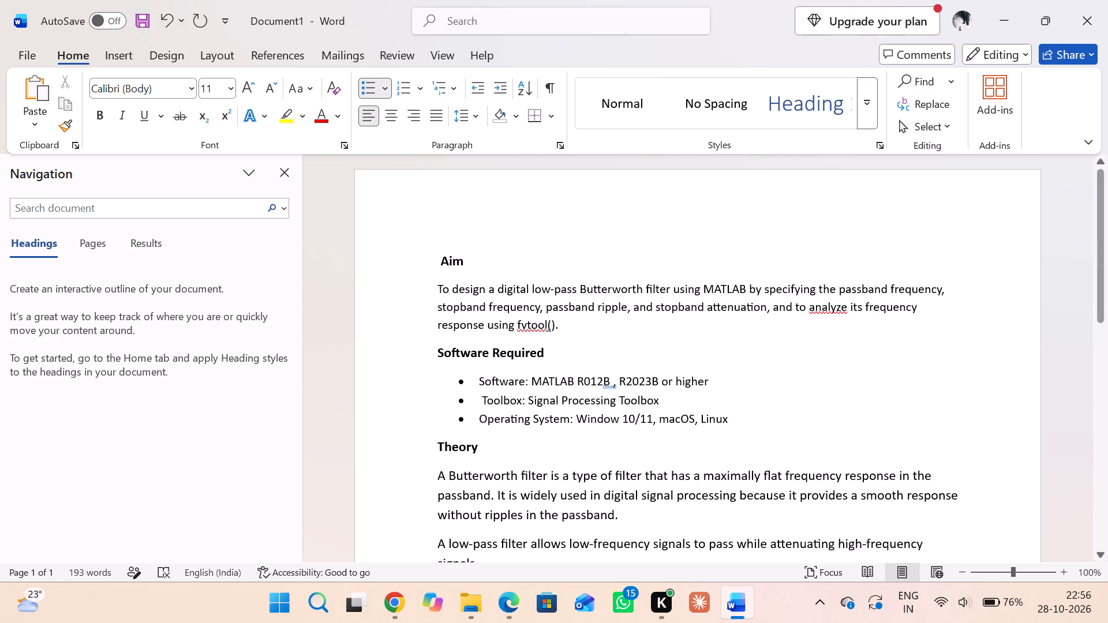
# Delete the extra space in front of Toolbox in the Software Required list.
pyautogui.click(484, 398)
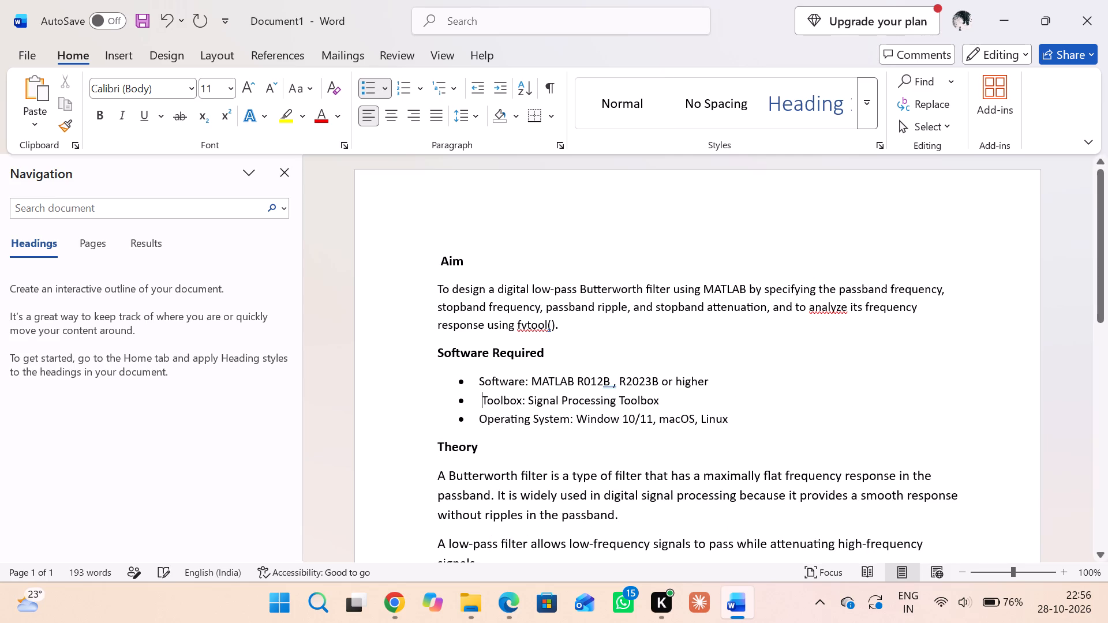
pyautogui.press('BackSpace')
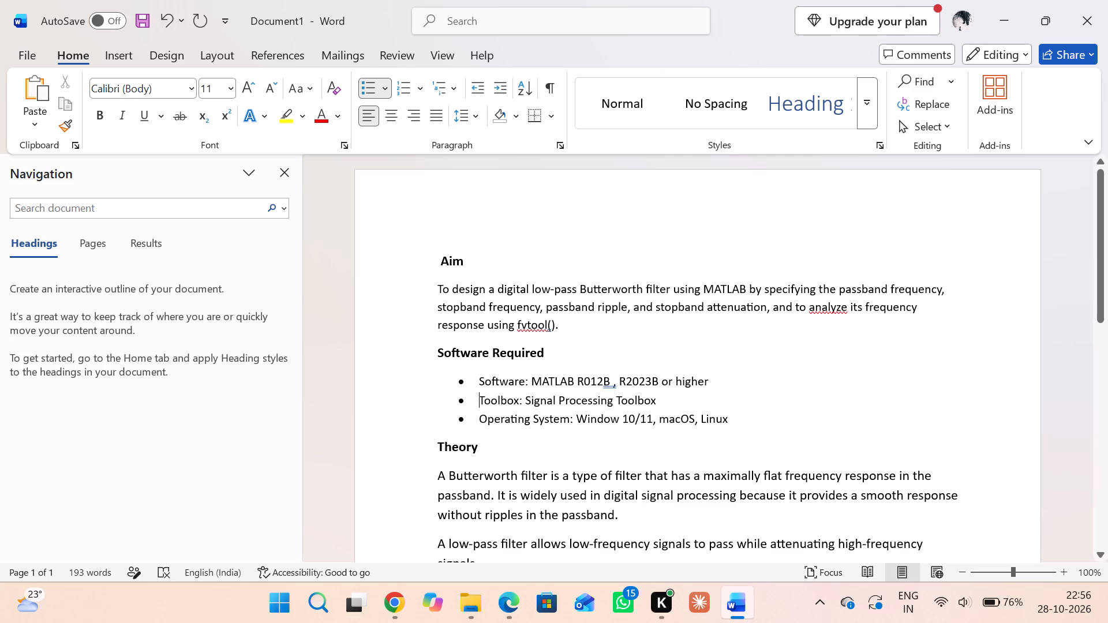
# Set the font size of all text below the Theory heading to 11.
pyautogui.scroll(-1, 755, 374)
pyautogui.scroll(1, 755, 374)
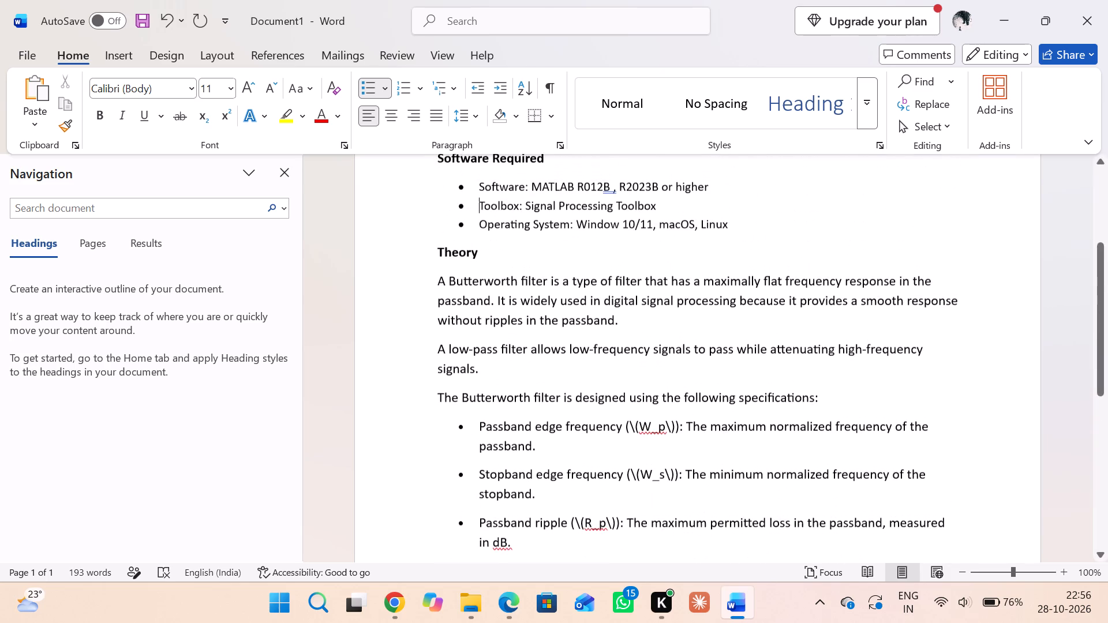
pyautogui.scroll(1, 755, 374)
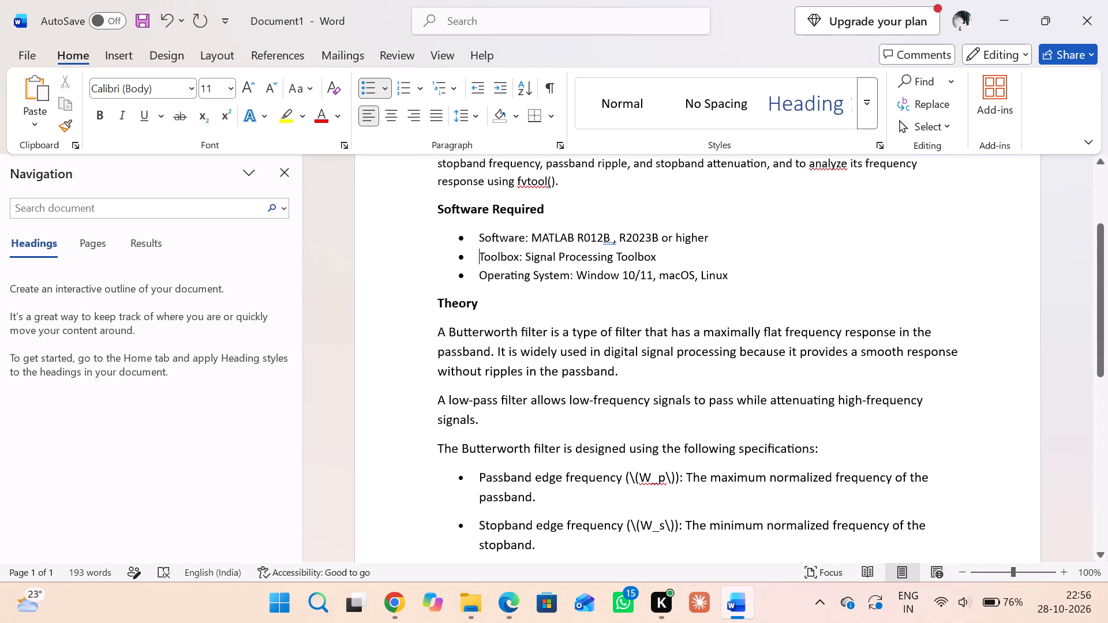
pyautogui.scroll(2, 515, 311)
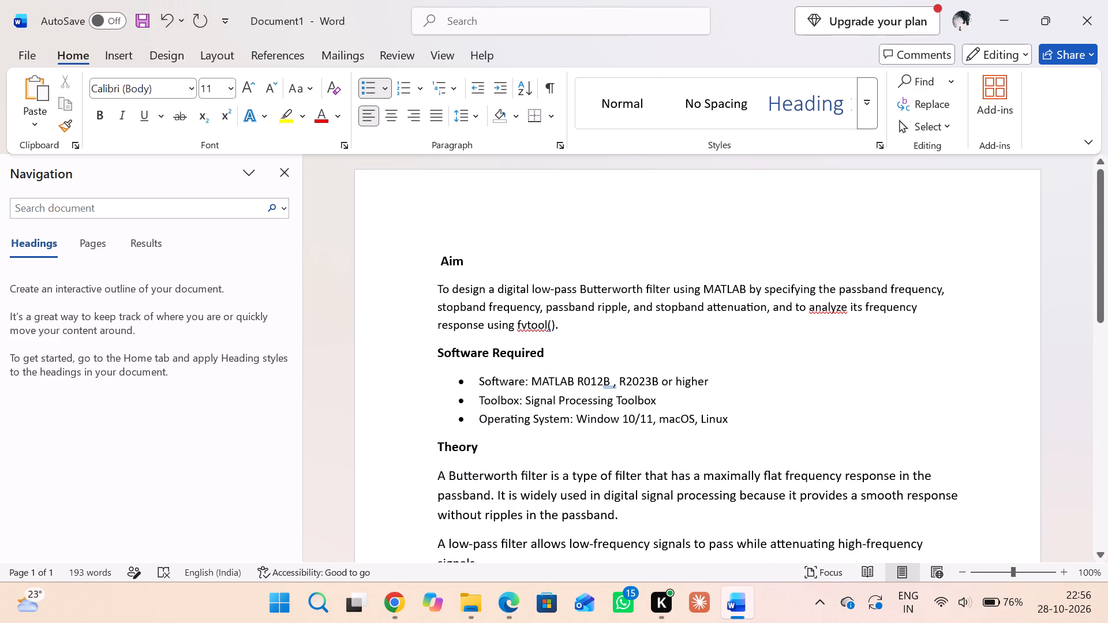
pyautogui.scroll(-1, 556, 463)
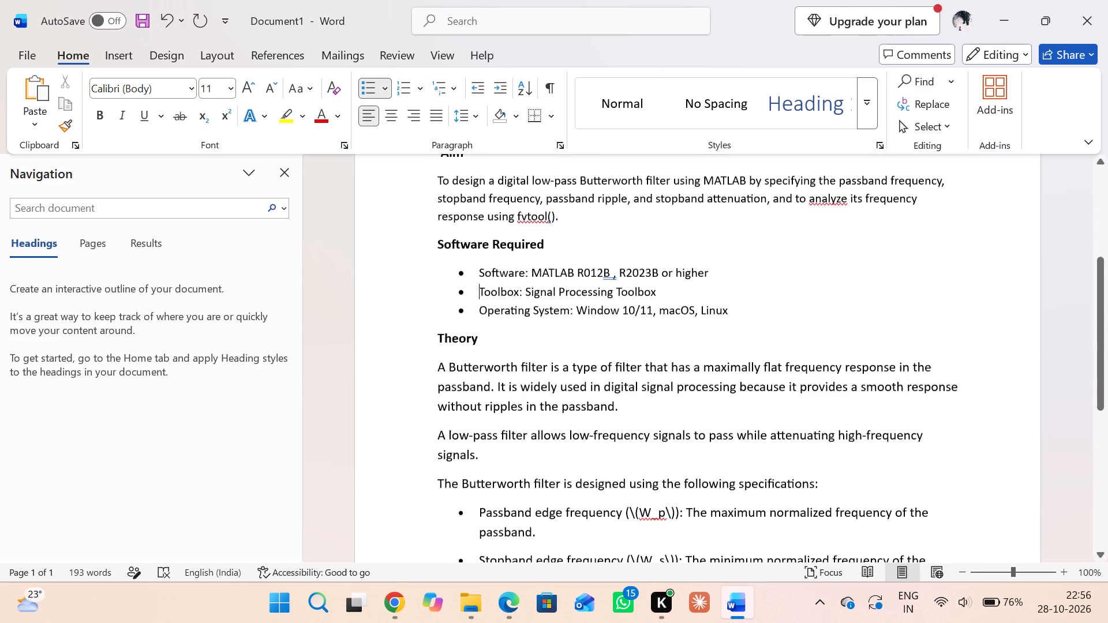
pyautogui.scroll(-1, 556, 463)
pyautogui.scroll(1, 556, 463)
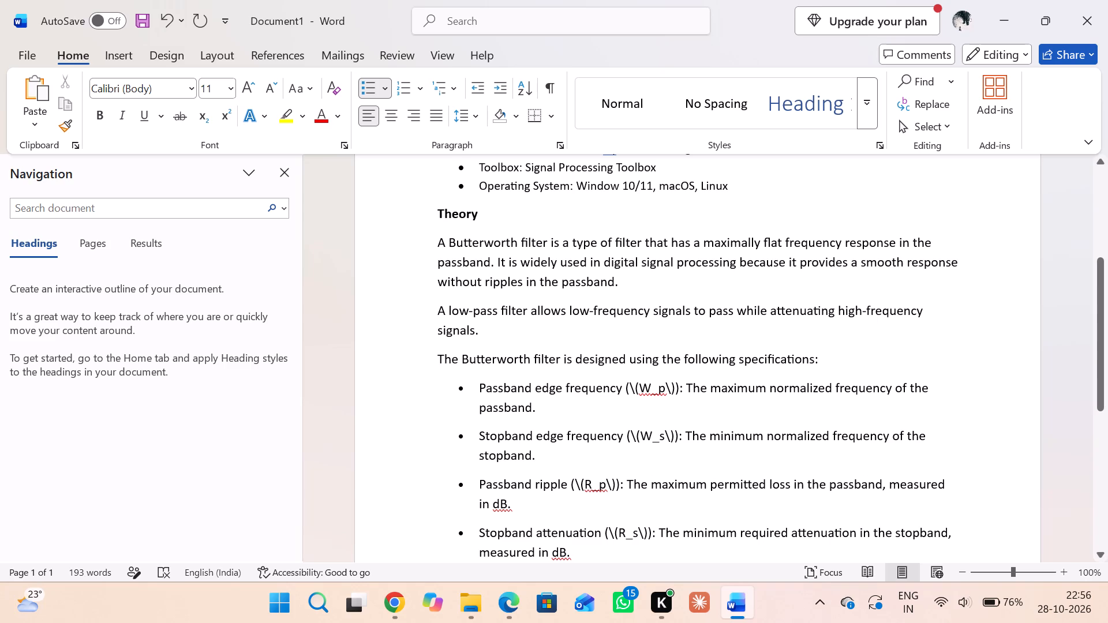
pyautogui.click(466, 218)
pyautogui.moveTo(436, 242); pyautogui.dragTo(828, 620)
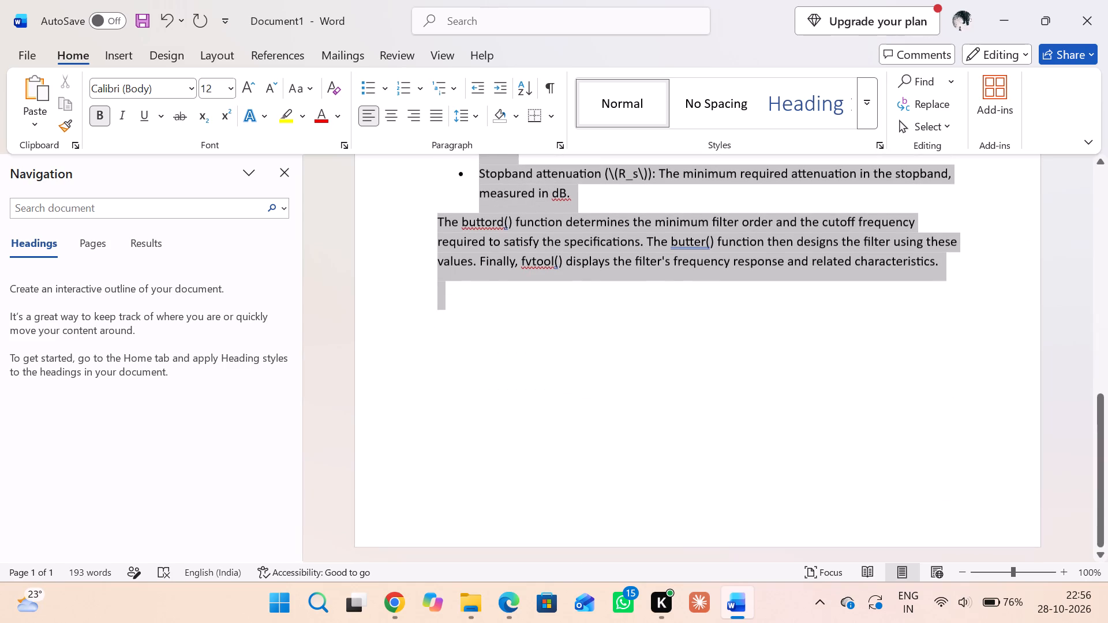
pyautogui.moveTo(828, 620); pyautogui.dragTo(933, 282)
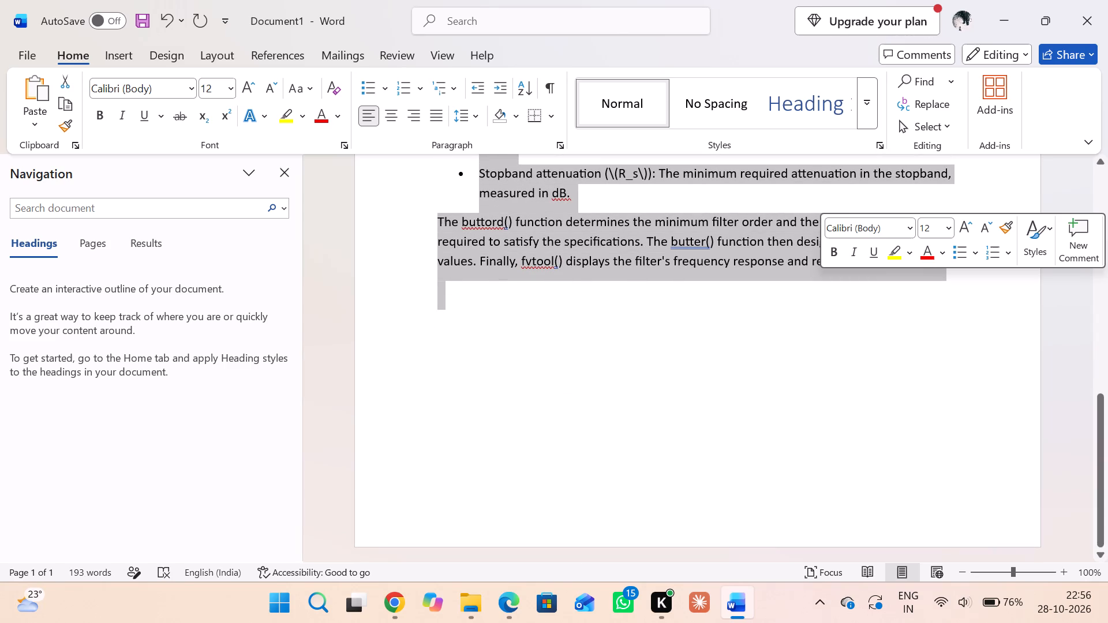
pyautogui.click(933, 225)
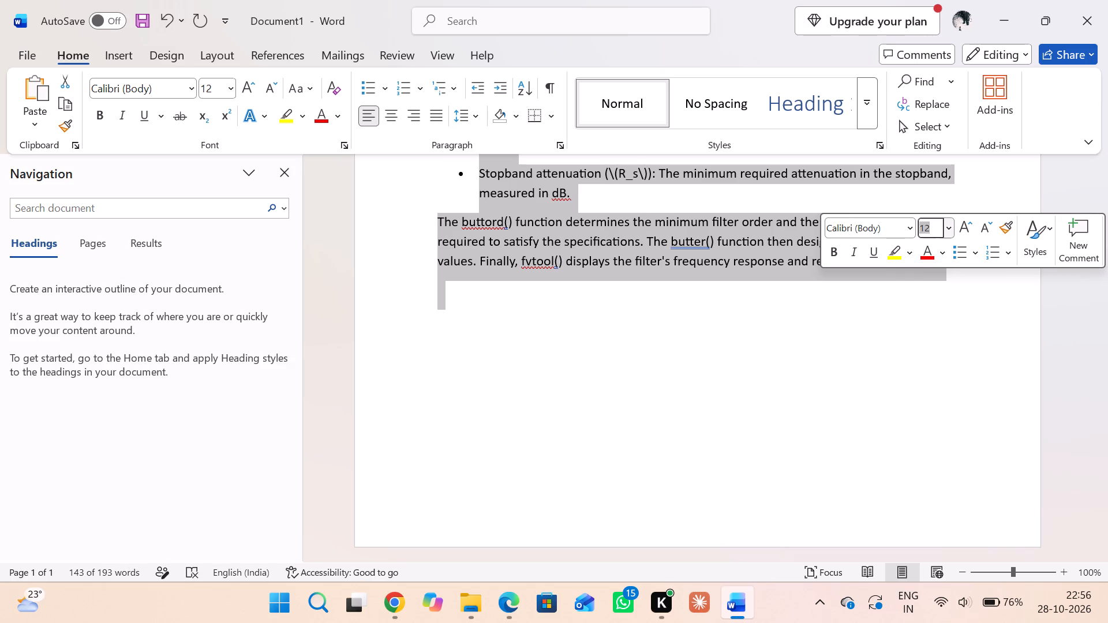
pyautogui.write('11')
pyautogui.press('Return')
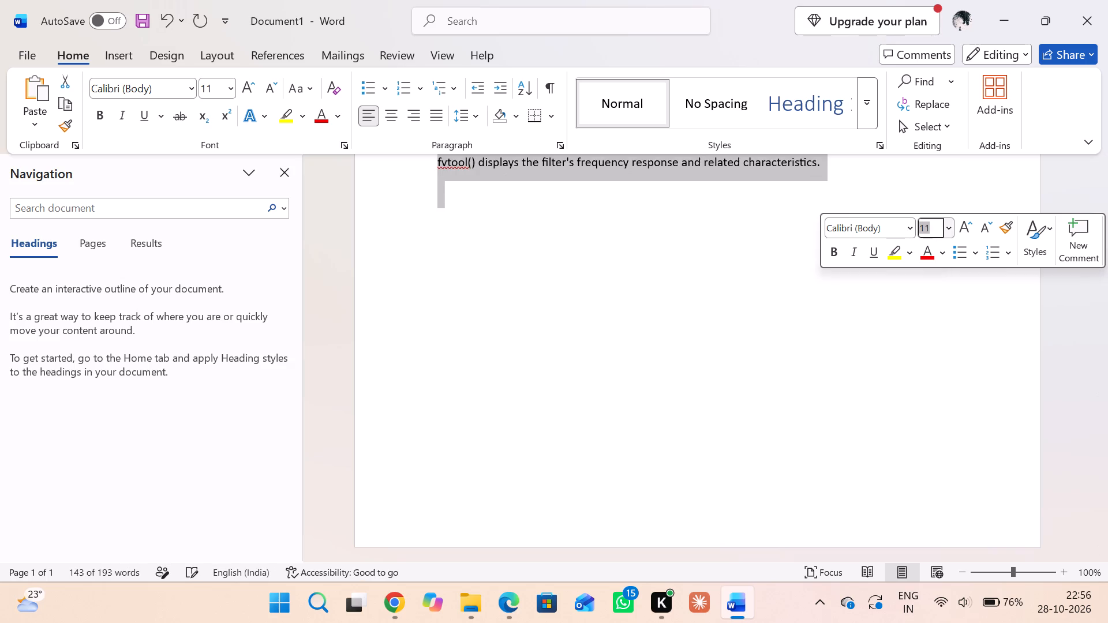
pyautogui.scroll(3, 933, 225)
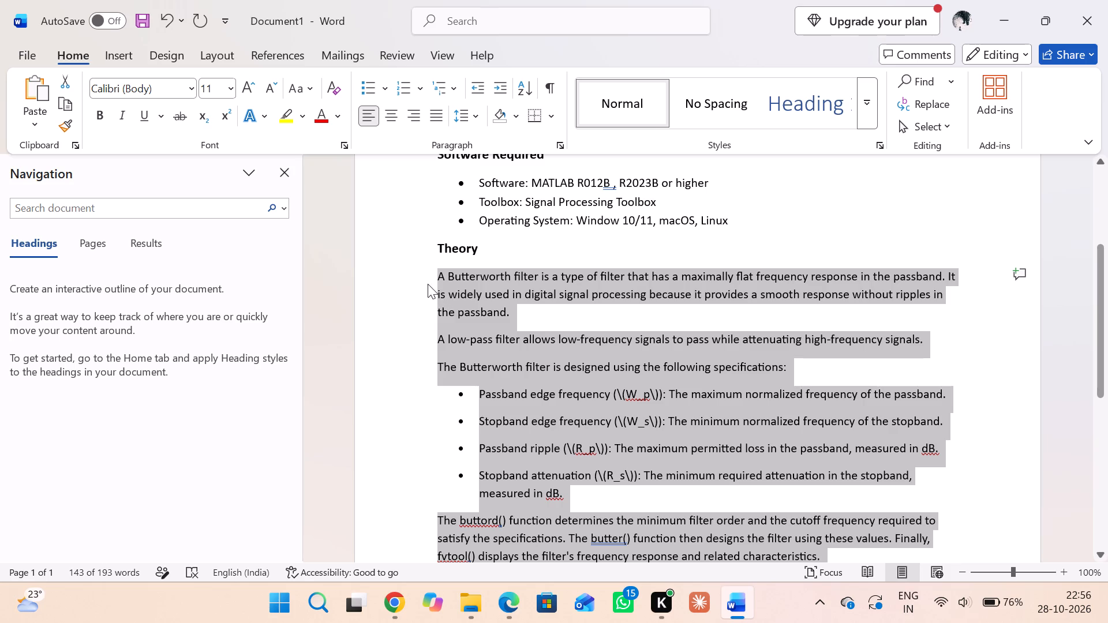
pyautogui.click(404, 220)
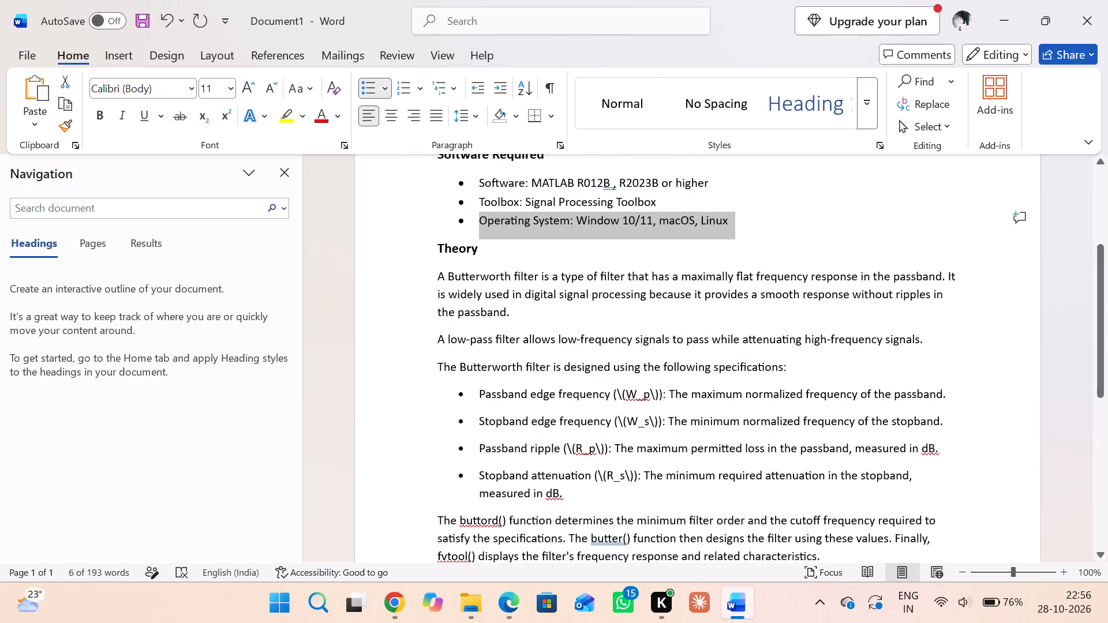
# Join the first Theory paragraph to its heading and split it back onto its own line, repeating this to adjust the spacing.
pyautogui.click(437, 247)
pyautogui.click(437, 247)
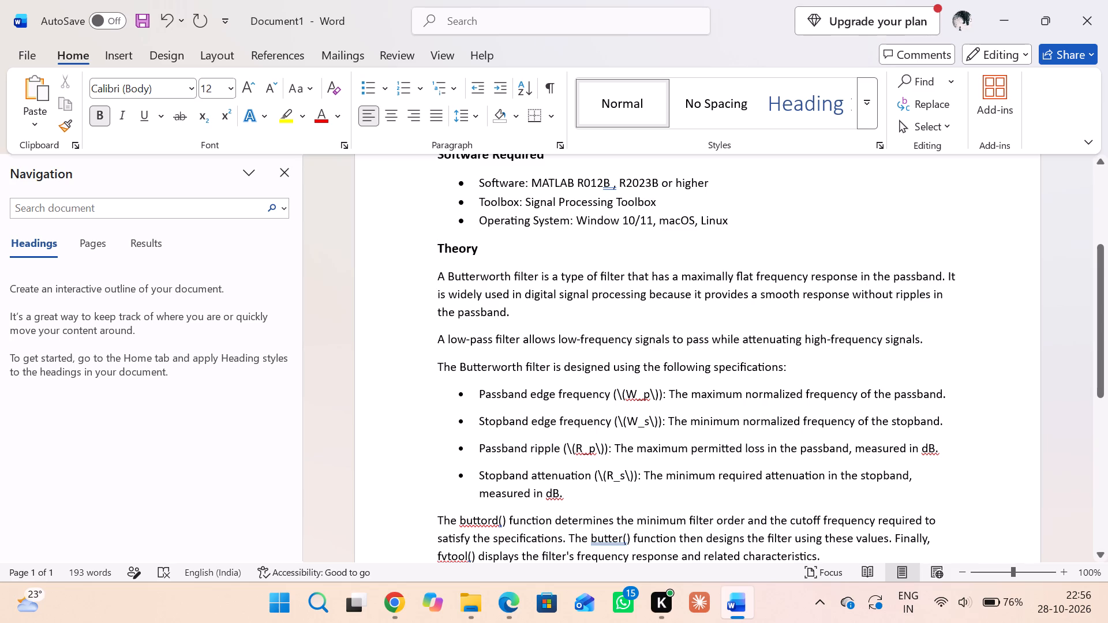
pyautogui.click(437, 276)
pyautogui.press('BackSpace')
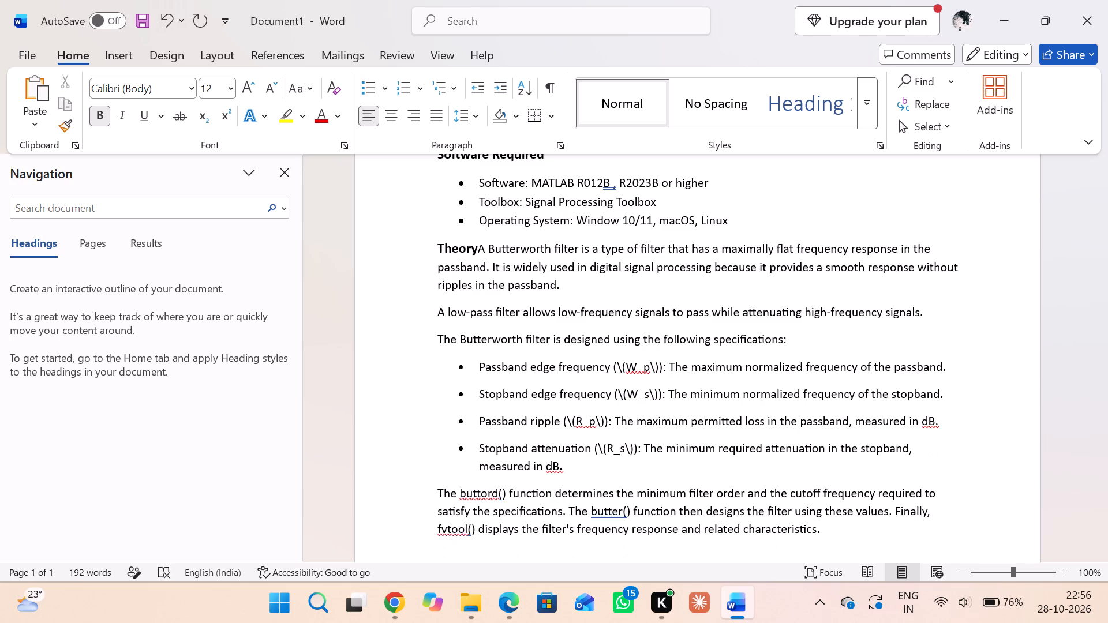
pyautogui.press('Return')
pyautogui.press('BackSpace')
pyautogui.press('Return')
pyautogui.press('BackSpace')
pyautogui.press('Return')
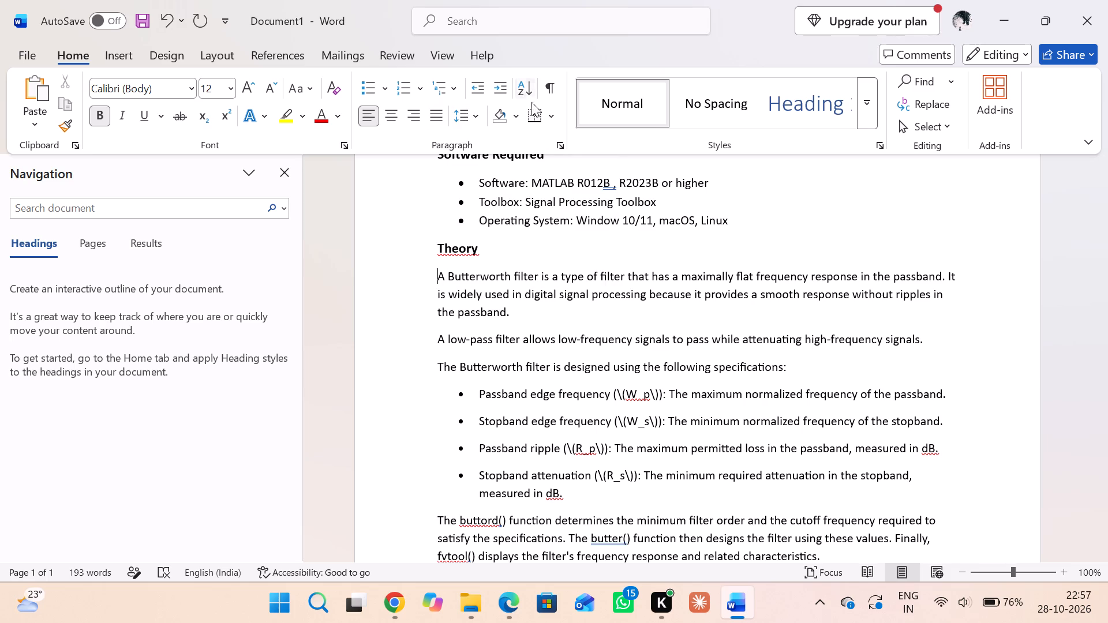
# Delete the extra space in front of the Aim heading.
pyautogui.scroll(1, 415, 323)
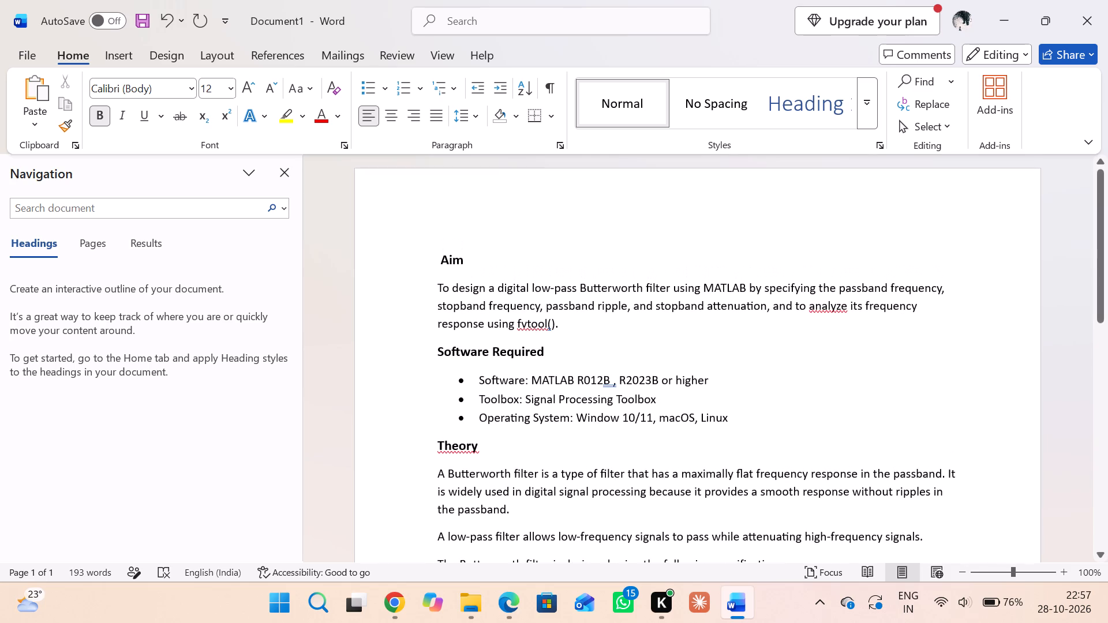
pyautogui.scroll(1, 415, 323)
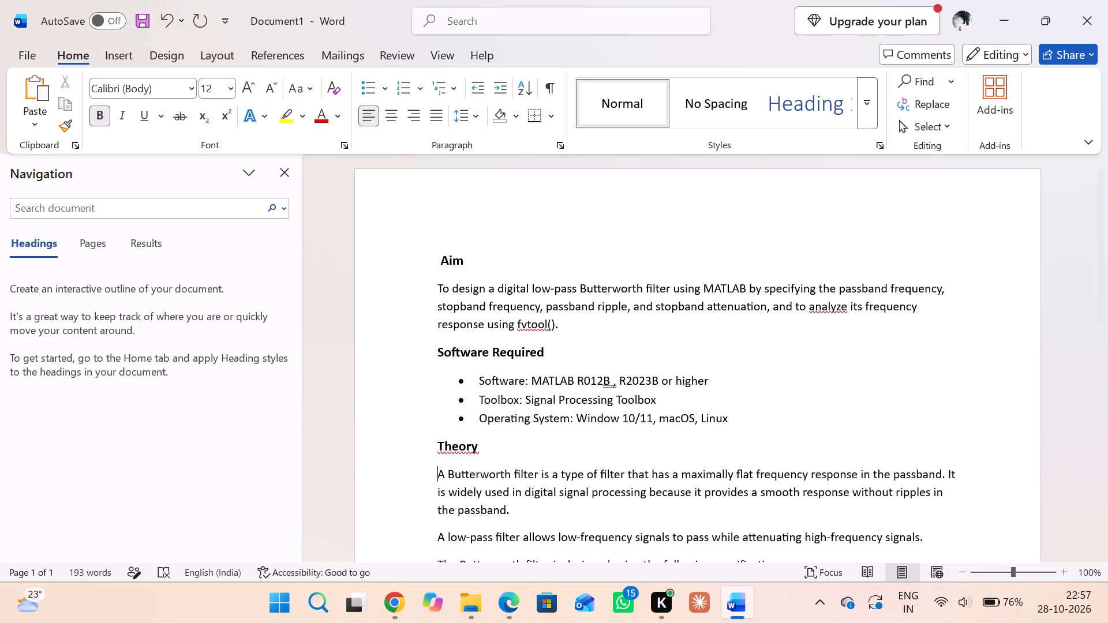
pyautogui.click(439, 262)
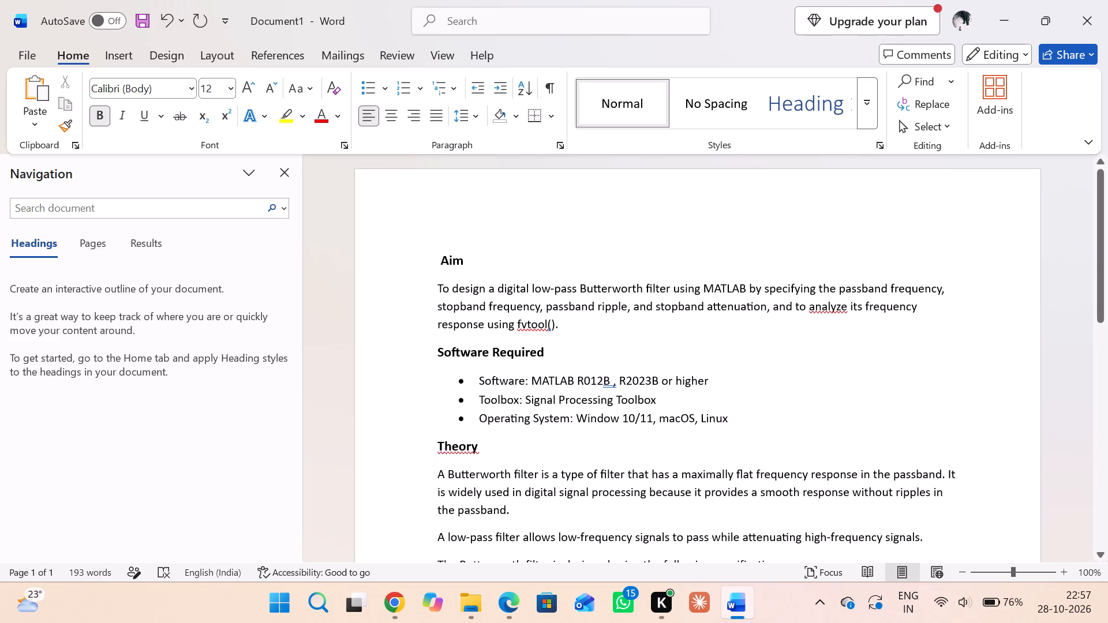
pyautogui.press('Right')
pyautogui.press('BackSpace')
pyautogui.press('BackSpace')
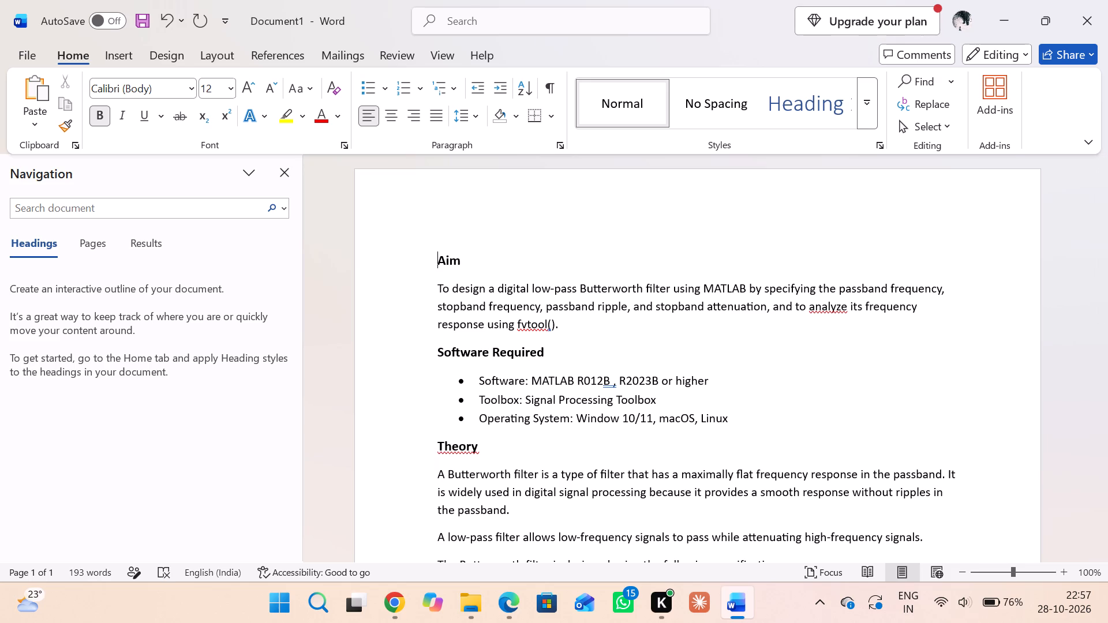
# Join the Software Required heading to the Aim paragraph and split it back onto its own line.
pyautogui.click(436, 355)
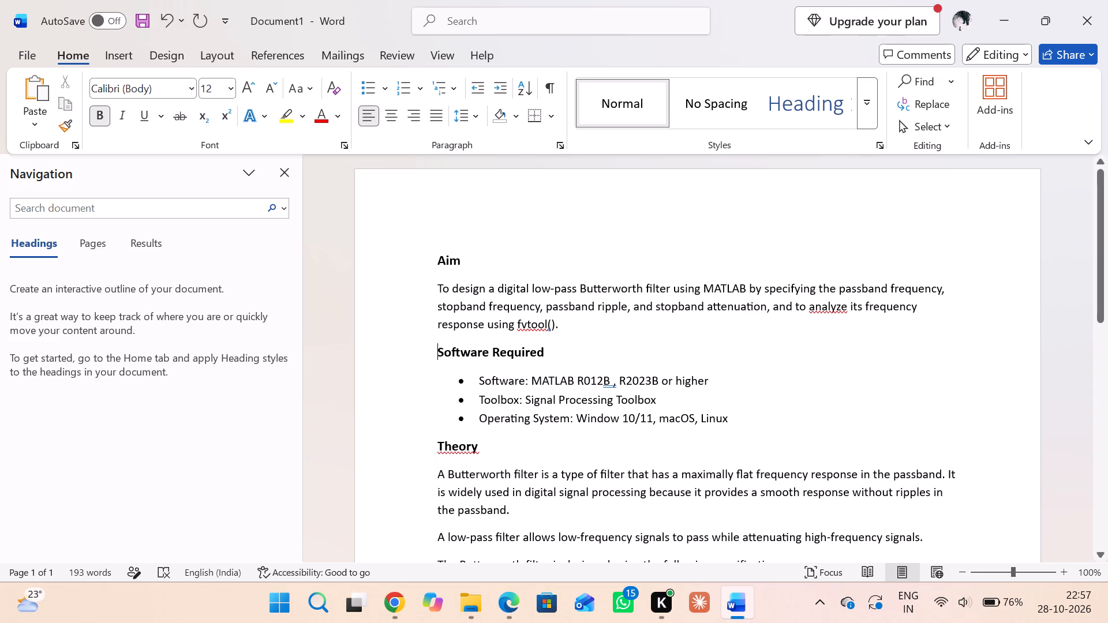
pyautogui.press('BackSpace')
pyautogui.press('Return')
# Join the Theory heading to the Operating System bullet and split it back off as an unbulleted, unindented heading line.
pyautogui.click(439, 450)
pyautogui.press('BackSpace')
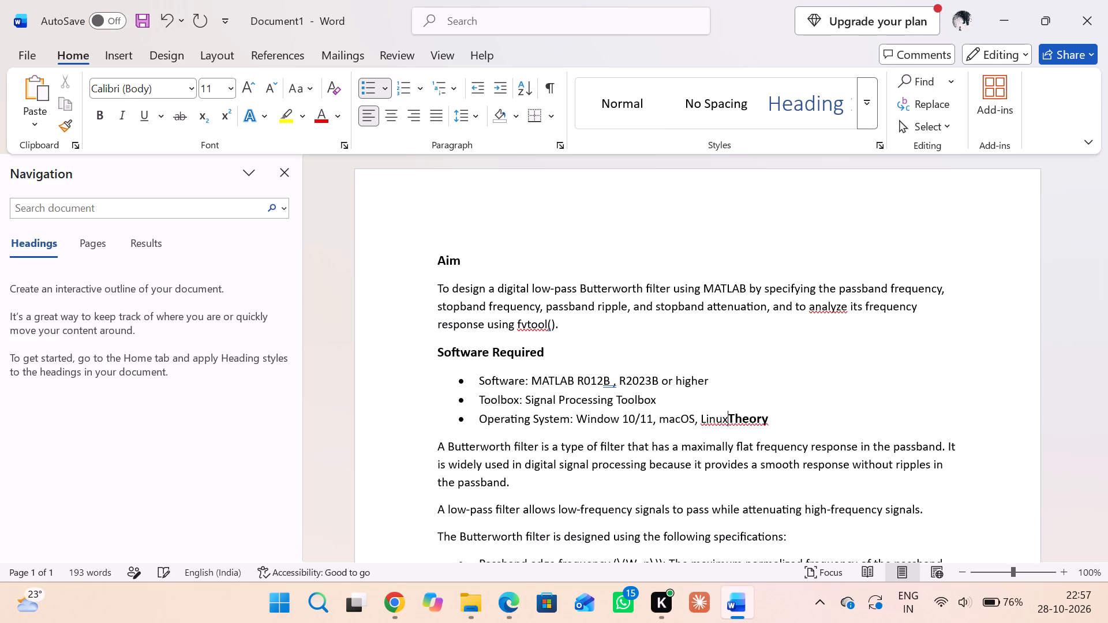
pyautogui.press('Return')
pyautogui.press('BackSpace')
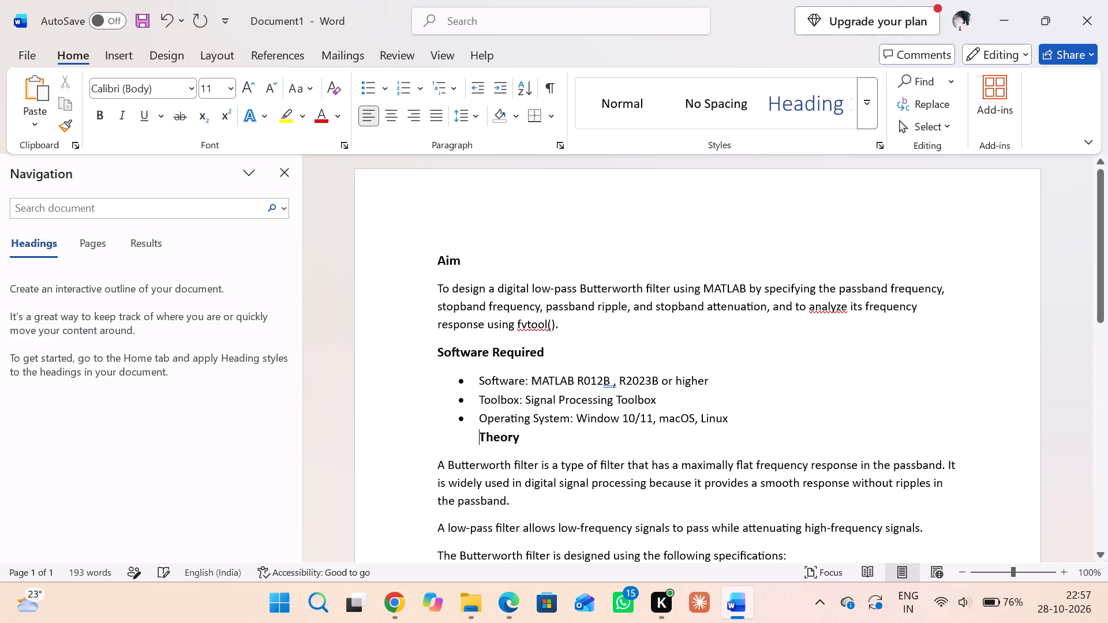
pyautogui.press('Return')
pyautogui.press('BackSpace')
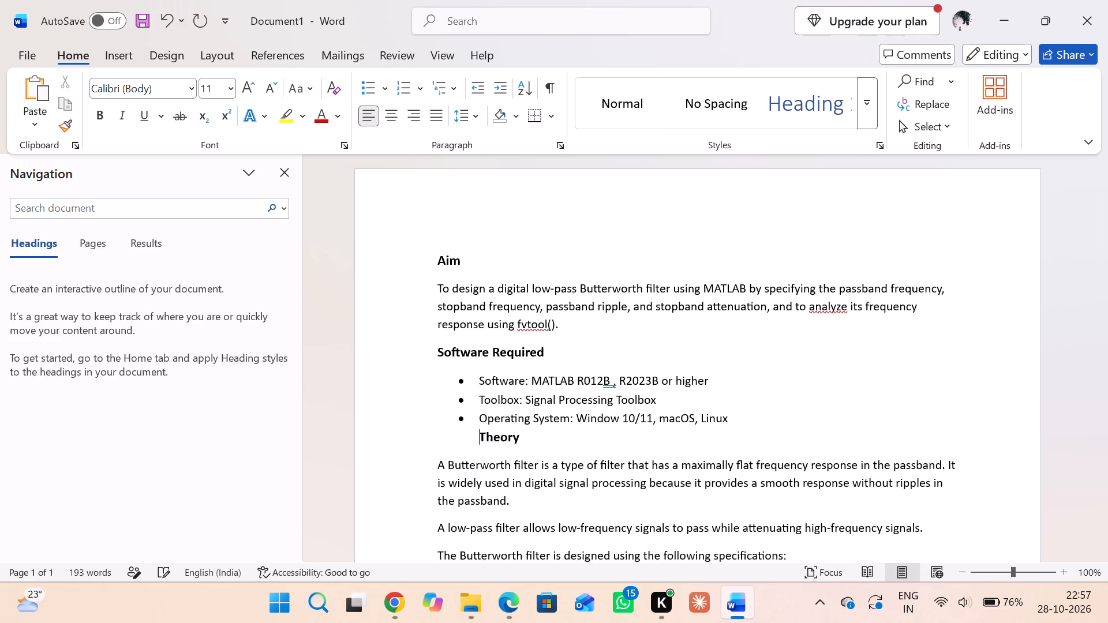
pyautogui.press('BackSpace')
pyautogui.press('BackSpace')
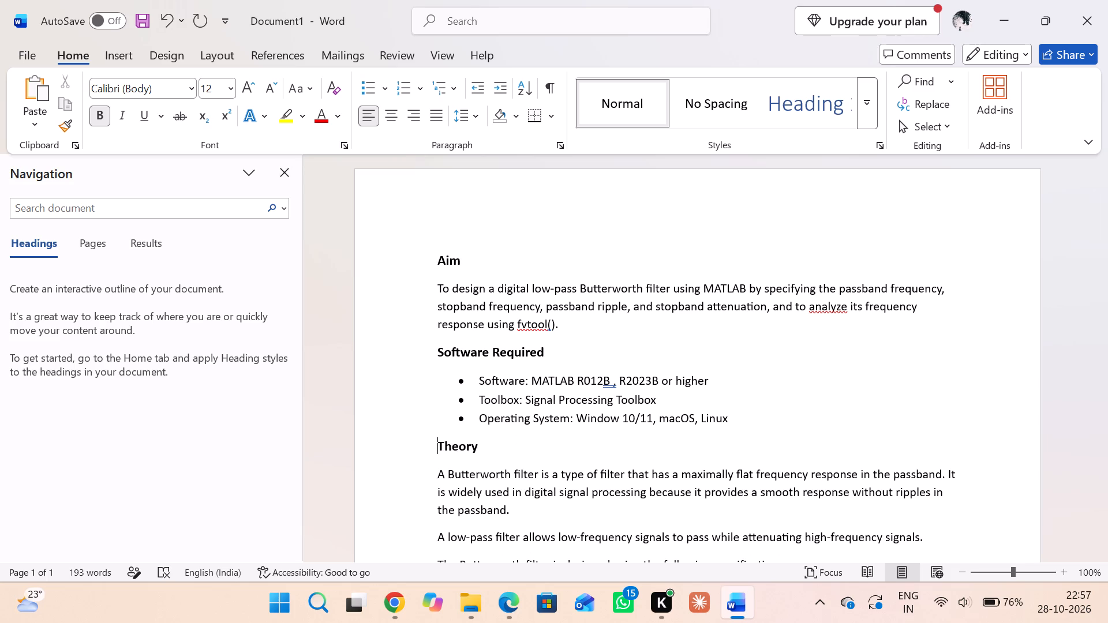
# Merge the "A low-pass filter allows" paragraph into the first Theory paragraph, separating the two sentences with two spaces.
pyautogui.scroll(-1, 490, 485)
pyautogui.scroll(1, 490, 485)
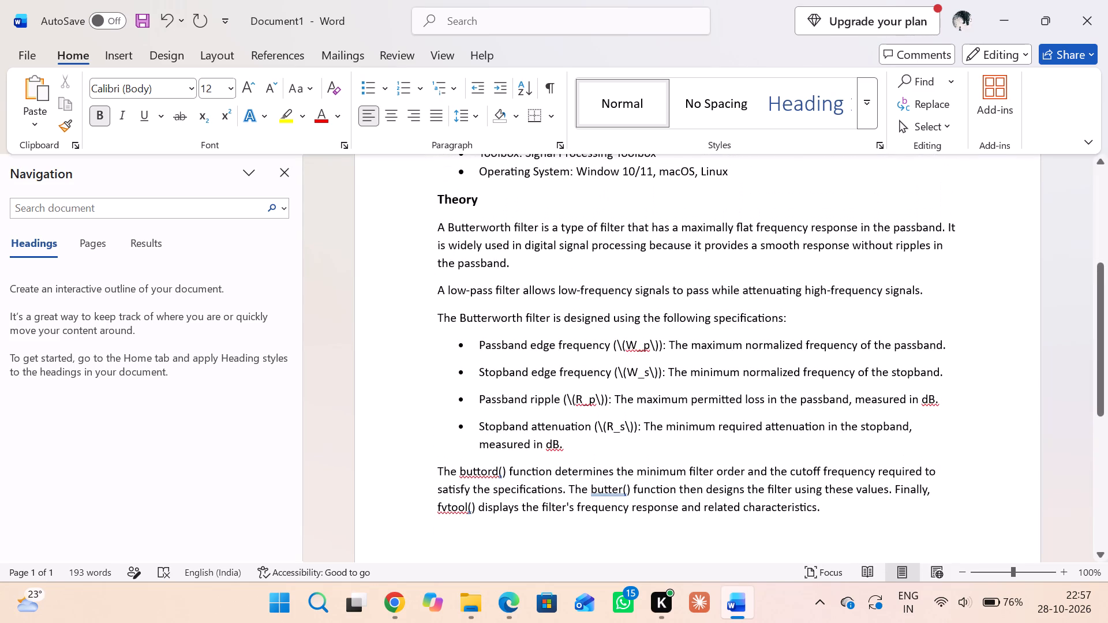
pyautogui.click(437, 288)
pyautogui.press('BackSpace')
pyautogui.press('Return')
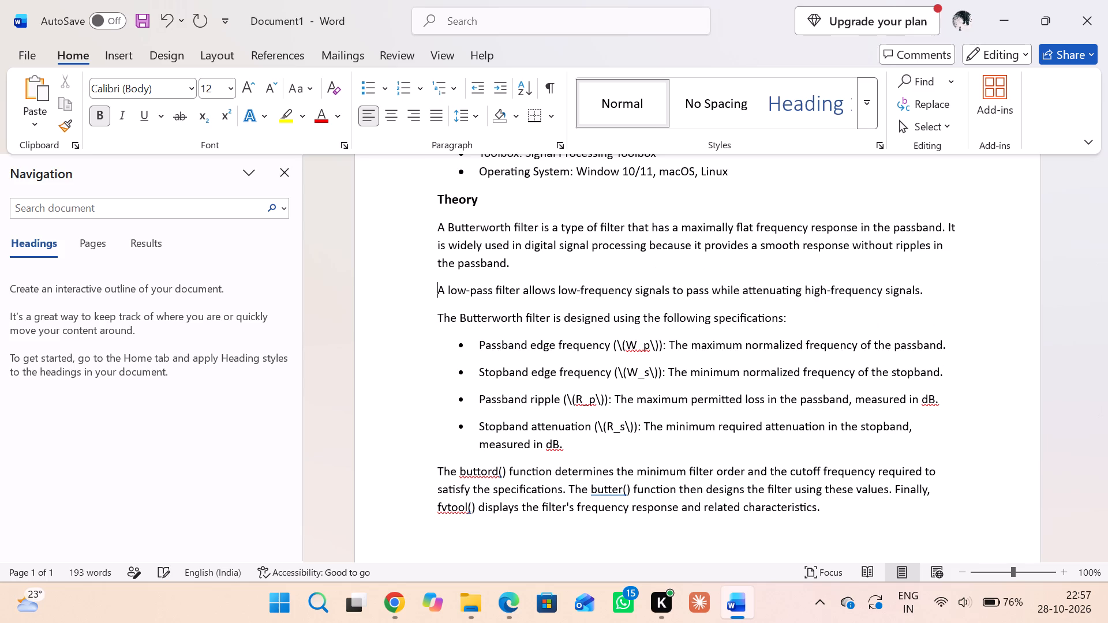
pyautogui.press('BackSpace')
pyautogui.press('space')
pyautogui.press('space')
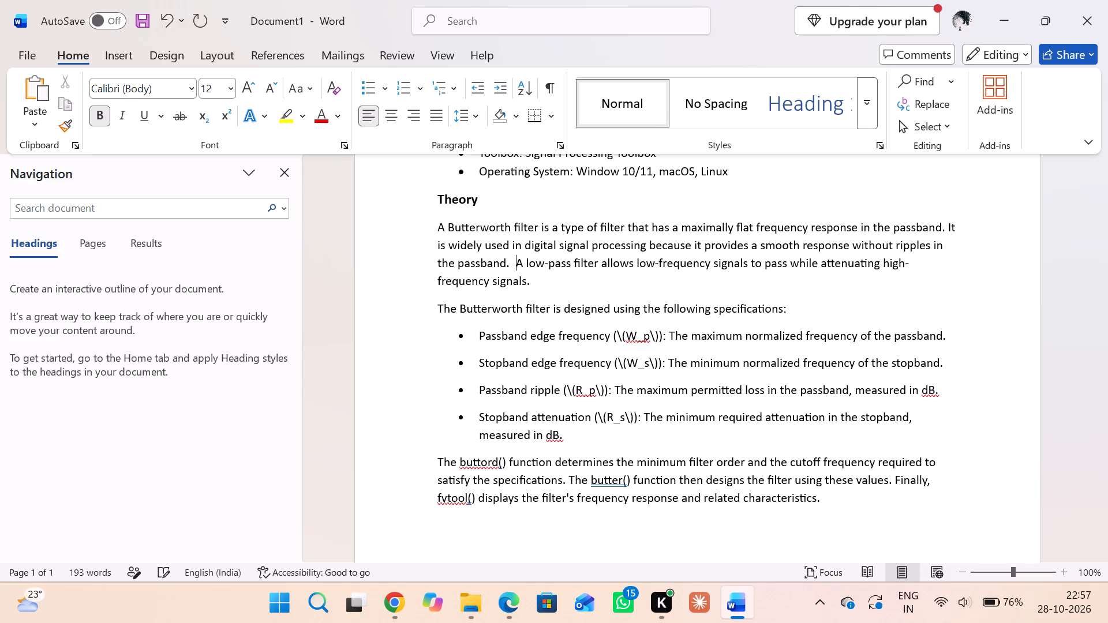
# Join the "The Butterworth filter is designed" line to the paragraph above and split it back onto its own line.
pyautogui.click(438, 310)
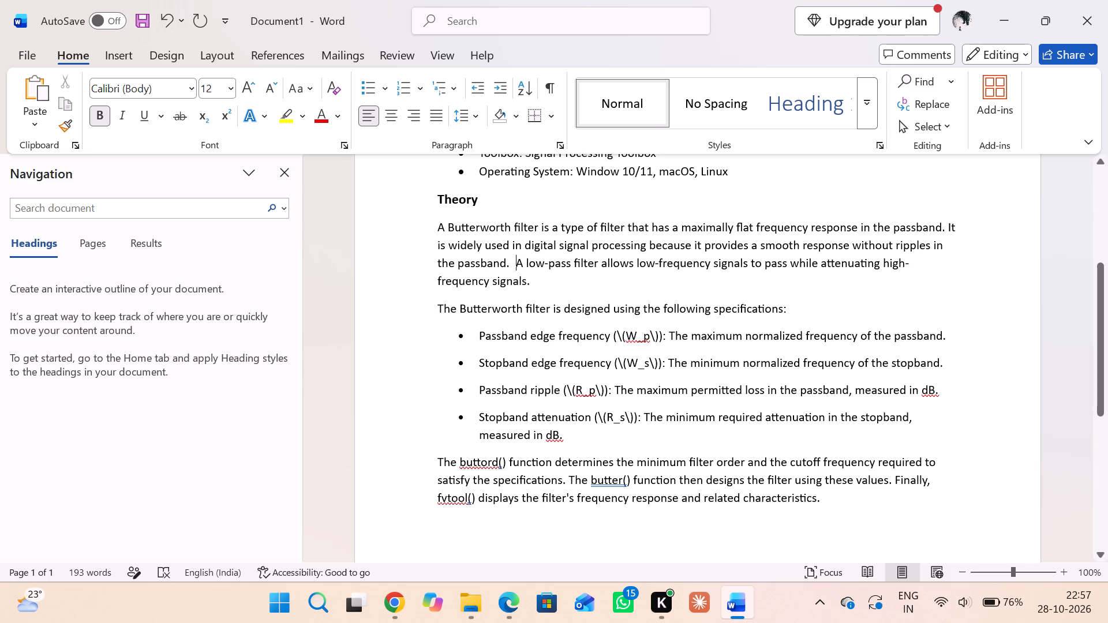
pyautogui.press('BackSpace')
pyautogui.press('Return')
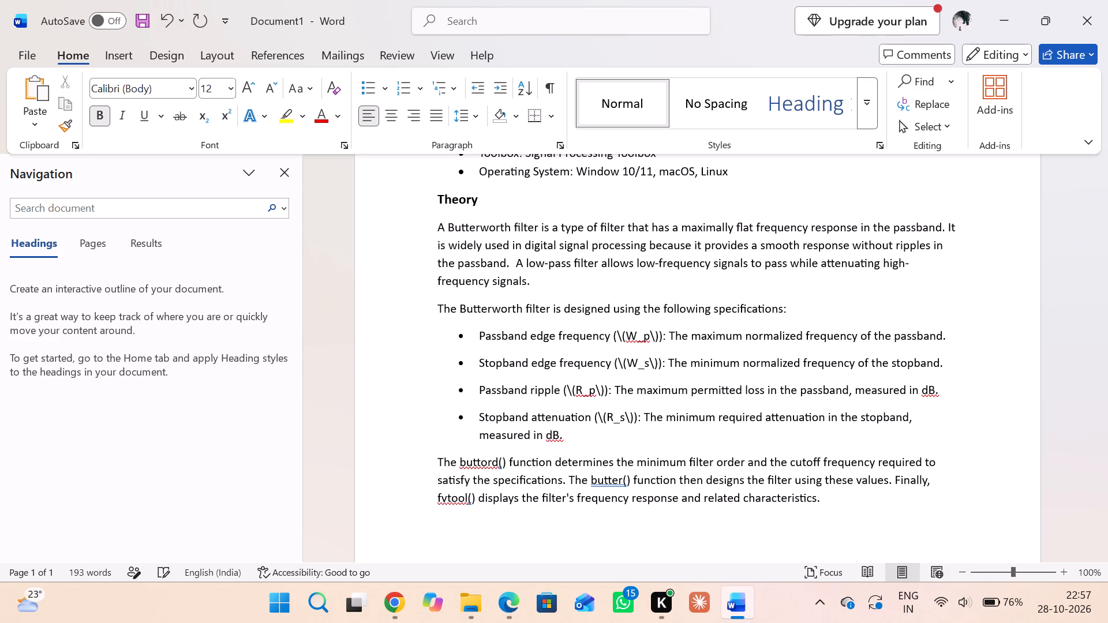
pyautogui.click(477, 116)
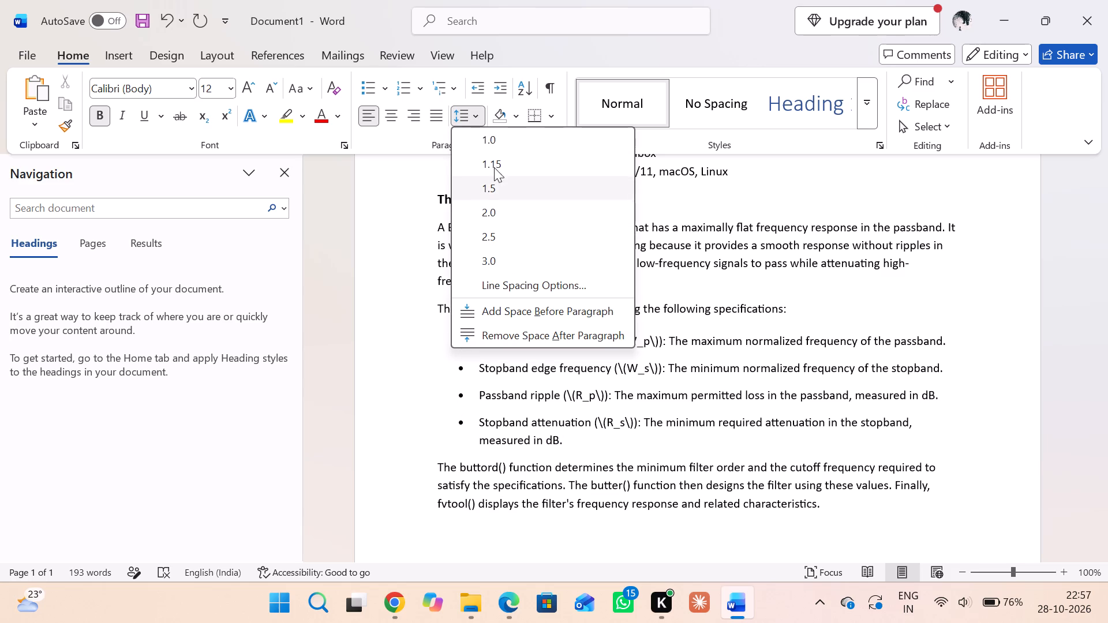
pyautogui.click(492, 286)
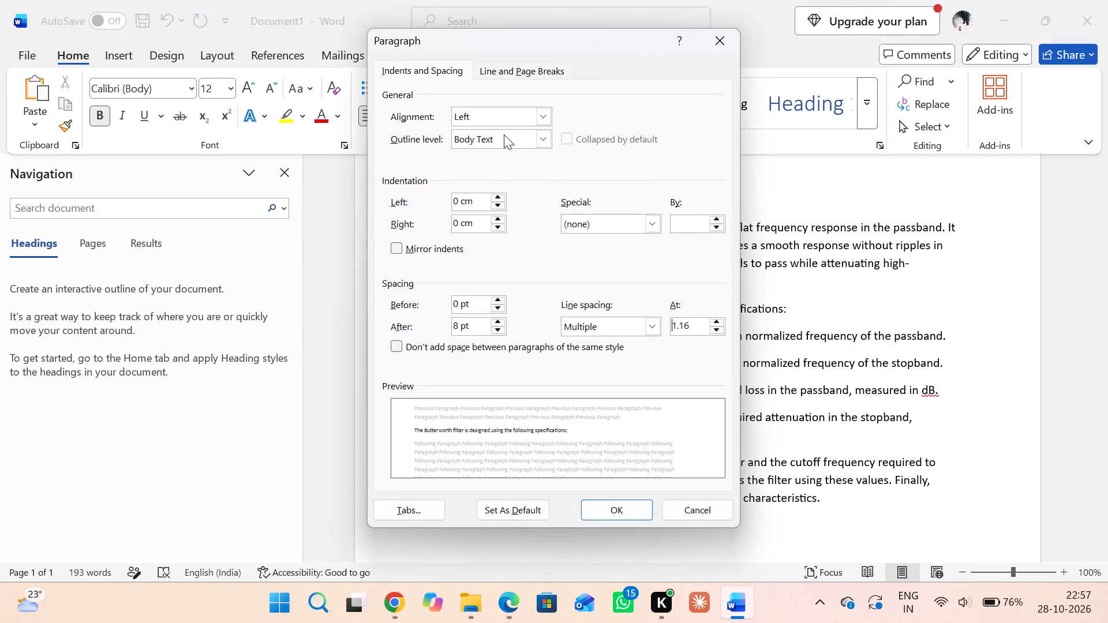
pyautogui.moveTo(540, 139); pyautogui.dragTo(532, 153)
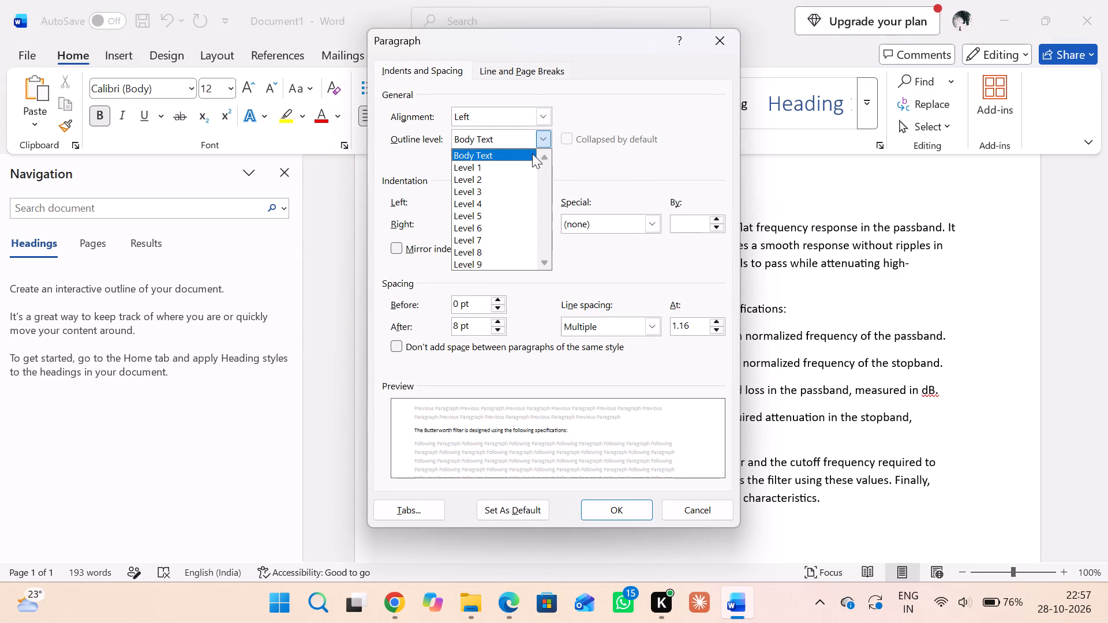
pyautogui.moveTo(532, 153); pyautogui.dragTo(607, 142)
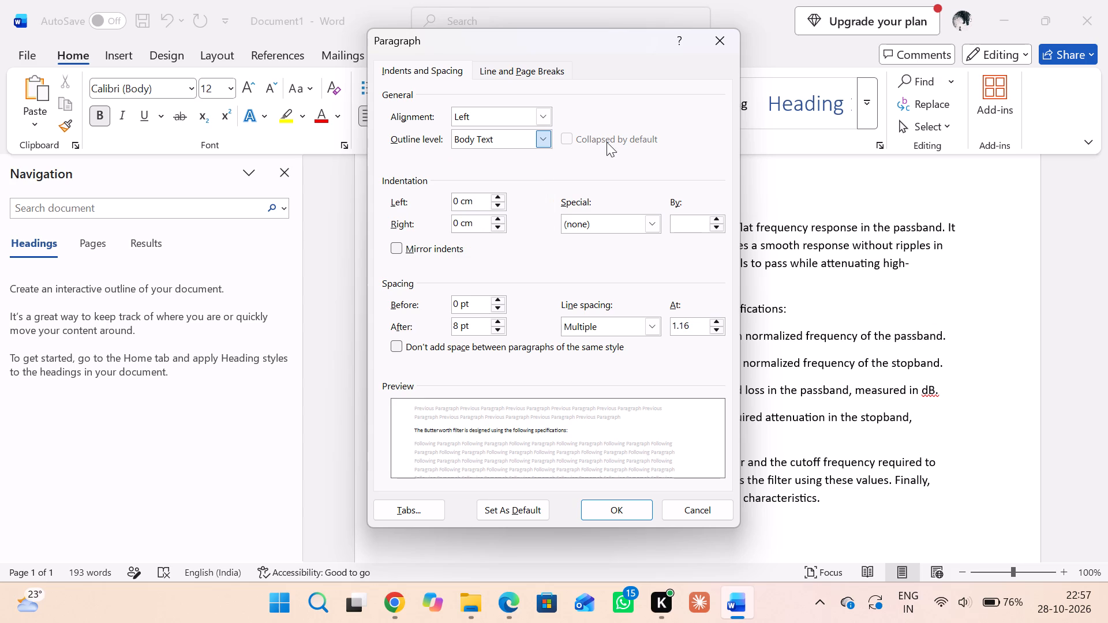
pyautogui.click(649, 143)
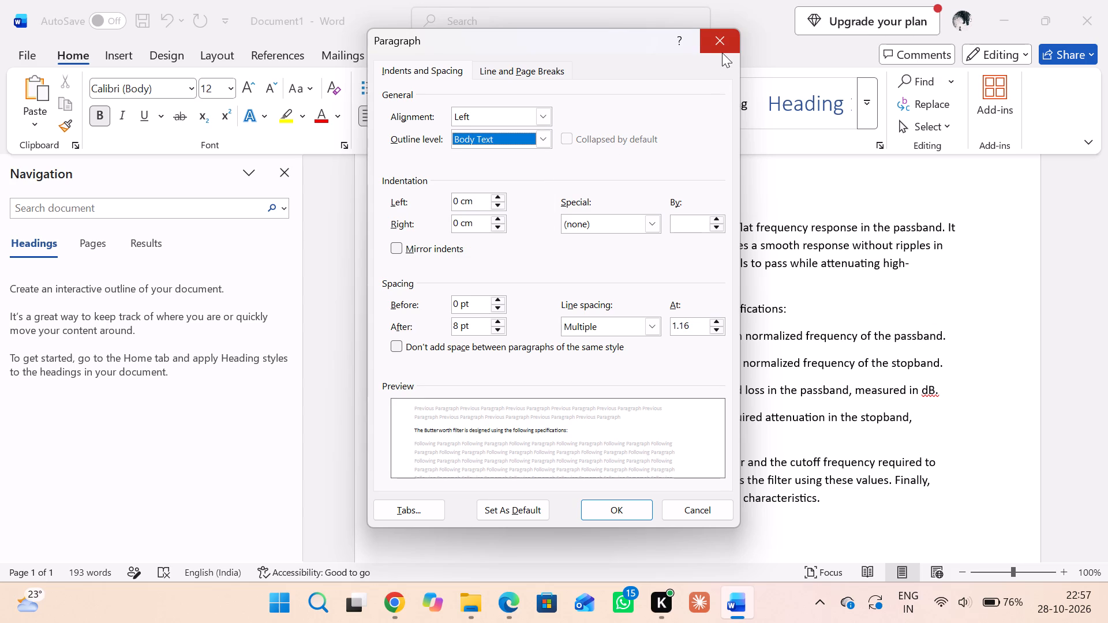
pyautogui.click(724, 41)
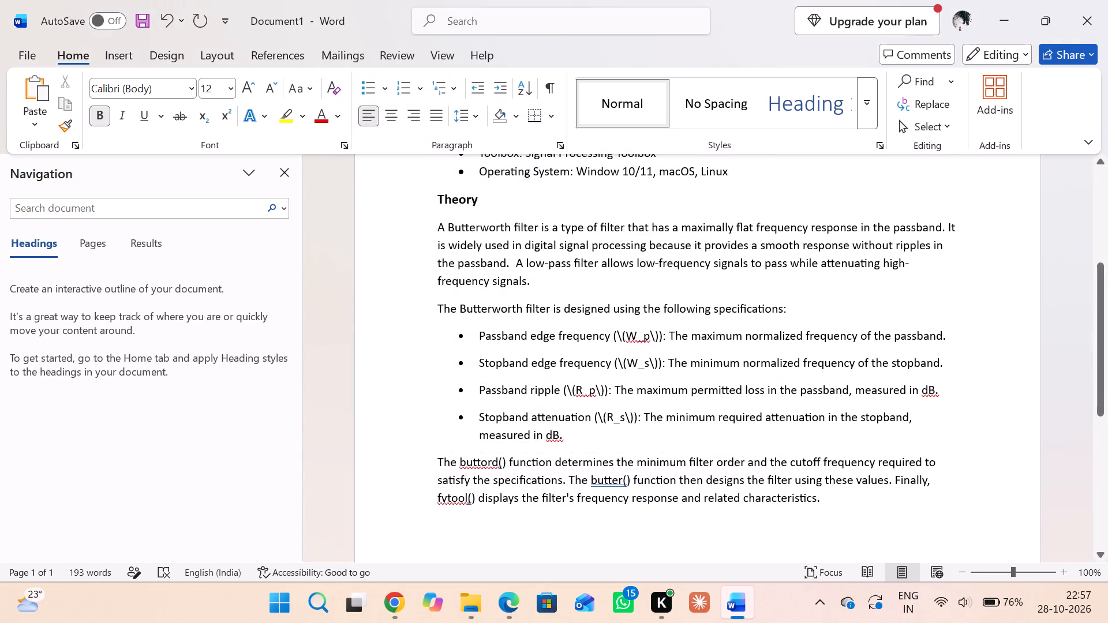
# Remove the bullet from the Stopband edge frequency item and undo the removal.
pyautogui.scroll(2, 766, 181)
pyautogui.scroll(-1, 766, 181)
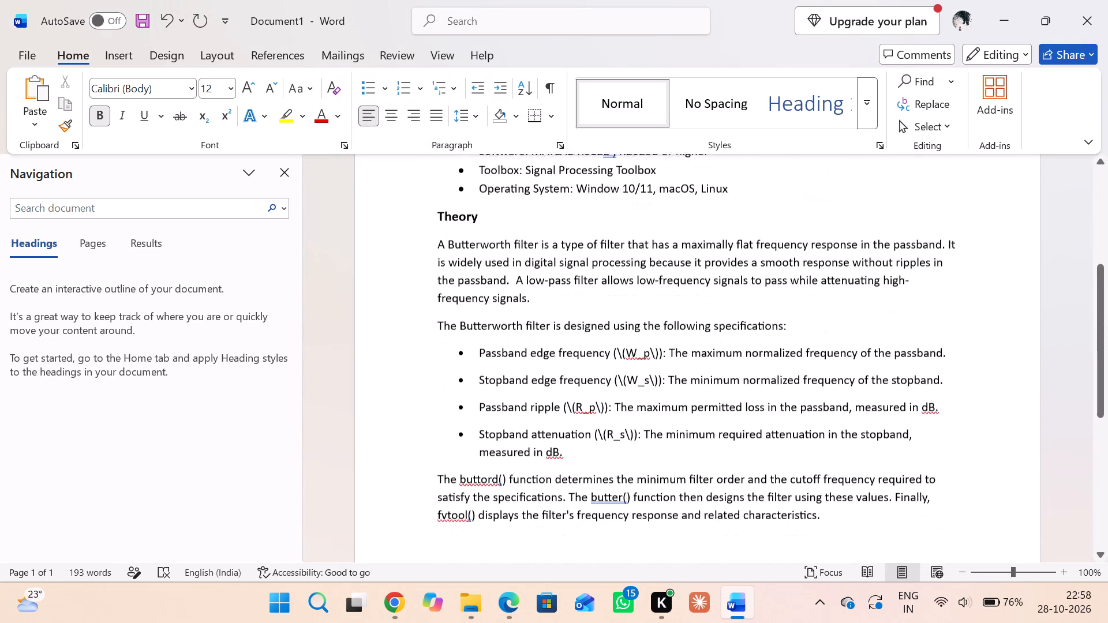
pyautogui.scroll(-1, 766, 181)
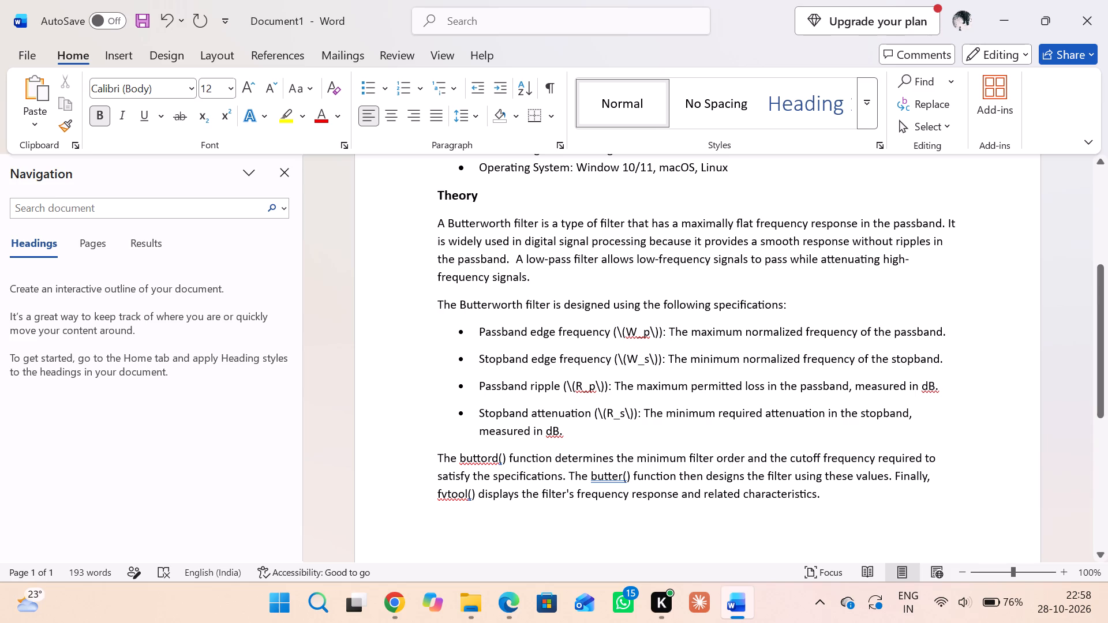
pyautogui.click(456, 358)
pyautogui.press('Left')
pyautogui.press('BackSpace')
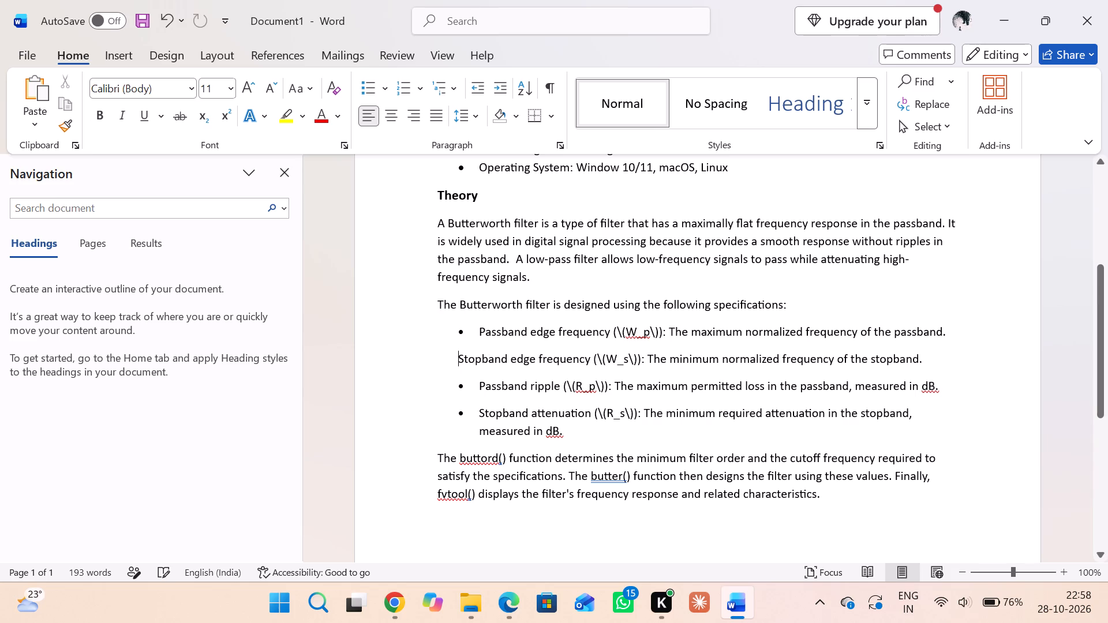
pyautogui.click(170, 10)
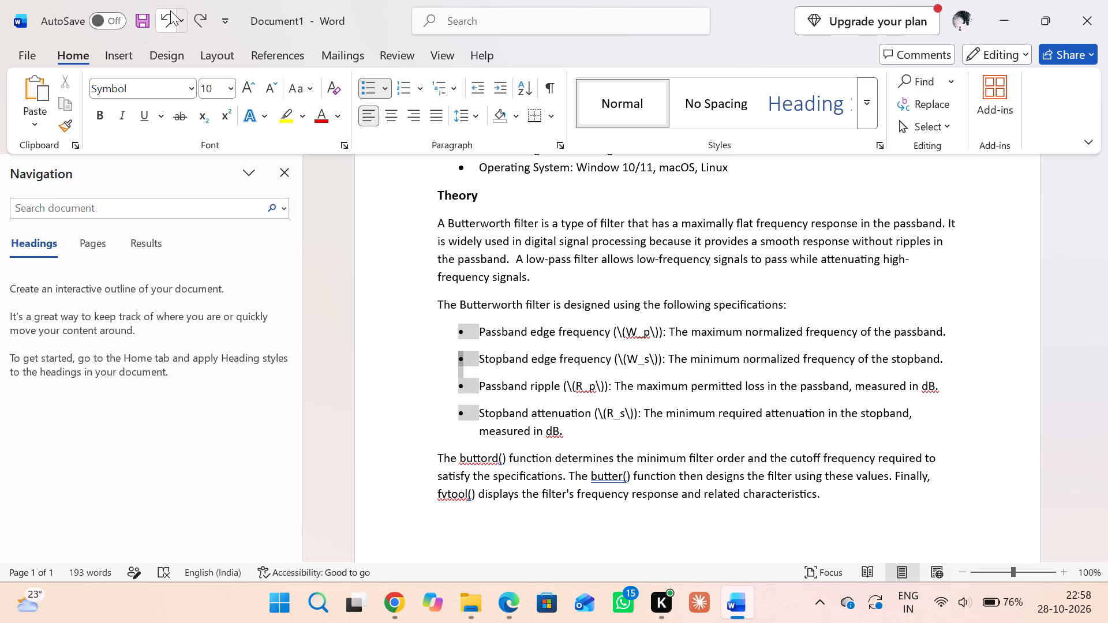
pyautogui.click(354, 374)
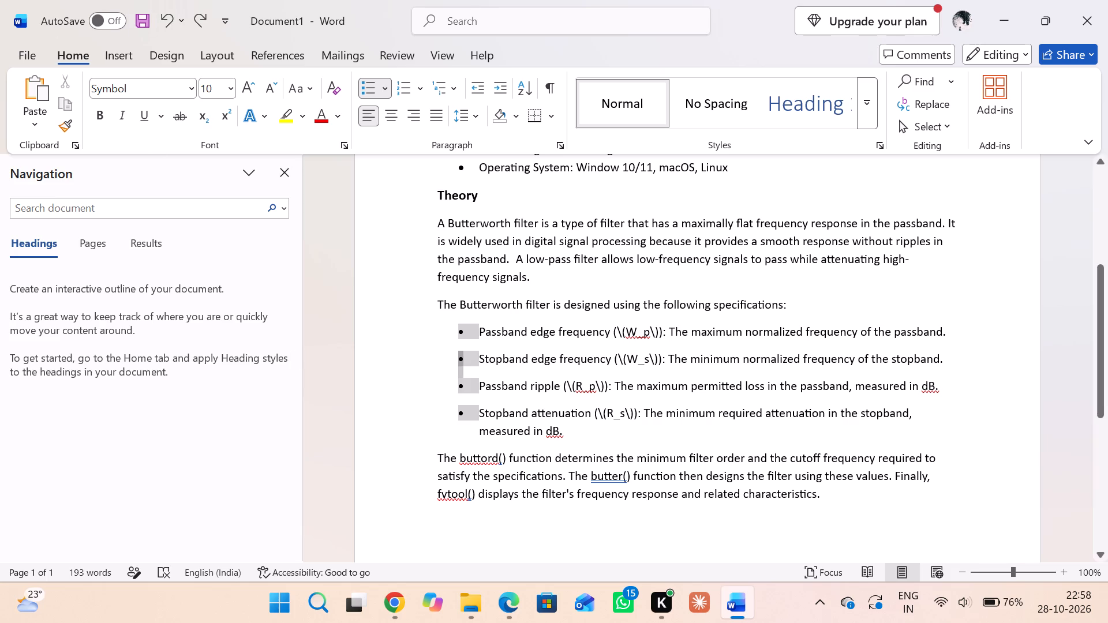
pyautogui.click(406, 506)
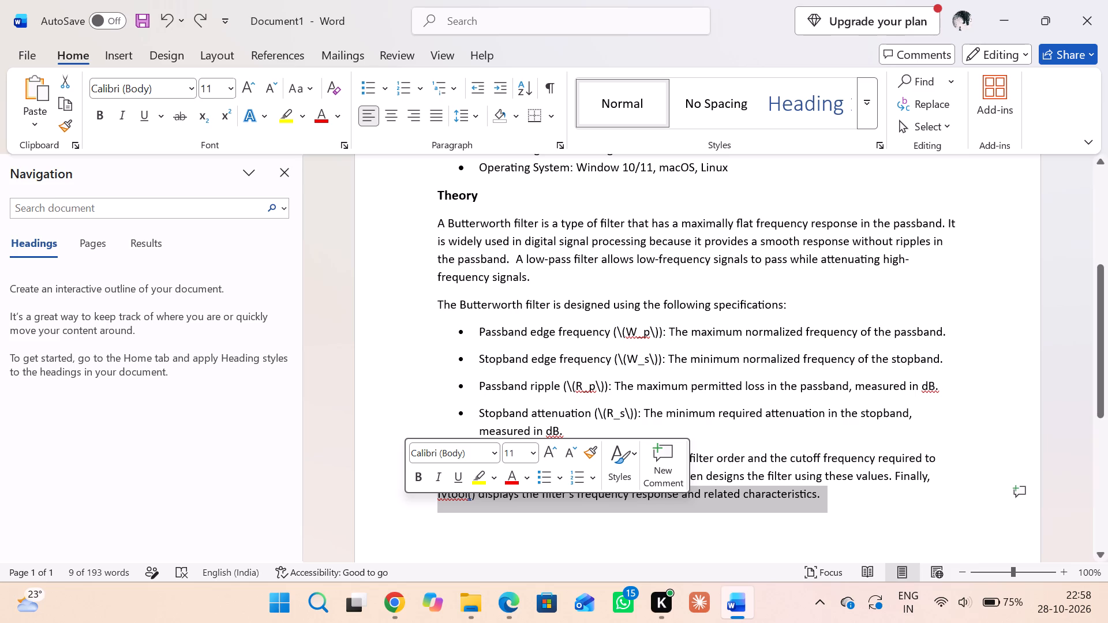
# Delete the stray backslashes and extra brackets around W_p in the Passband edge frequency item, leaving (W_p).
pyautogui.click(661, 329)
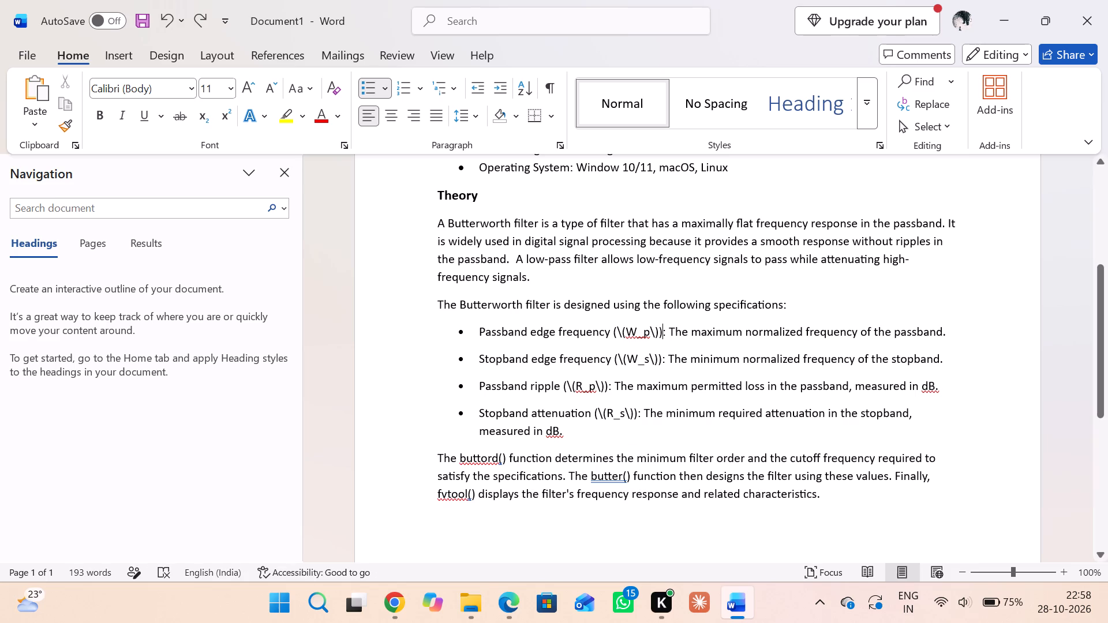
pyautogui.press('Left')
pyautogui.press('BackSpace')
pyautogui.press('BackSpace')
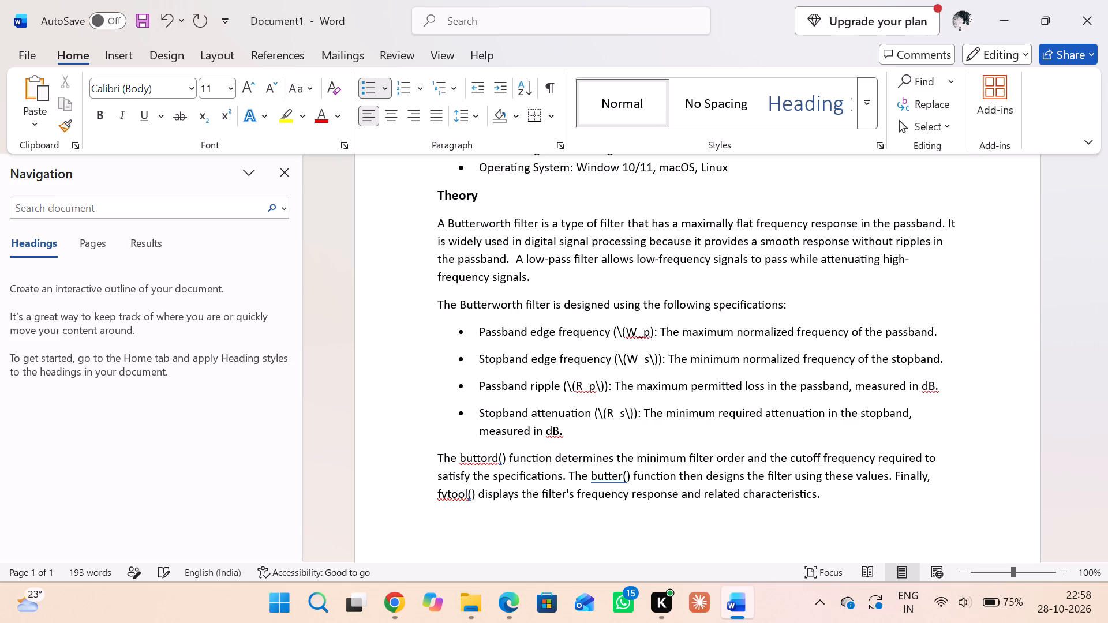
pyautogui.press('Left')
pyautogui.press('Left')
pyautogui.press('Left')
pyautogui.press('Left')
pyautogui.press('BackSpace')
pyautogui.press('BackSpace')
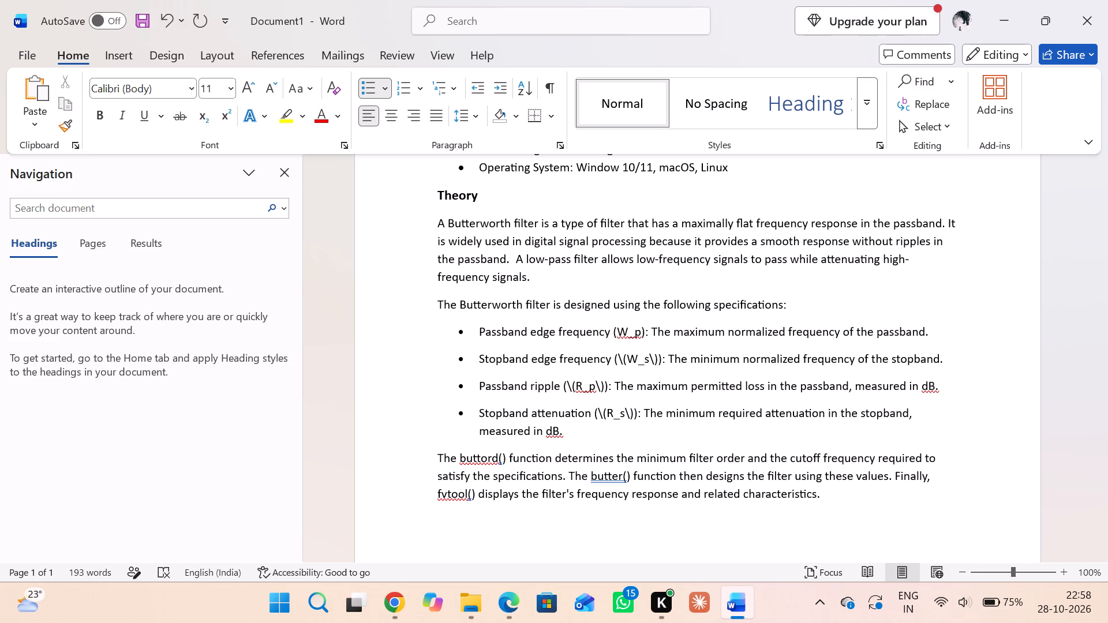
# Delete the backslashes, the extra closing bracket and the underscore around W_s in the Stopband edge frequency item, leaving ((Ws).
pyautogui.press('Down')
pyautogui.press('Right')
pyautogui.press('Right')
pyautogui.press('BackSpace')
pyautogui.press('Right')
pyautogui.press('Right')
pyautogui.press('Right')
pyautogui.press('Right')
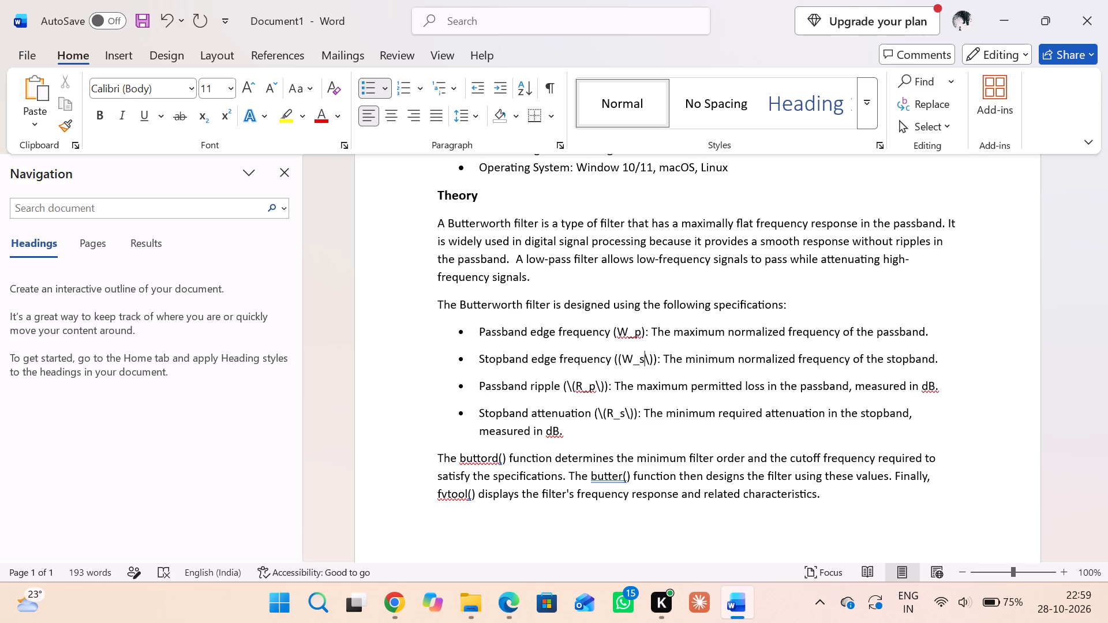
pyautogui.press('Right')
pyautogui.press('Right')
pyautogui.press('BackSpace')
pyautogui.press('BackSpace')
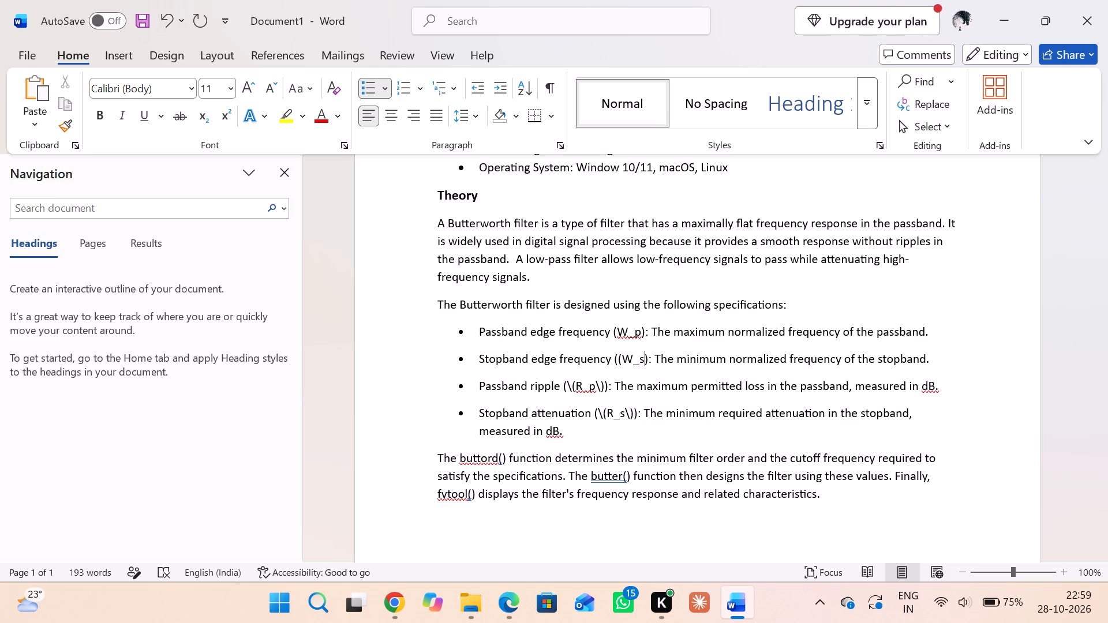
pyautogui.press('Left')
pyautogui.press('BackSpace')
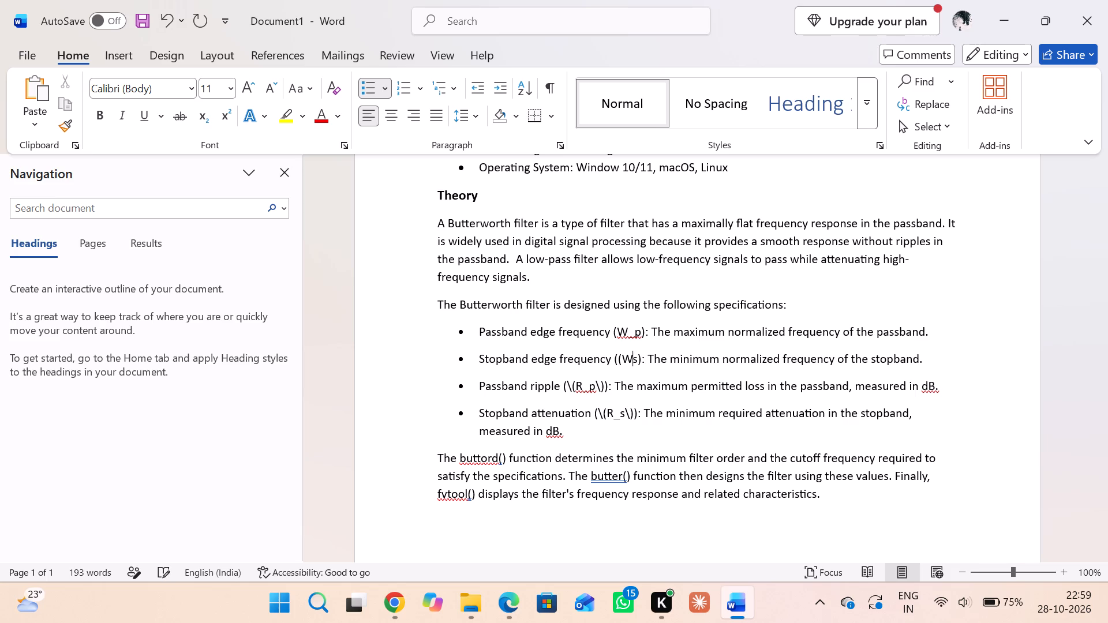
# Remove the underscore from W_p in the Passband edge frequency item, leaving (Wp).
pyautogui.press('Up')
pyautogui.press('BackSpace')
# Delete the backslashes, extra brackets and underscore from the symbol in the Passband ripple item, leaving (Rp).
pyautogui.press('Down')
pyautogui.press('Down')
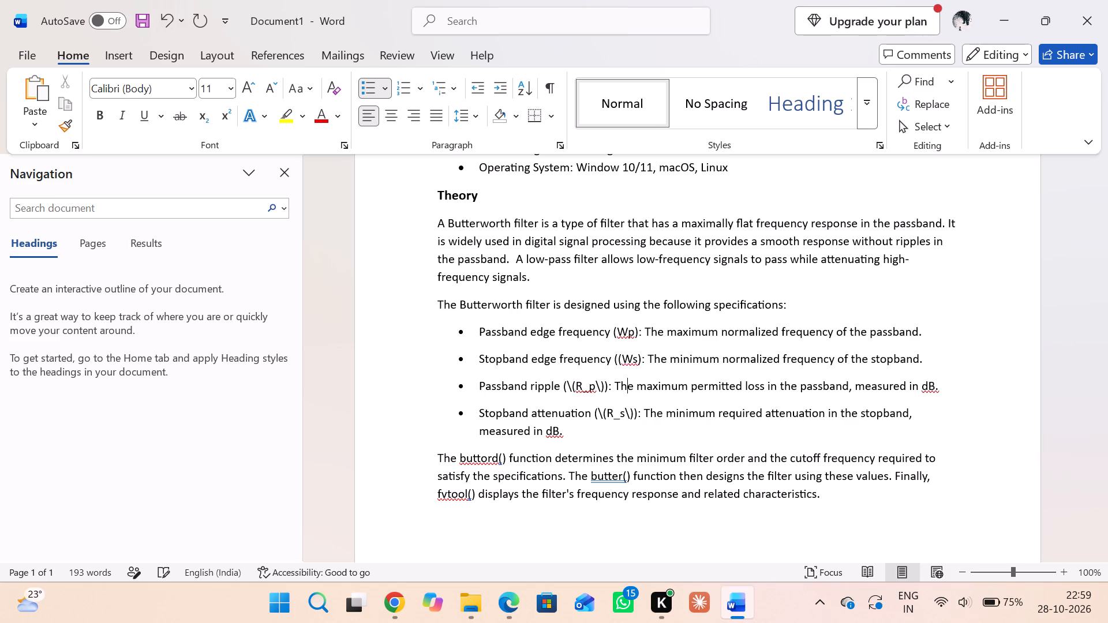
pyautogui.press('Down')
pyautogui.press('Up')
pyautogui.press('Left')
pyautogui.press('Left')
pyautogui.press('Left')
pyautogui.press('Left')
pyautogui.press('Left')
pyautogui.press('Left')
pyautogui.press('Right')
pyautogui.press('BackSpace')
pyautogui.press('BackSpace')
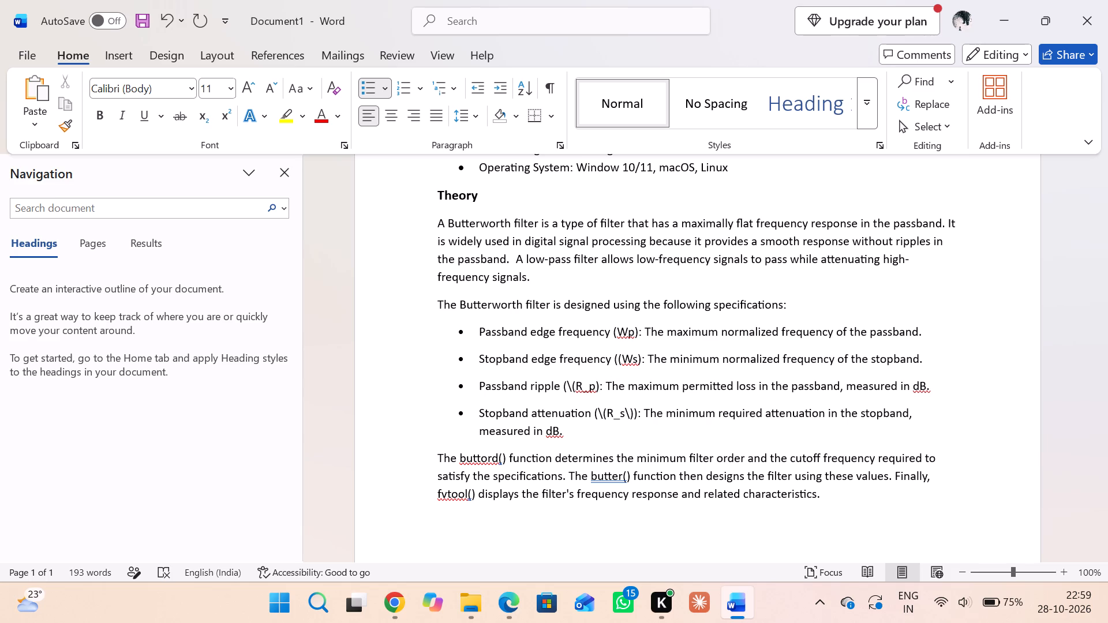
pyautogui.press('Left')
pyautogui.press('BackSpace')
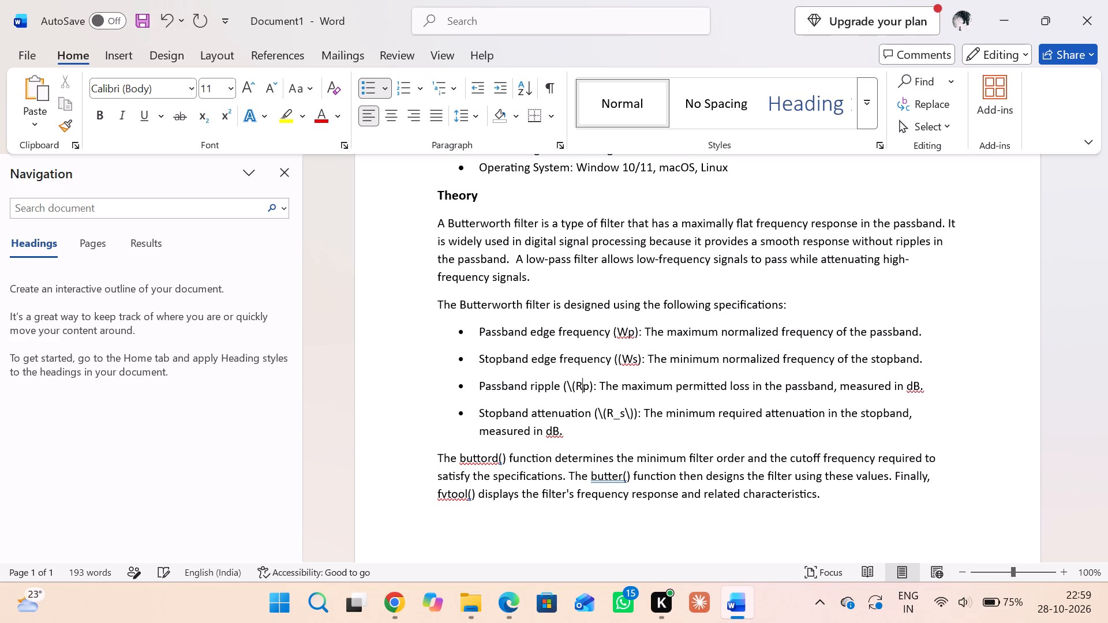
pyautogui.press('Left')
pyautogui.press('Left')
pyautogui.press('Right')
pyautogui.press('BackSpace')
pyautogui.press('BackSpace')
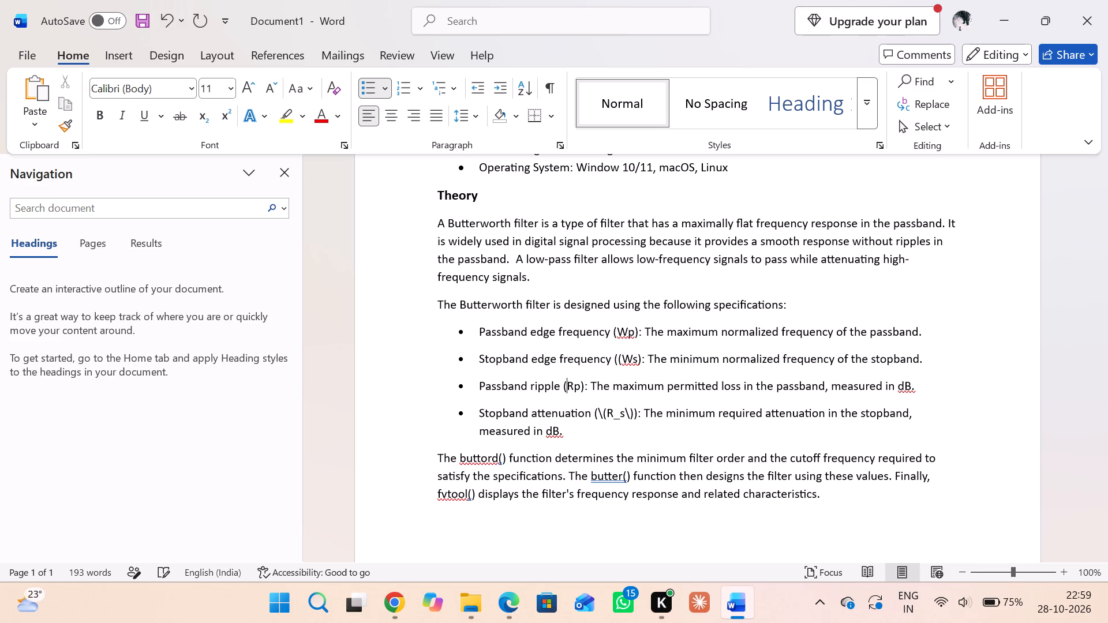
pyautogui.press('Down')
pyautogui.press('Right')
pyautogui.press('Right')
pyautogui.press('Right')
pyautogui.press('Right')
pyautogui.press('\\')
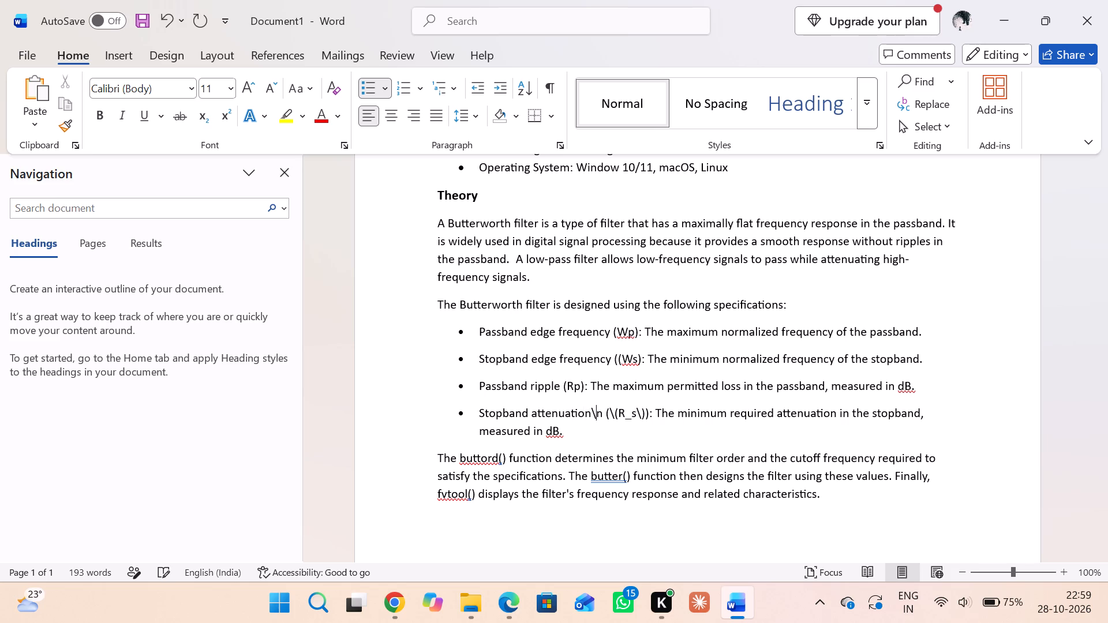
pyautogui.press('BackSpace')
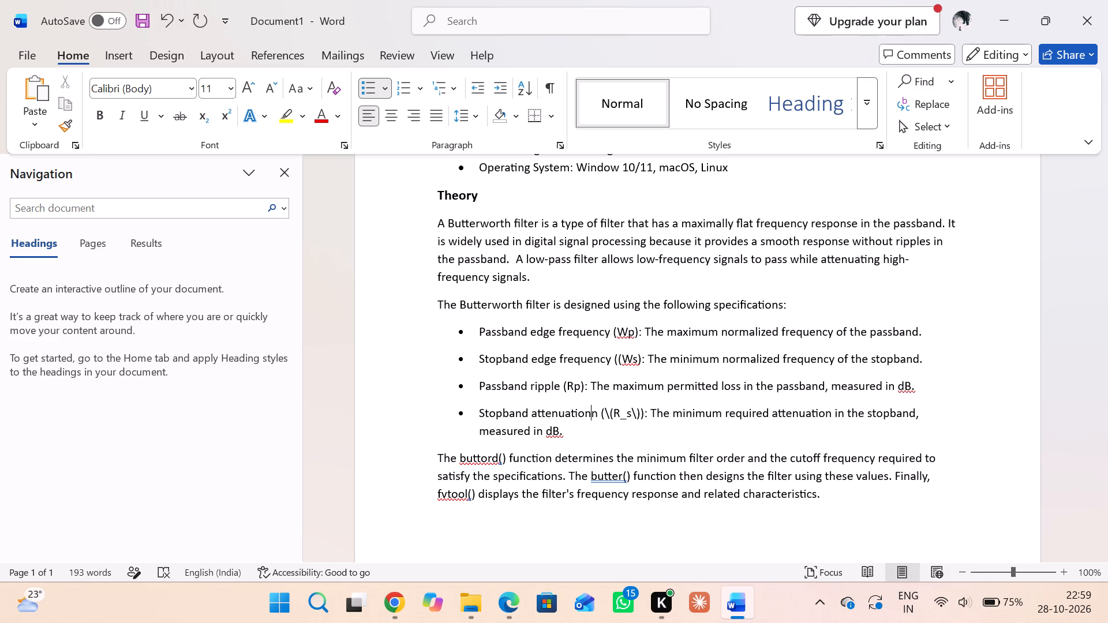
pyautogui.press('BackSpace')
# Delete the extra opening bracket before Ws in the Stopband edge frequency item, leaving (Ws).
pyautogui.press('Up')
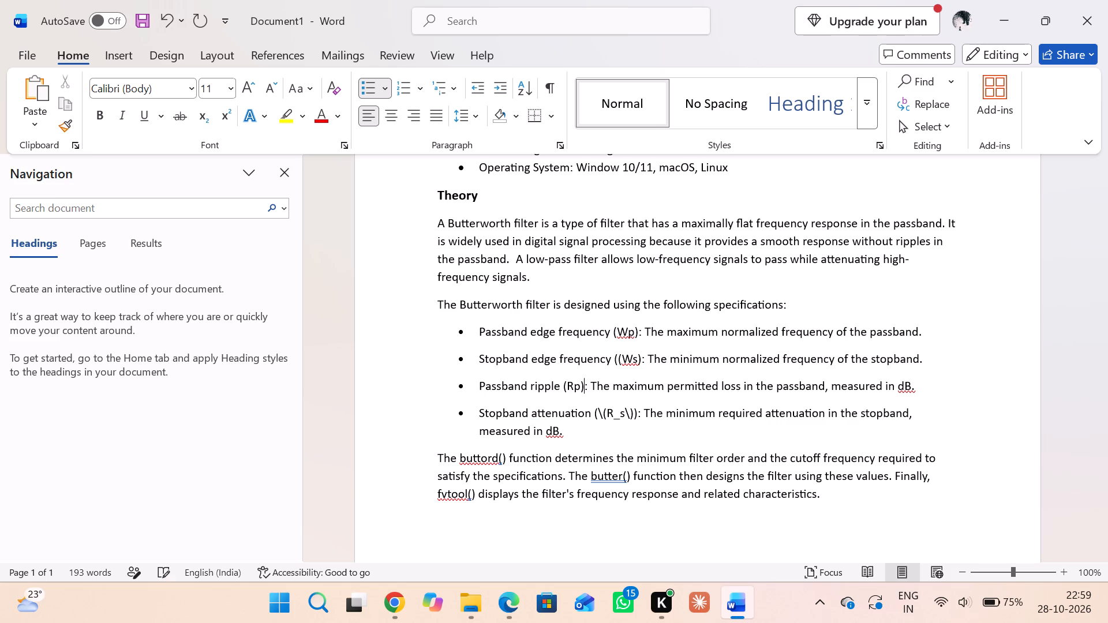
pyautogui.press('Right')
pyautogui.press('Up')
pyautogui.press('Up')
pyautogui.press('Up')
pyautogui.press('Down')
pyautogui.press('Right')
pyautogui.press('Right')
pyautogui.press('Down')
pyautogui.press('Right')
pyautogui.press('Right')
pyautogui.press('Right')
pyautogui.press('Right')
pyautogui.press('BackSpace')
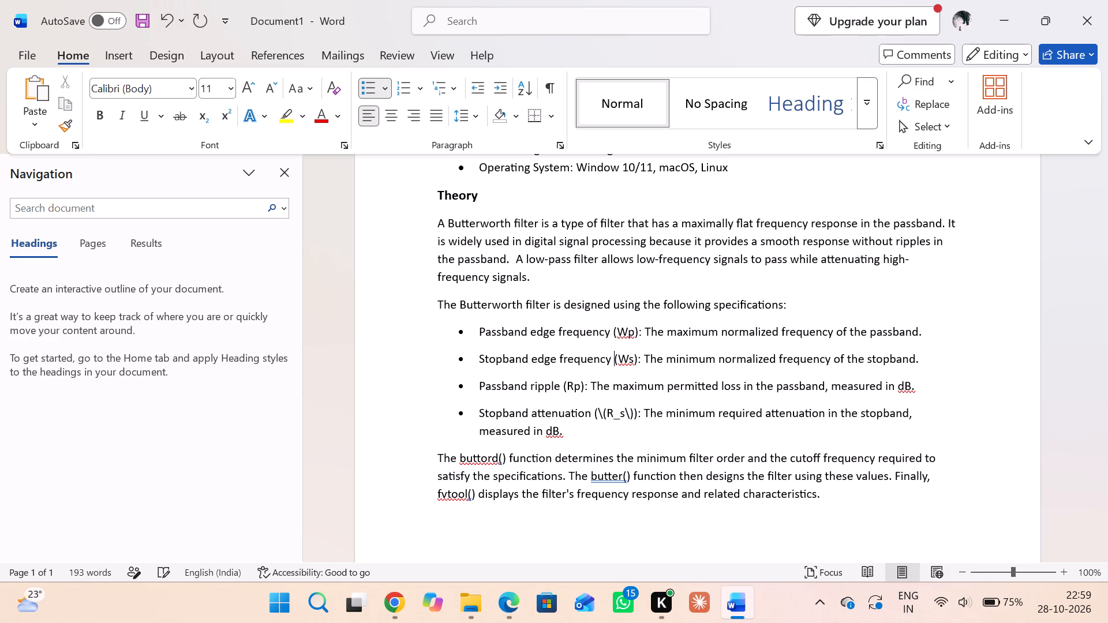
# Delete the backslashes, extra brackets and underscore from the symbol in the Stopband attenuation item, leaving (Rs).
pyautogui.press('Down')
pyautogui.press('Left')
pyautogui.press('Left')
pyautogui.press('Left')
pyautogui.press('Down')
pyautogui.press('Right')
pyautogui.press('BackSpace')
pyautogui.press('Right')
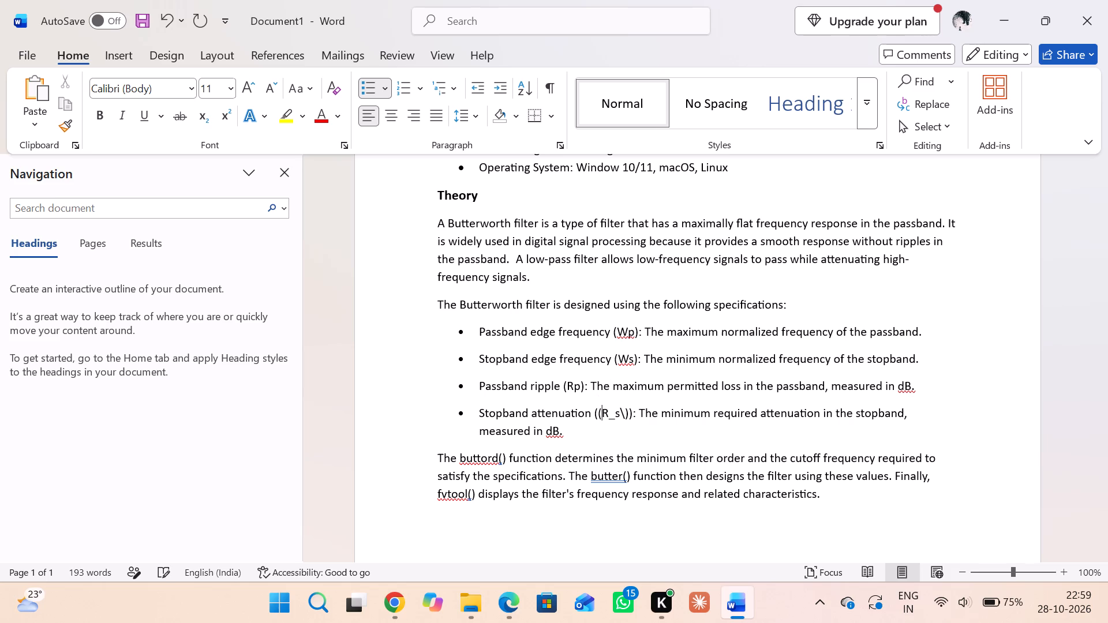
pyautogui.press('BackSpace')
pyautogui.press('Right')
pyautogui.press('Right')
pyautogui.press('Right')
pyautogui.press('Right')
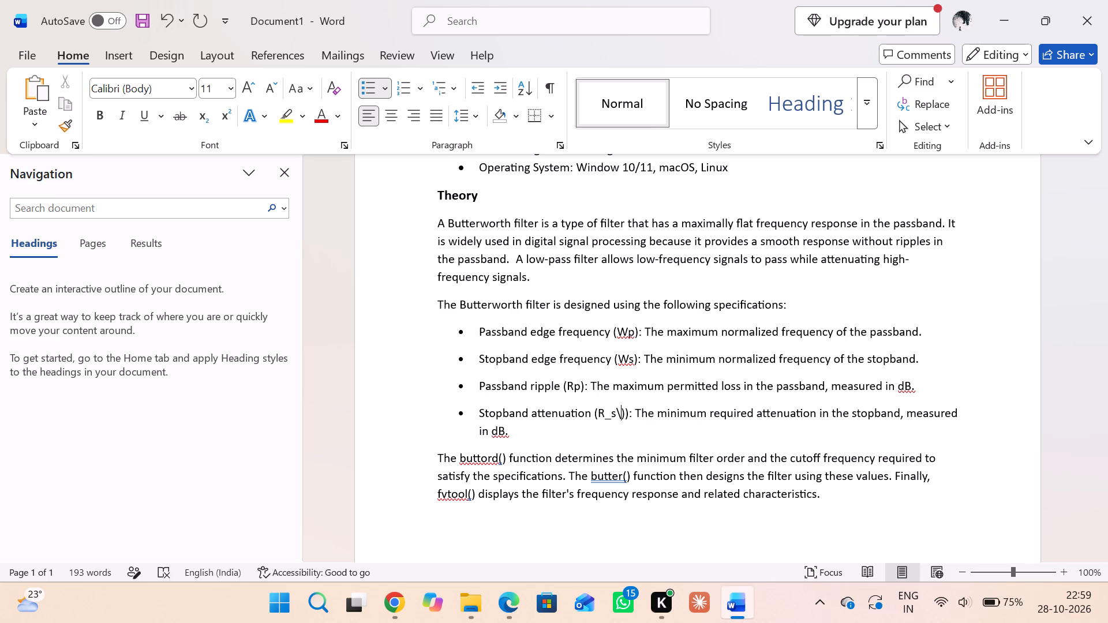
pyautogui.press('Right')
pyautogui.press('BackSpace')
pyautogui.press('BackSpace')
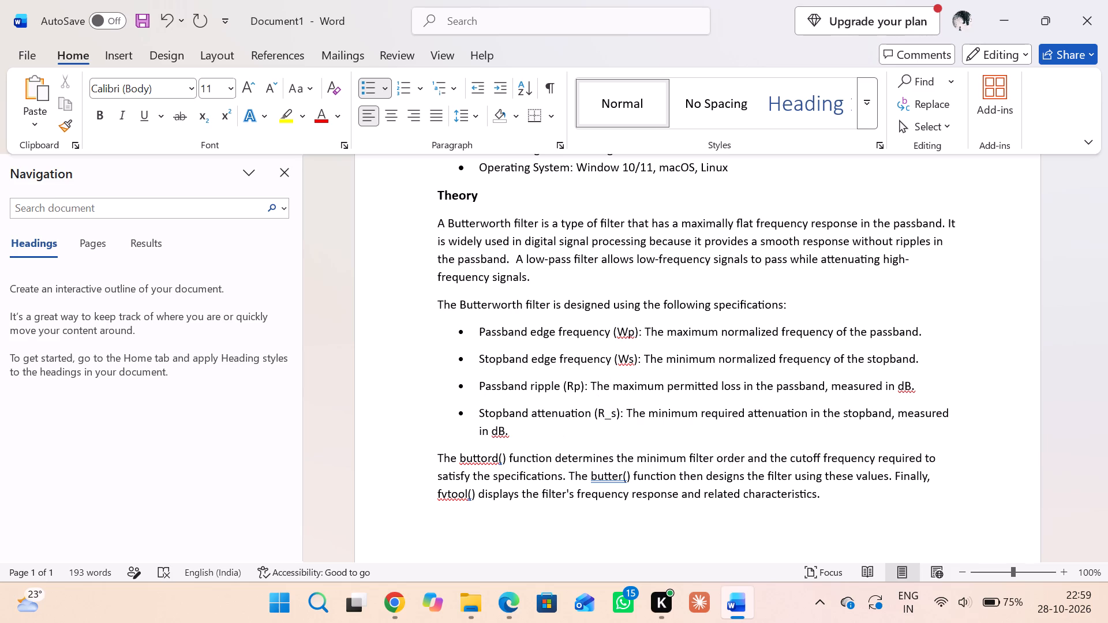
pyautogui.press('Left')
pyautogui.press('BackSpace')
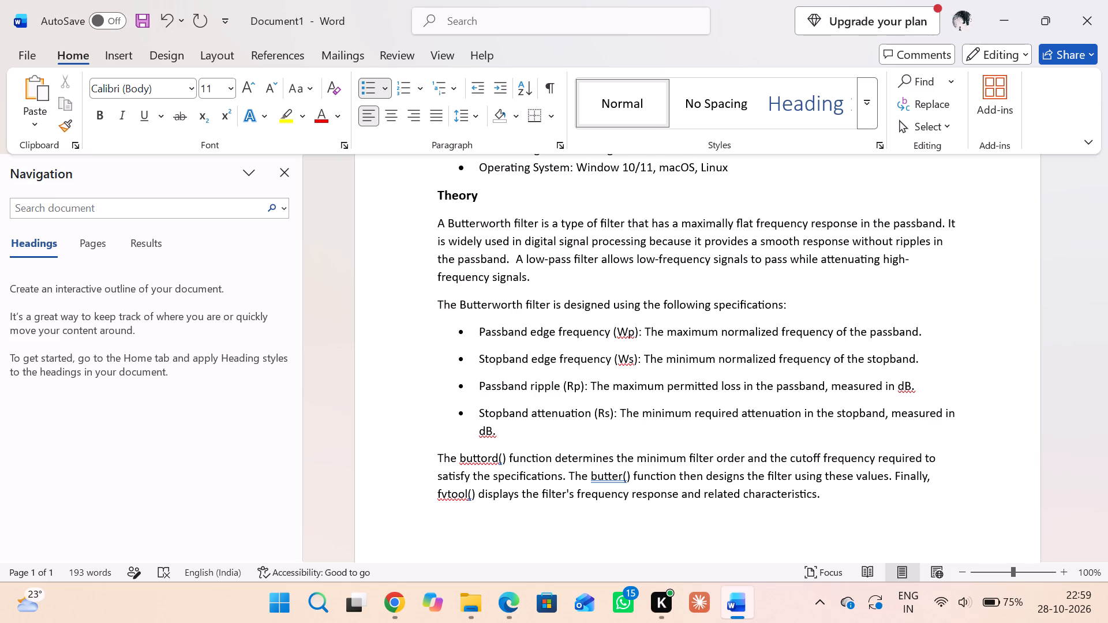
# Add a new line reading "MATLAB Program:" below the last Theory paragraph.
pyautogui.scroll(2, 687, 334)
pyautogui.scroll(-1, 687, 334)
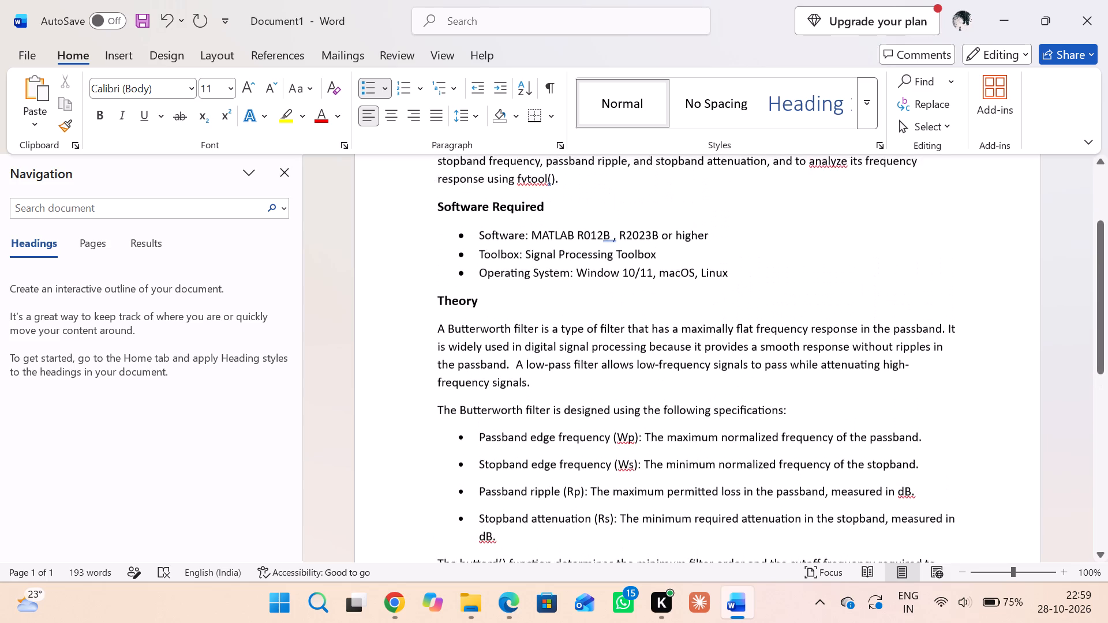
pyautogui.scroll(-2, 687, 334)
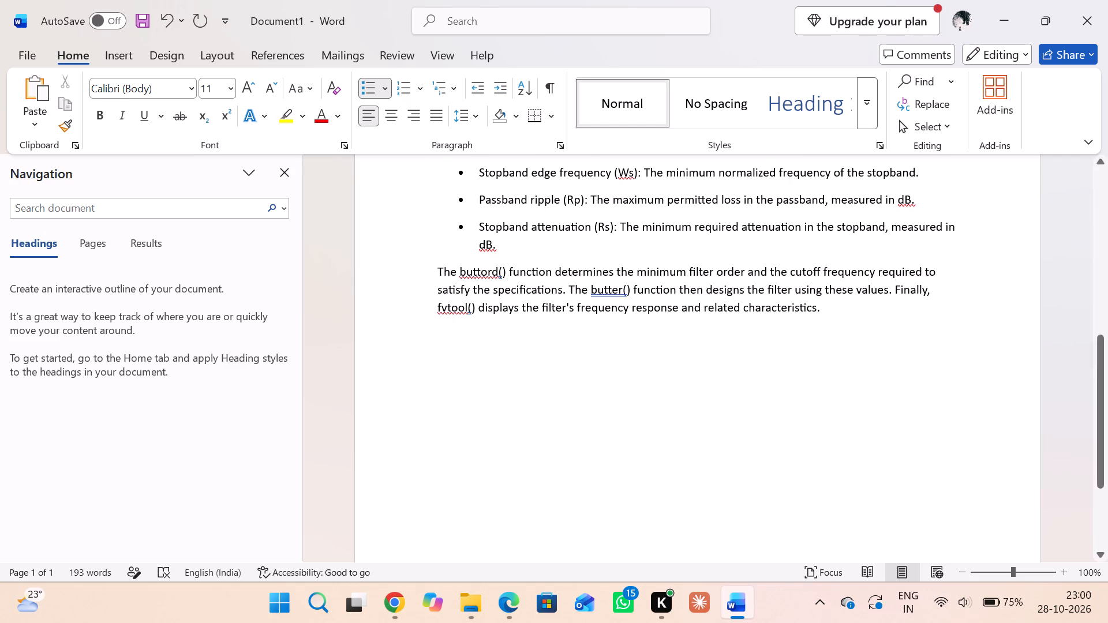
pyautogui.scroll(-3, 706, 397)
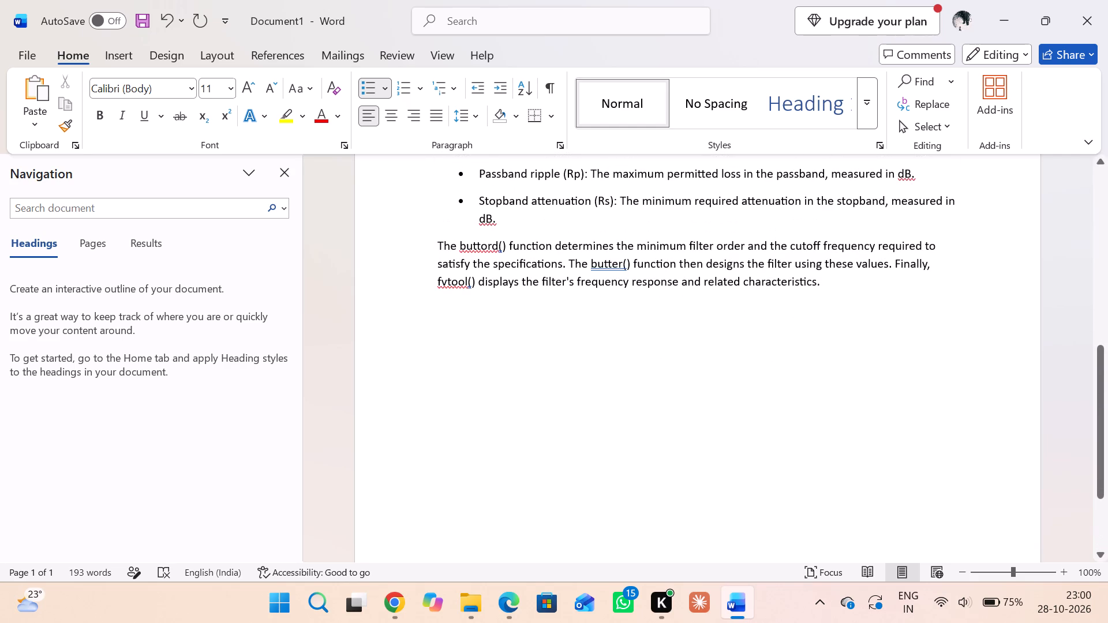
pyautogui.click(827, 286)
pyautogui.press('Return')
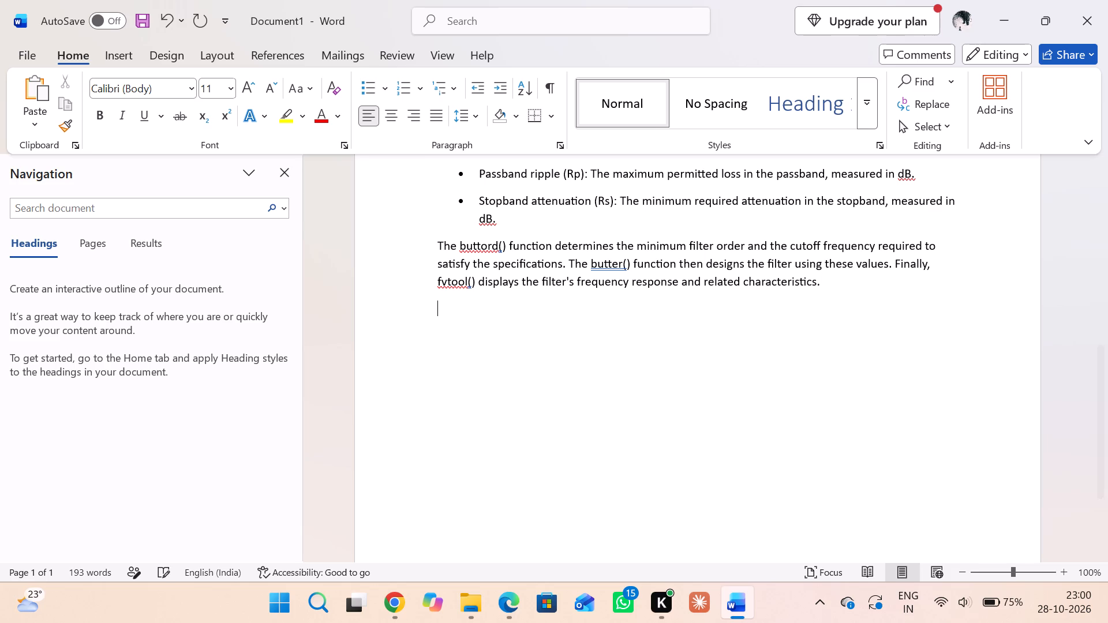
pyautogui.write('MATLAB')
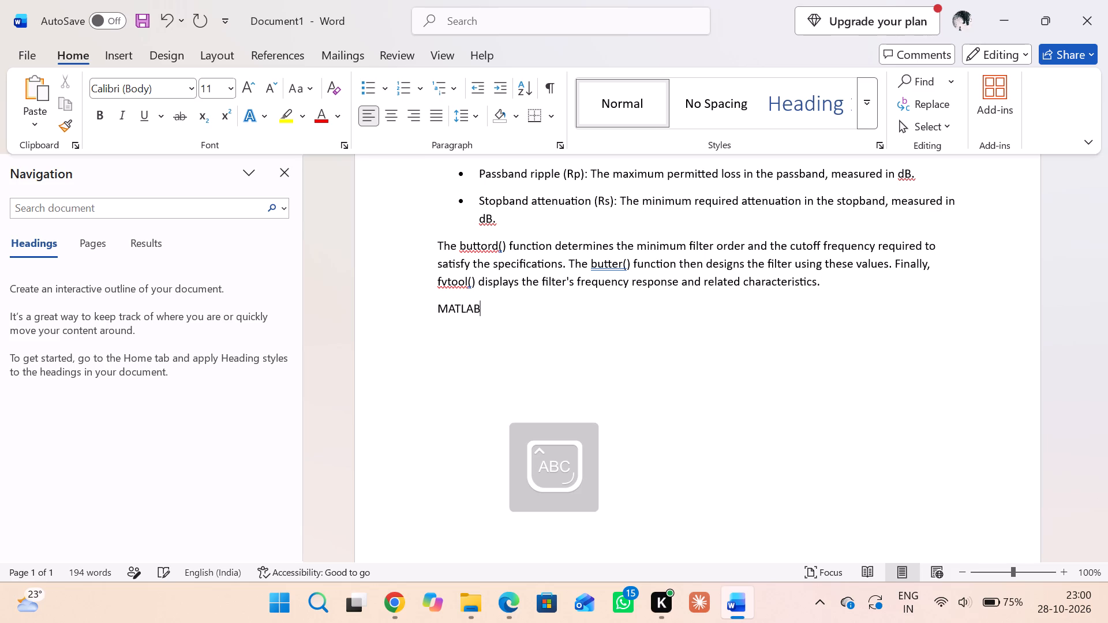
pyautogui.press('space')
pyautogui.press('p')
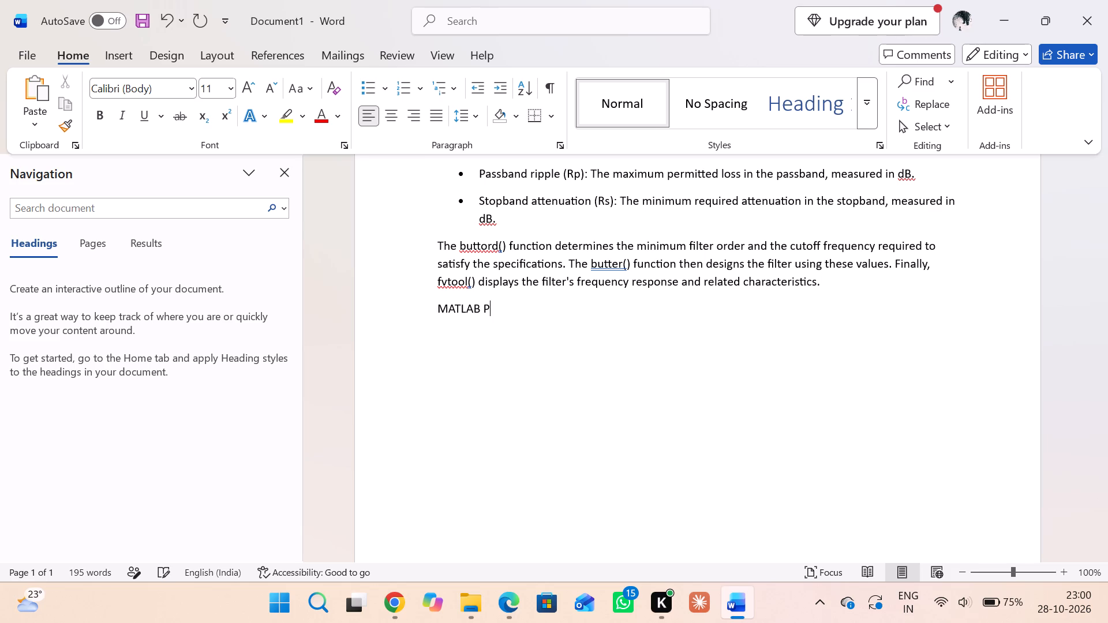
pyautogui.write('rogram')
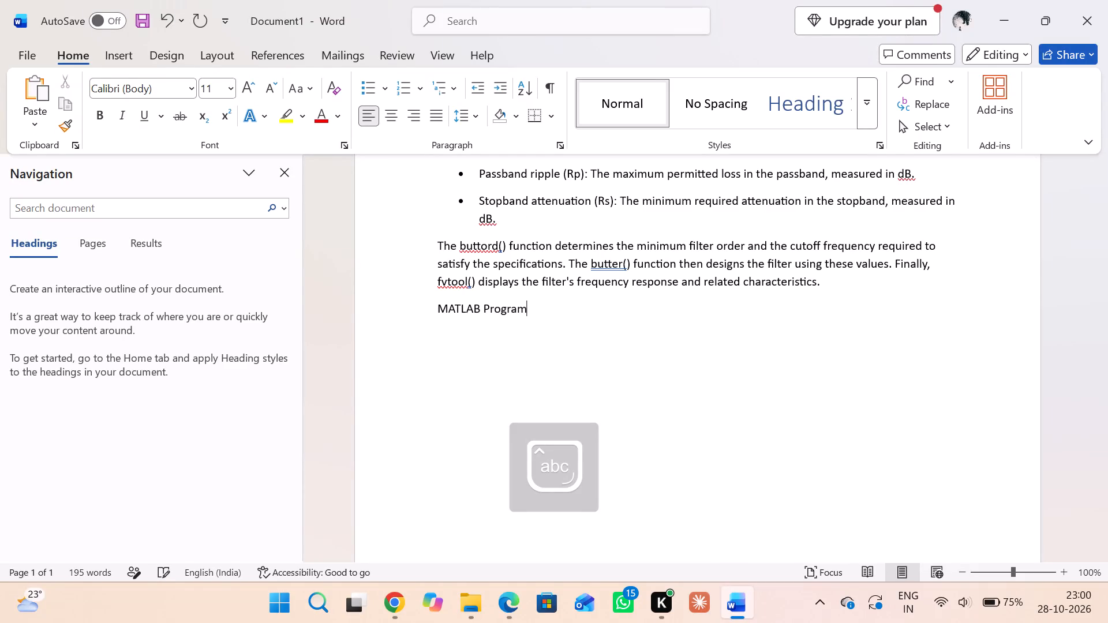
pyautogui.hotkey('shift', ':')
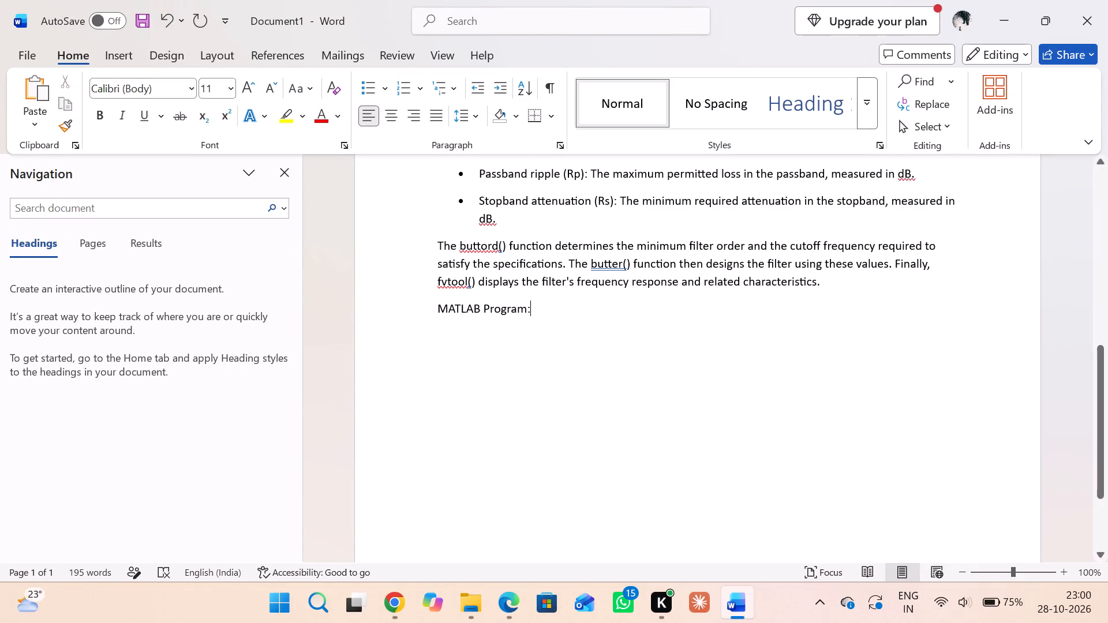
# Format the "MATLAB Program:" line as a bold, underlined heading at 12 pt.
pyautogui.hscroll(-1, 535, 308)
pyautogui.moveTo(522, 305); pyautogui.dragTo(461, 303)
pyautogui.click(546, 302)
pyautogui.moveTo(544, 307); pyautogui.dragTo(438, 308)
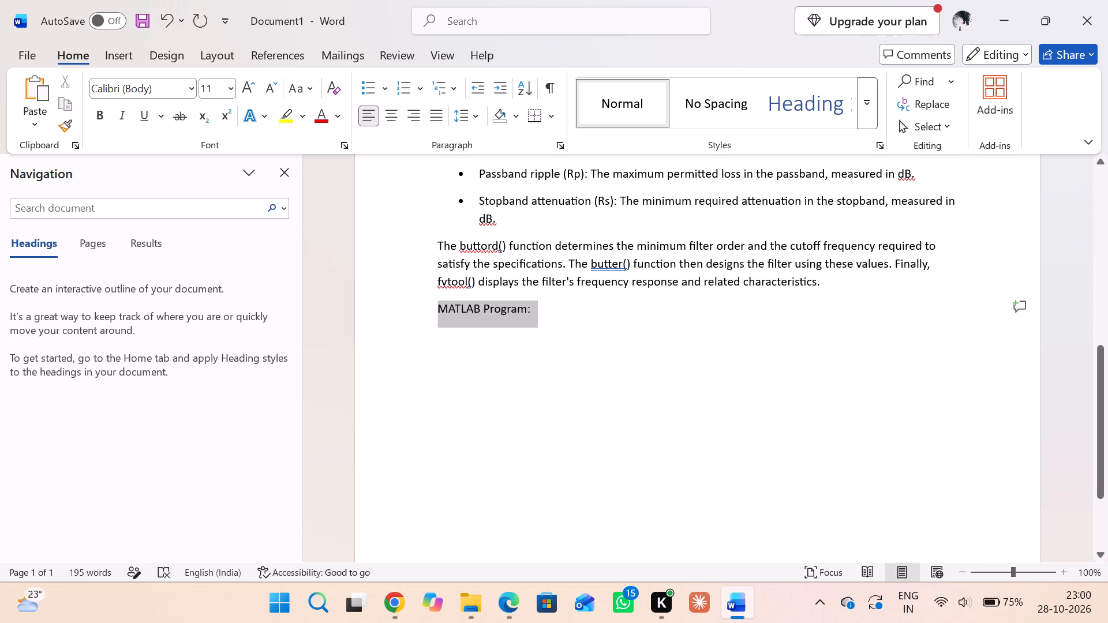
pyautogui.moveTo(438, 308); pyautogui.dragTo(437, 308)
pyautogui.click(454, 278)
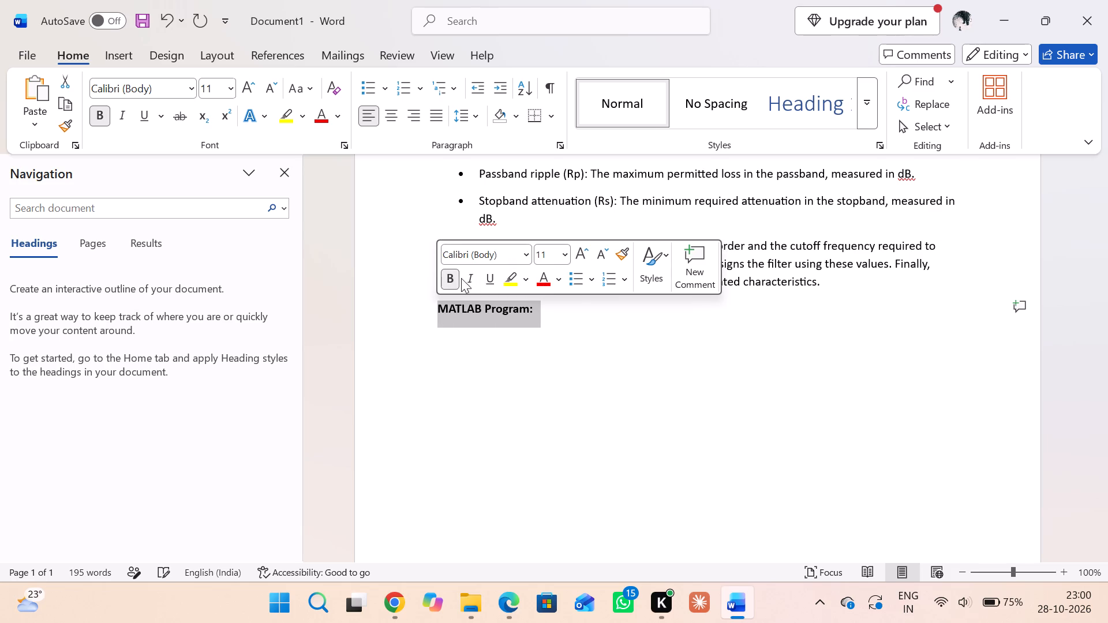
pyautogui.click(484, 279)
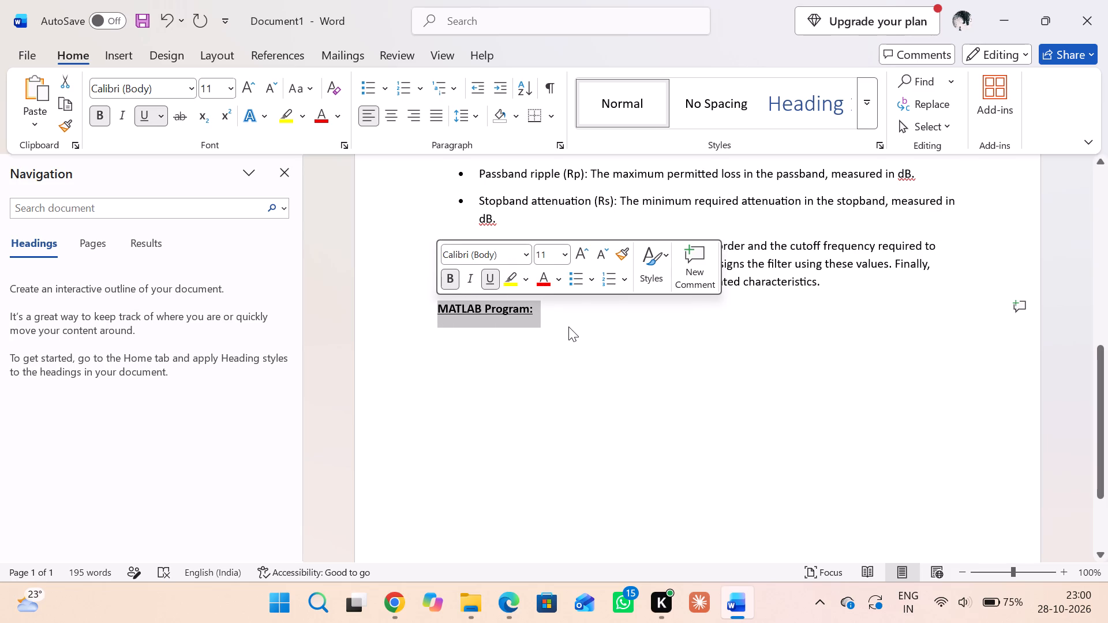
pyautogui.click(545, 252)
pyautogui.write('12')
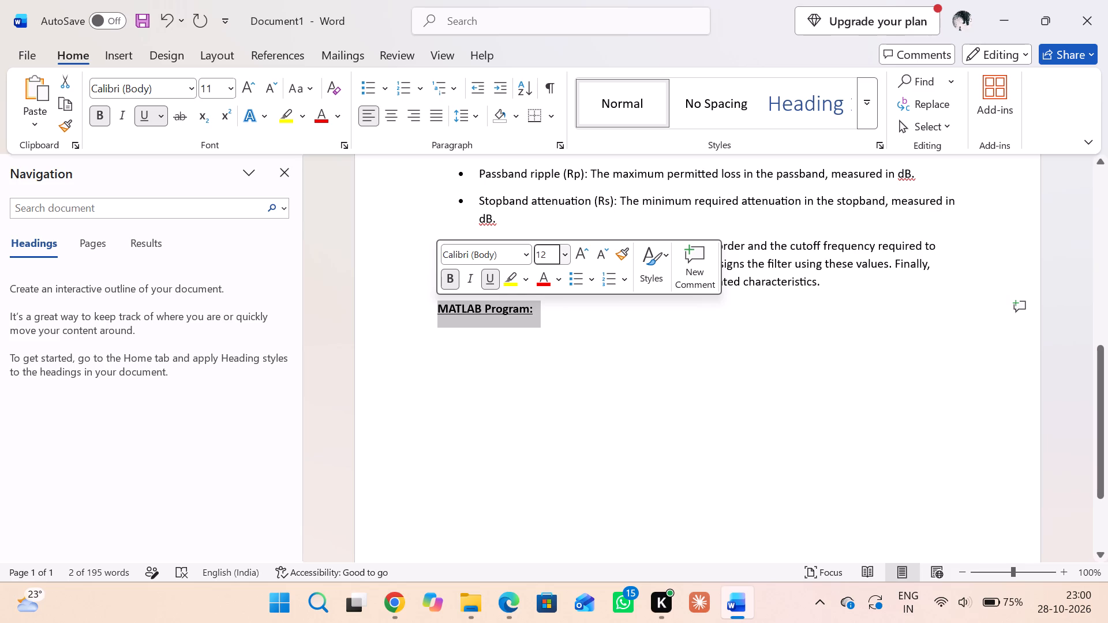
pyautogui.click(556, 328)
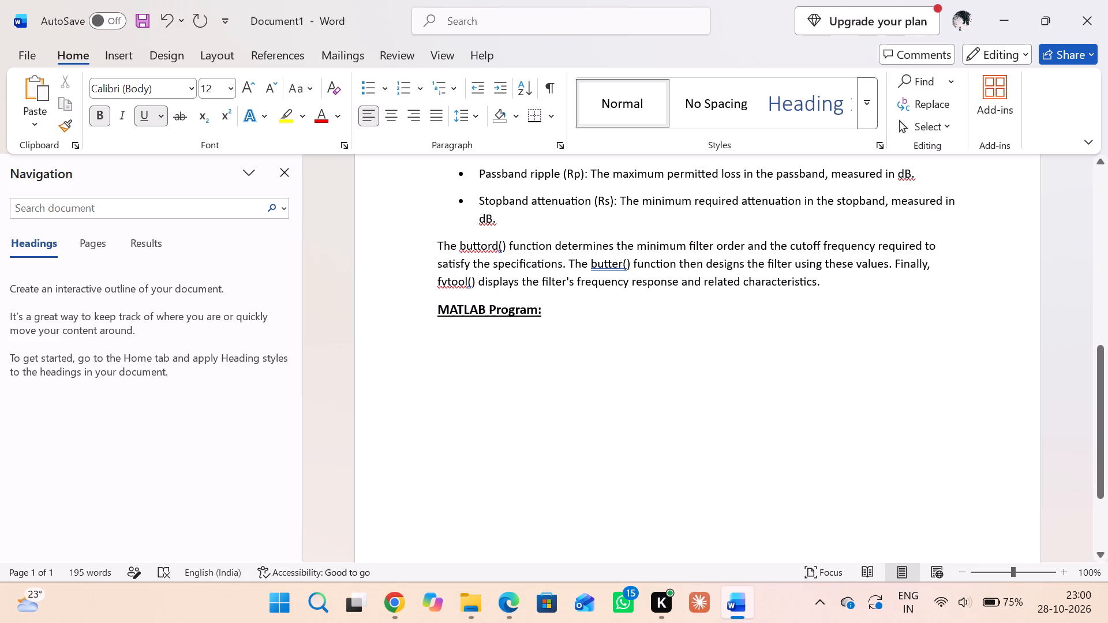
pyautogui.press('Return')
pyautogui.press('BackSpace')
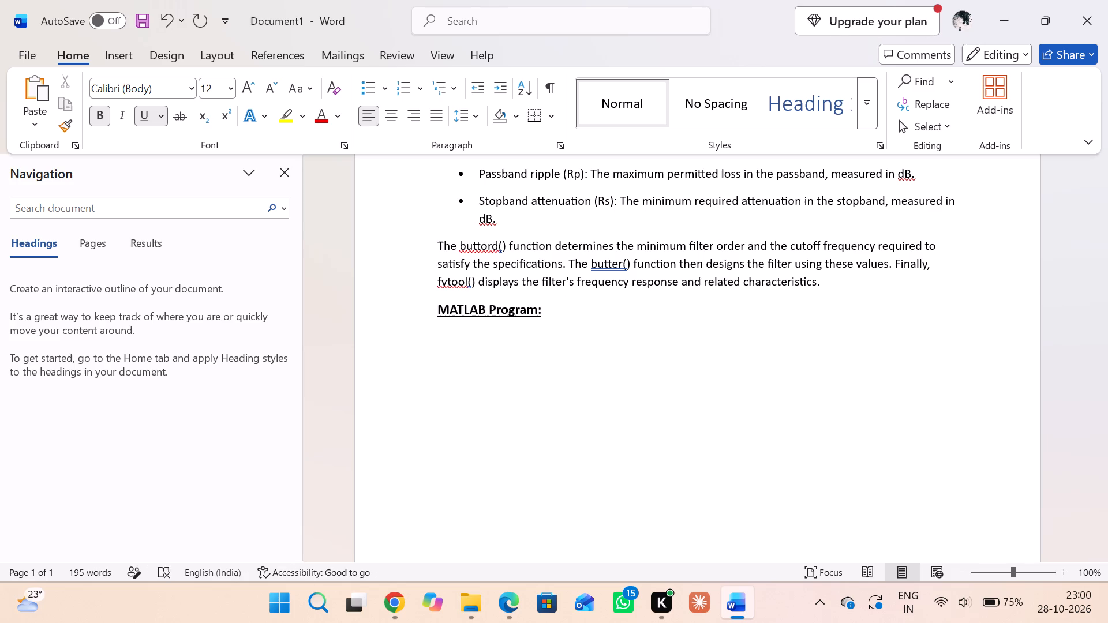
# Delete the colon at the end of the "MATLAB Program" heading.
pyautogui.press('BackSpace')
pyautogui.press('Return')
pyautogui.click(396, 606)
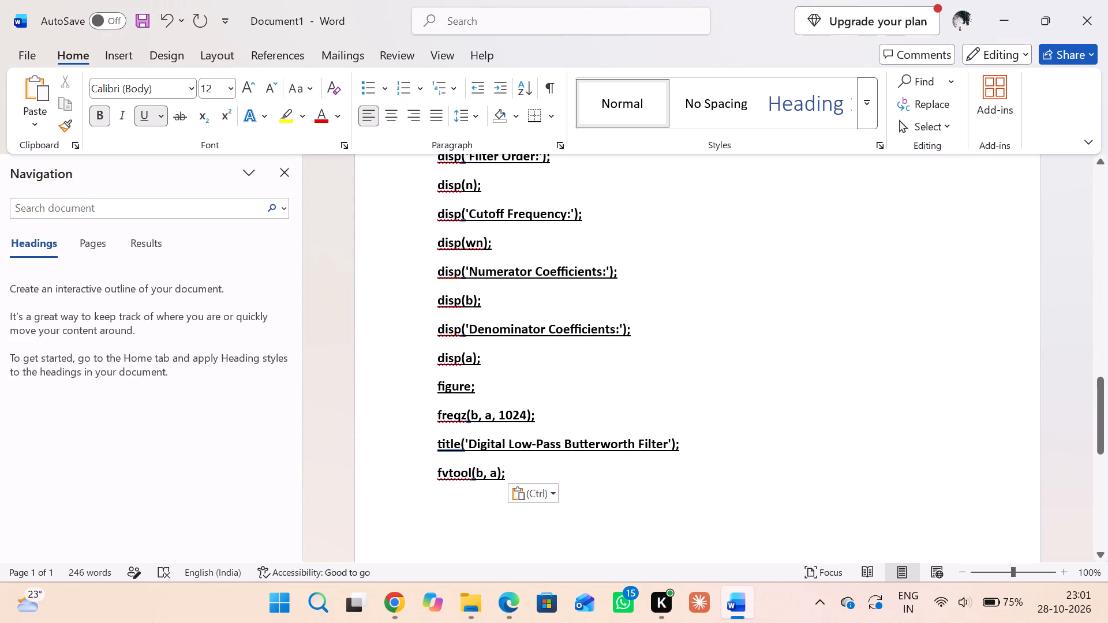
# Remove the bold and underline formatting from all of the pasted MATLAB code, from clc; through fvtool(b, a);.
pyautogui.click(142, 120)
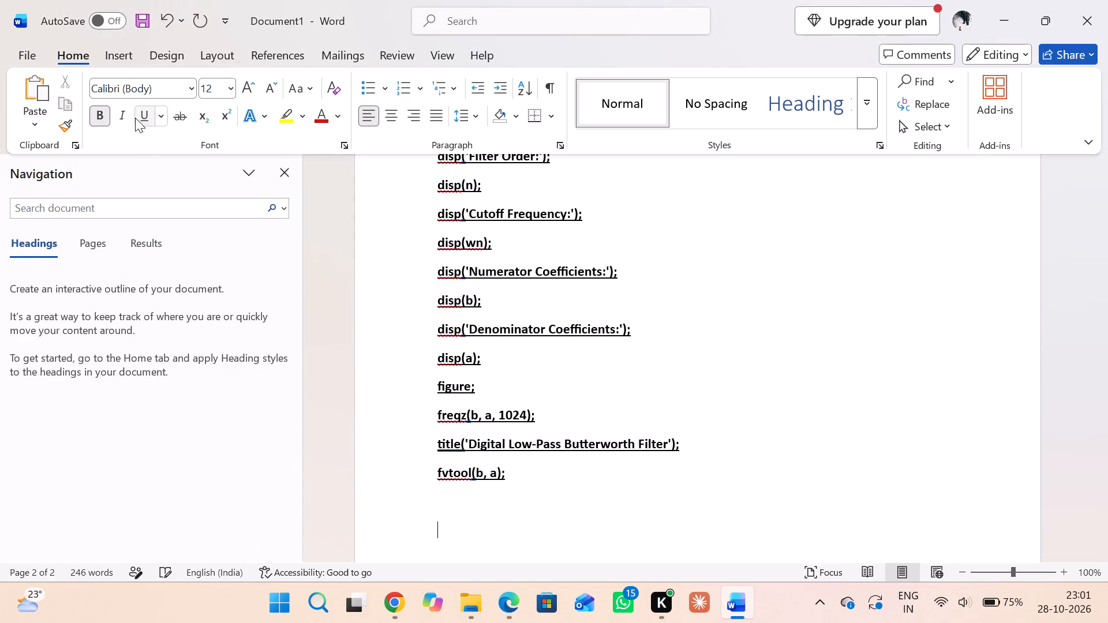
pyautogui.moveTo(100, 114); pyautogui.dragTo(324, 200)
pyautogui.scroll(1, 324, 200)
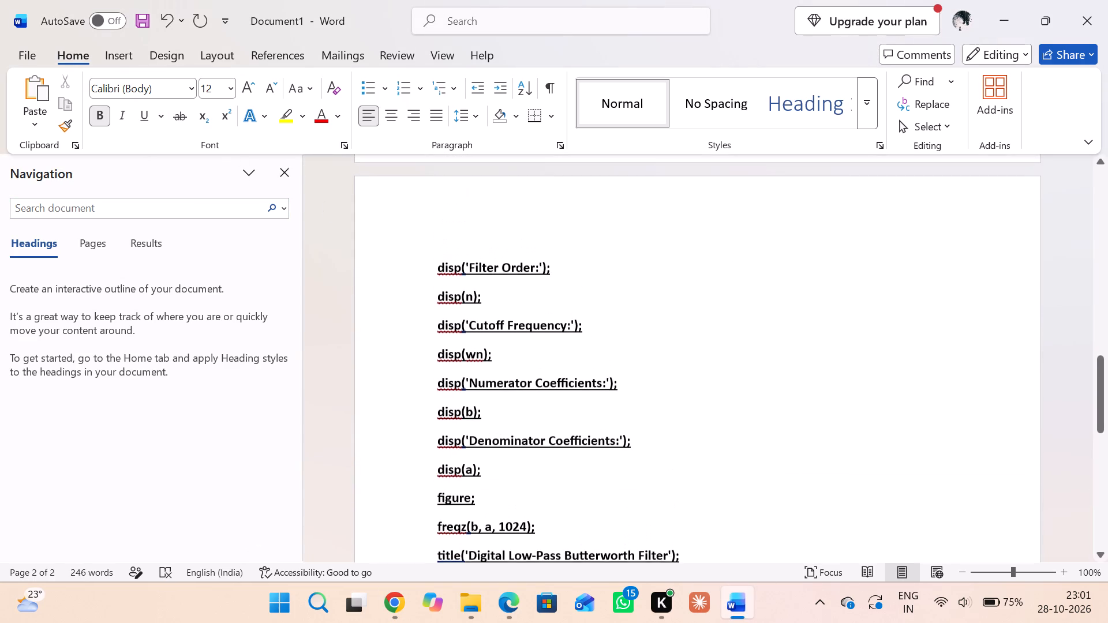
pyautogui.scroll(2, 324, 200)
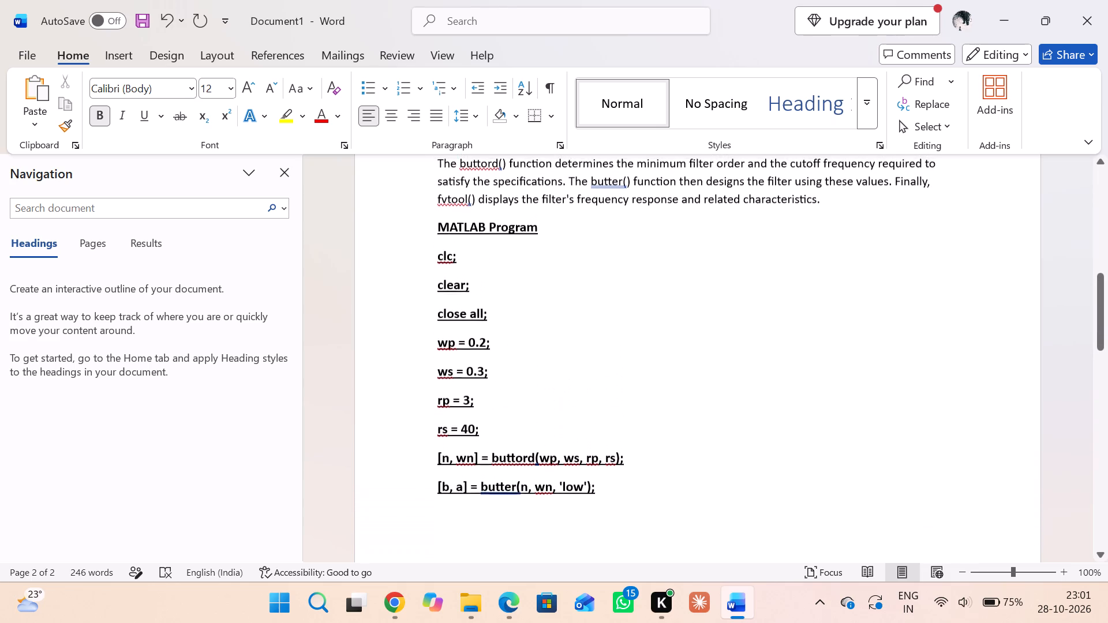
pyautogui.moveTo(433, 253); pyautogui.dragTo(459, 346)
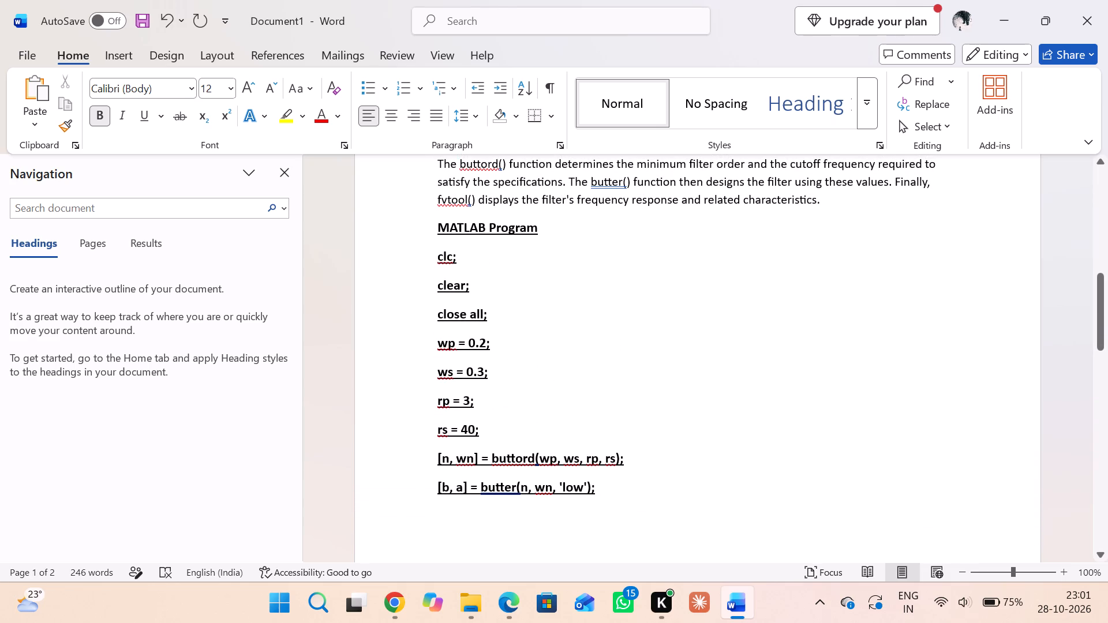
pyautogui.moveTo(459, 346); pyautogui.dragTo(520, 236)
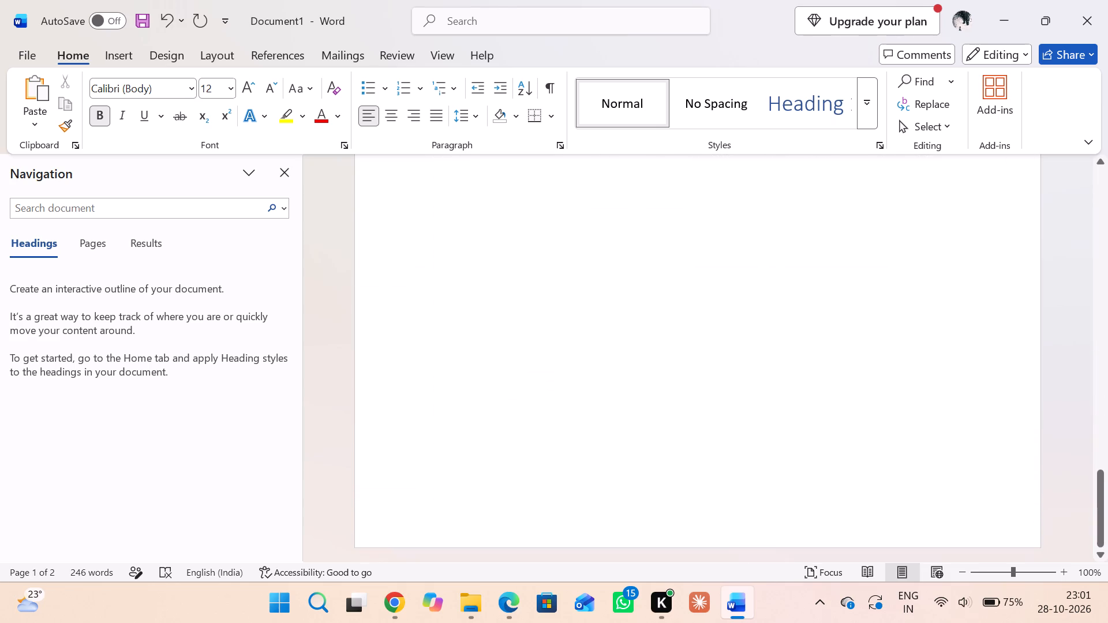
pyautogui.moveTo(520, 236); pyautogui.dragTo(547, 607)
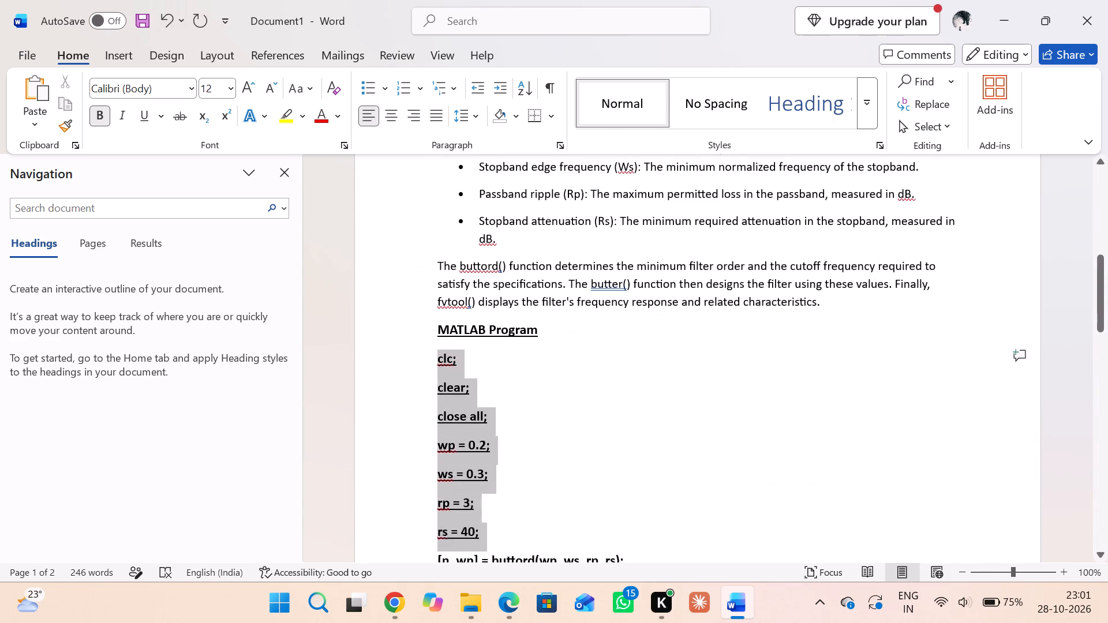
pyautogui.moveTo(547, 607); pyautogui.dragTo(484, 145)
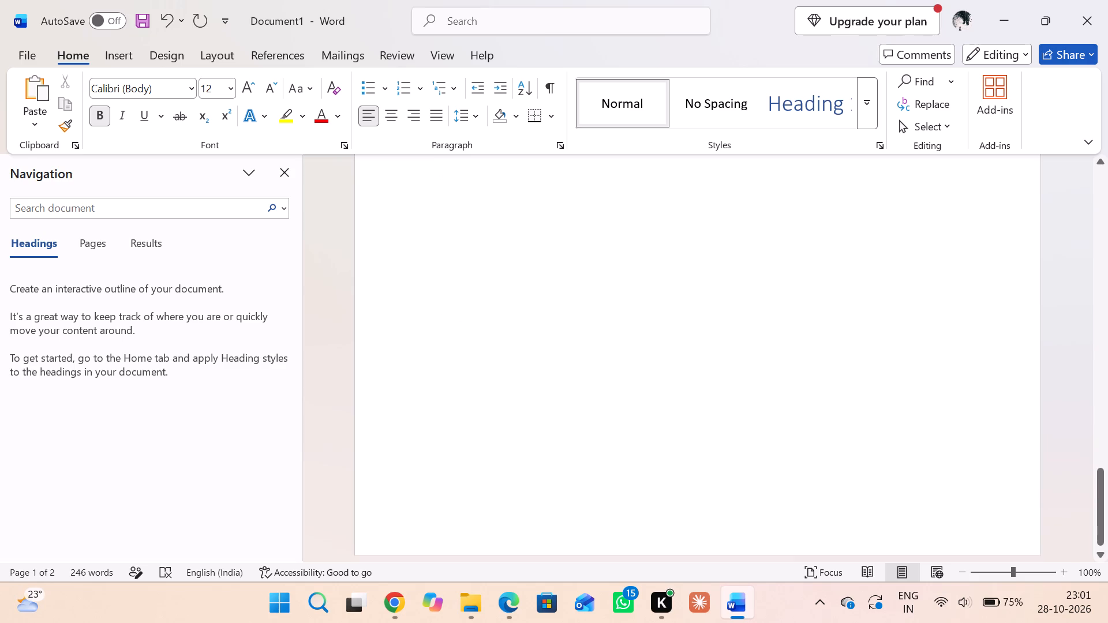
pyautogui.moveTo(484, 145); pyautogui.dragTo(545, 539)
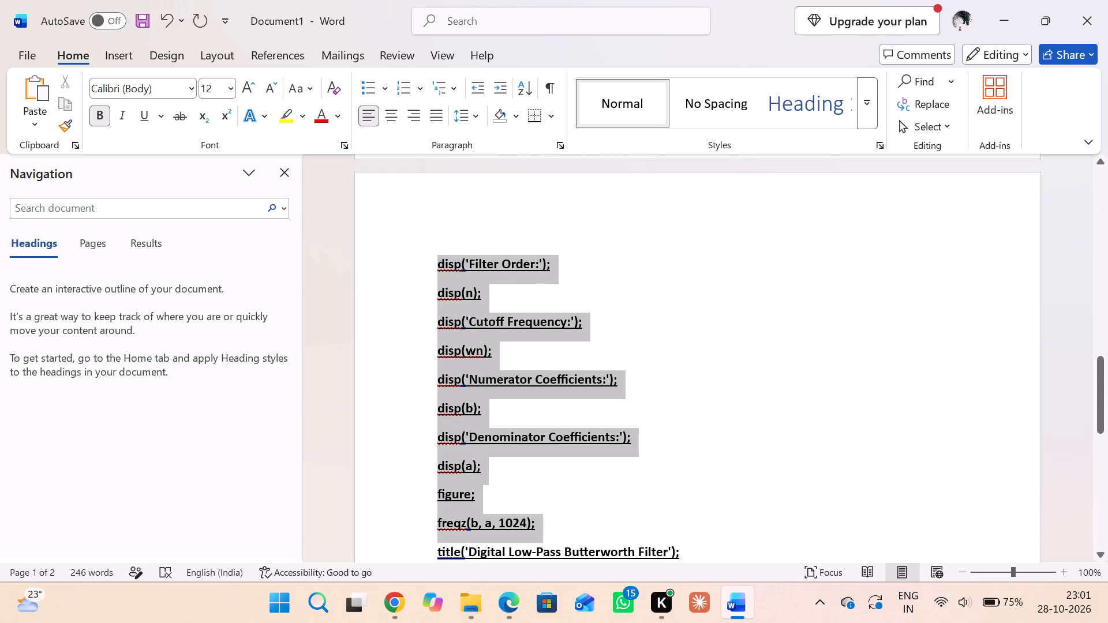
pyautogui.moveTo(545, 539); pyautogui.dragTo(521, 473)
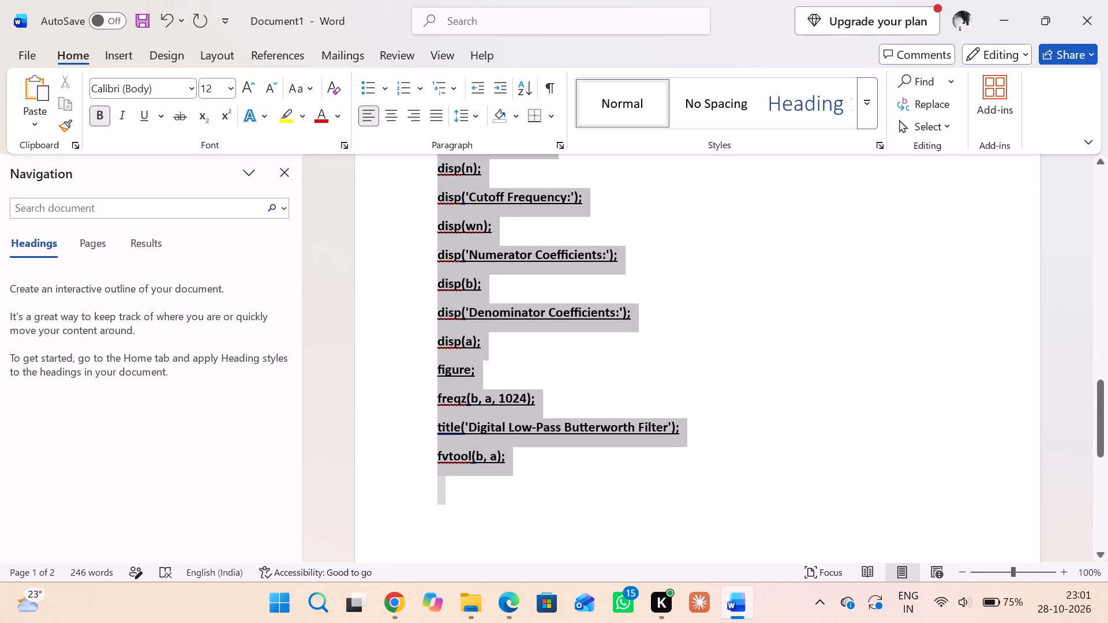
pyautogui.moveTo(521, 473); pyautogui.dragTo(521, 472)
pyautogui.click(536, 452)
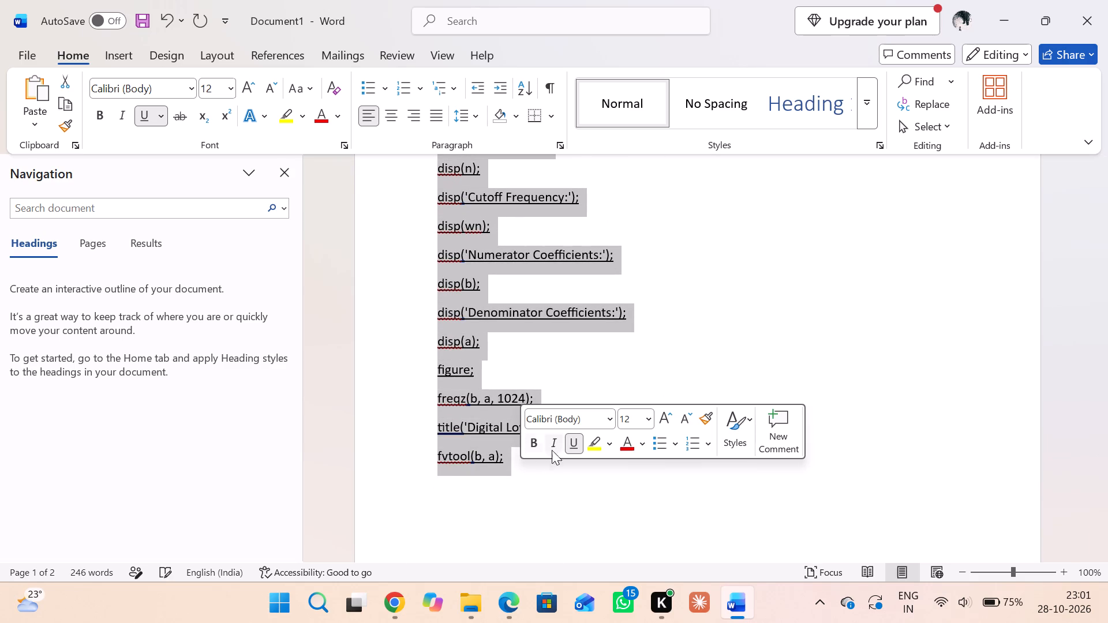
pyautogui.click(570, 447)
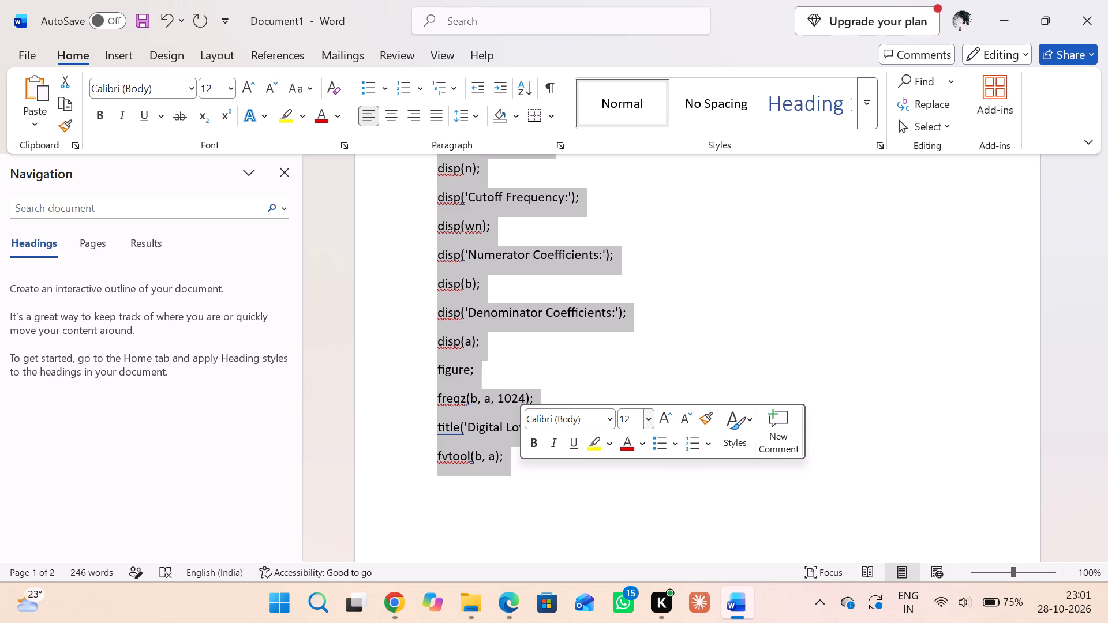
# Set the font size of the pasted MATLAB code to 10 pt.
pyautogui.click(635, 415)
pyautogui.write('11')
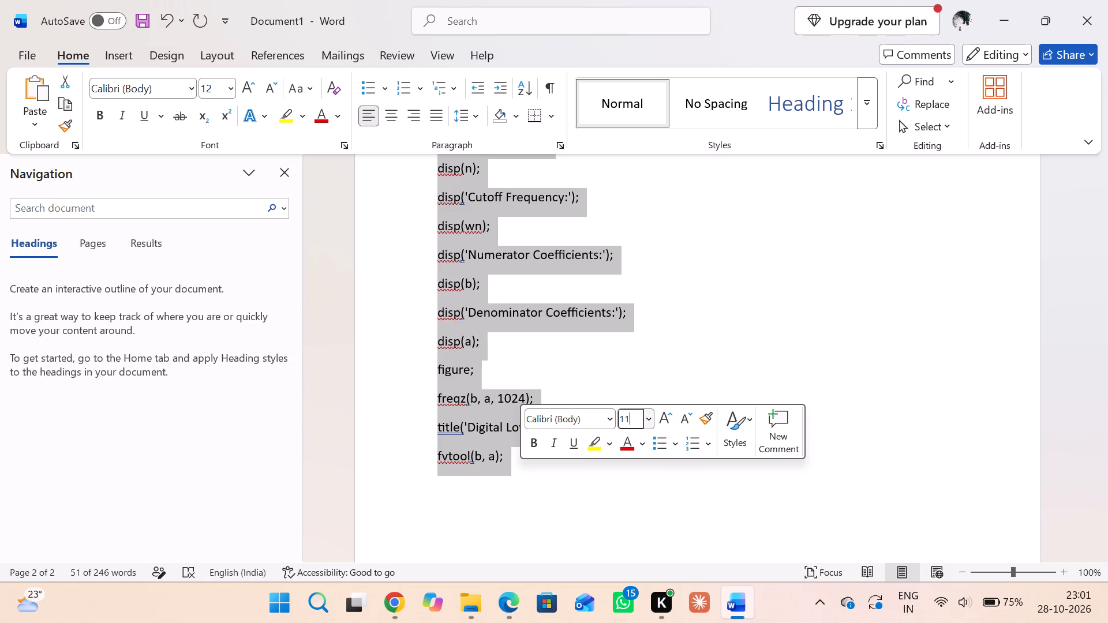
pyautogui.press('BackSpace')
pyautogui.press('0')
pyautogui.press('Return')
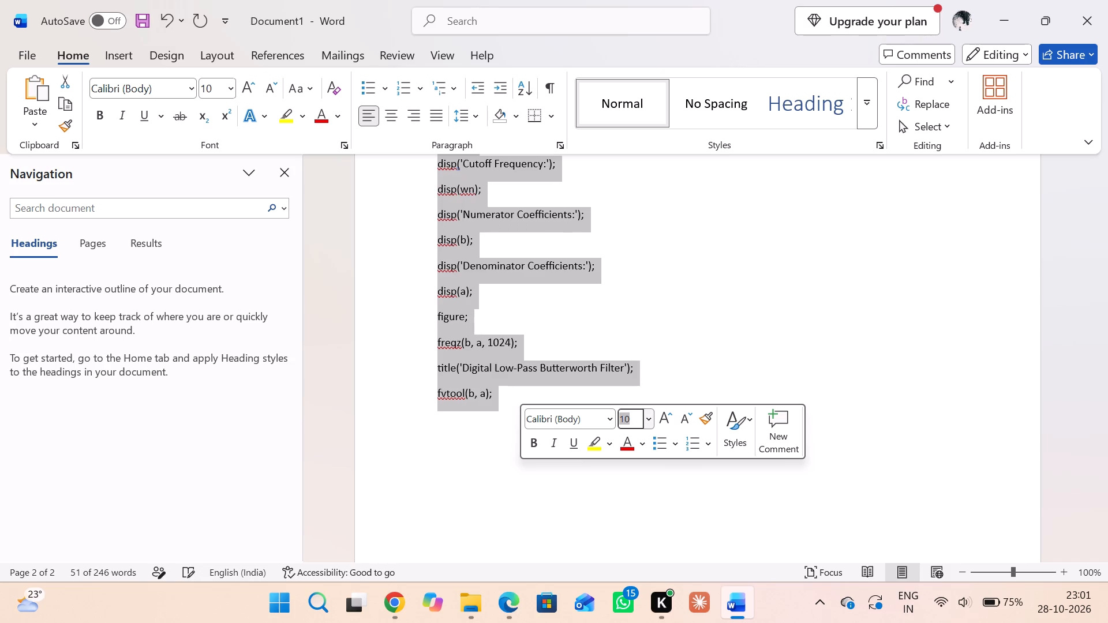
pyautogui.click(749, 279)
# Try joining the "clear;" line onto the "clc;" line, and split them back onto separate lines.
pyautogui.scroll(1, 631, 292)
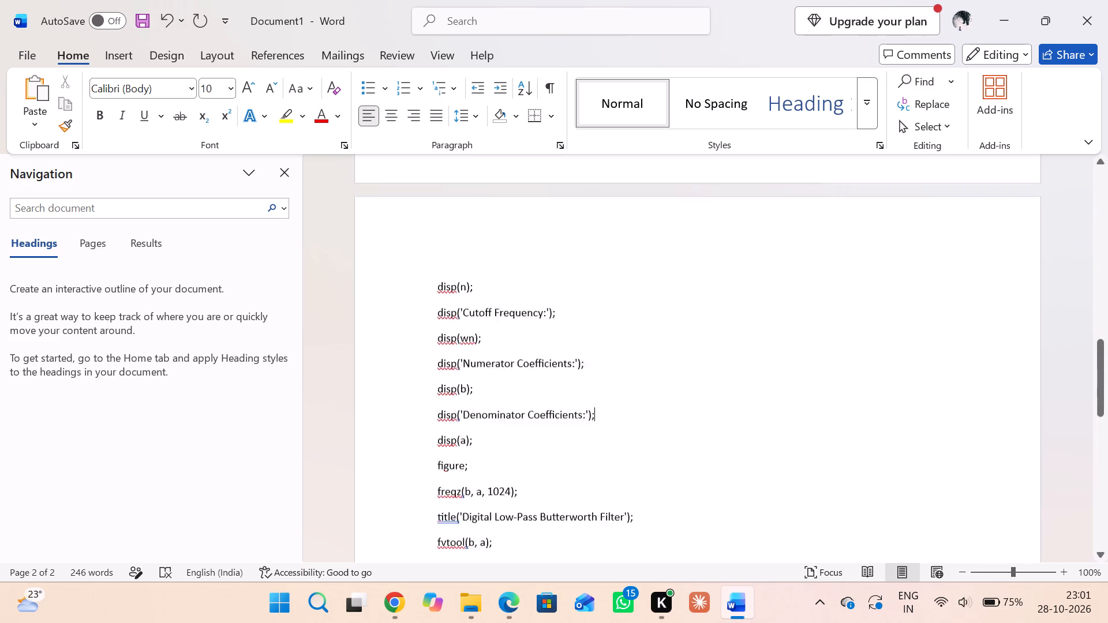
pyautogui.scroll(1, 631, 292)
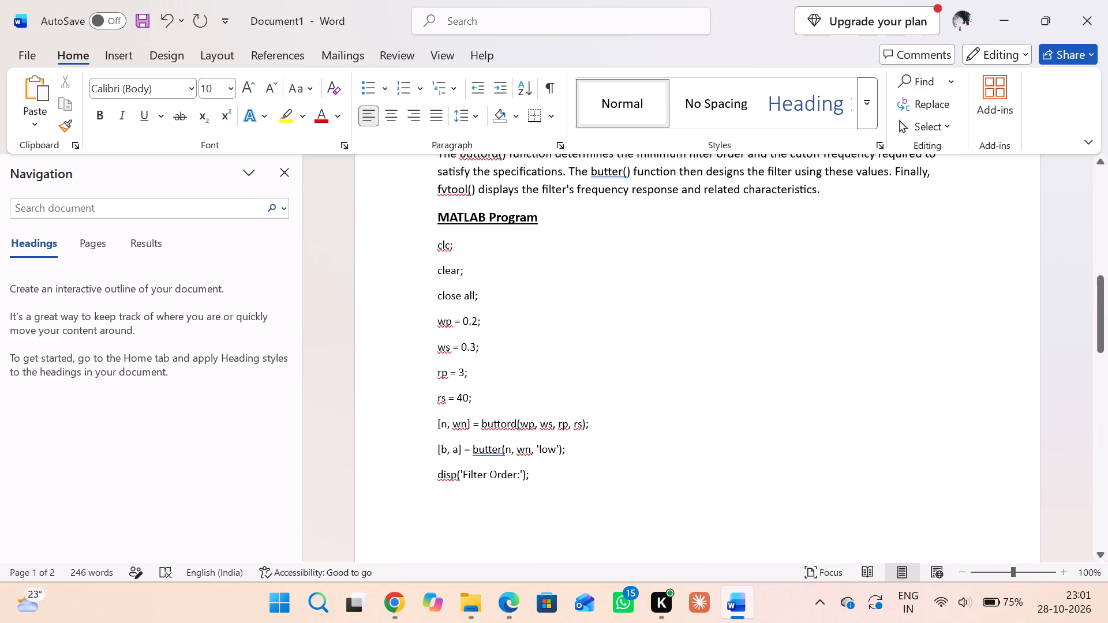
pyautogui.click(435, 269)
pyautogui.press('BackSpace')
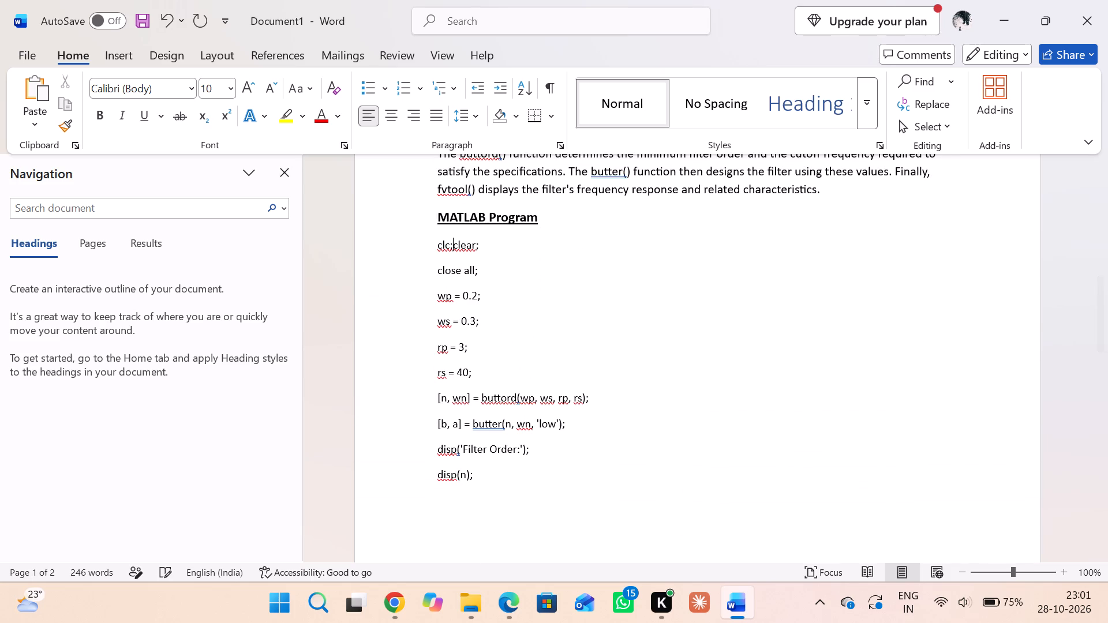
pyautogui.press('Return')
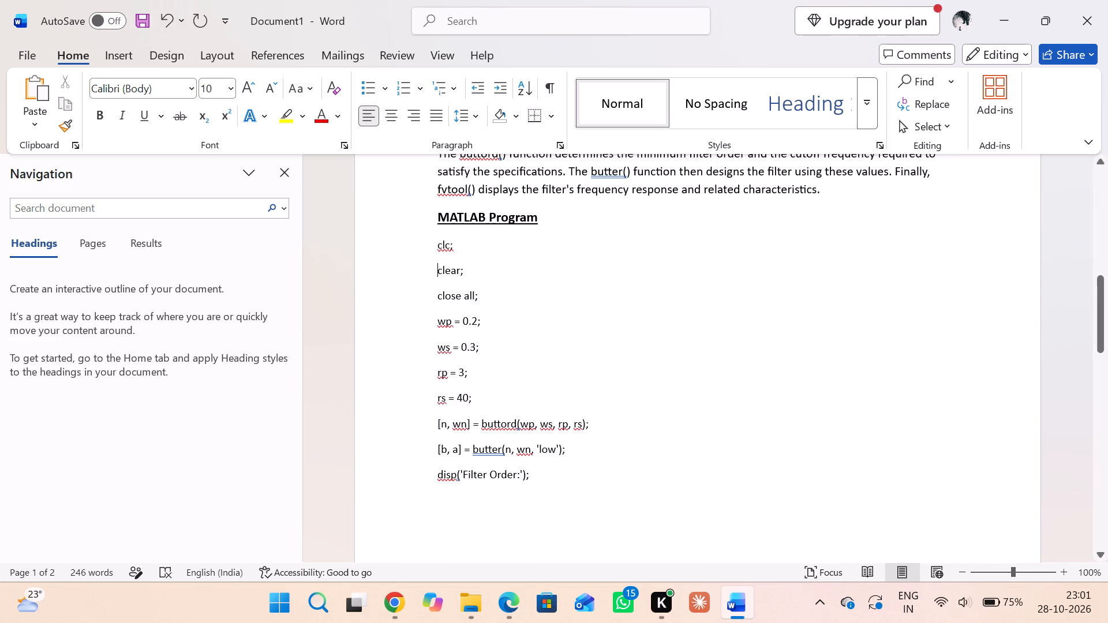
# Set the line spacing of the whole MATLAB code listing, from clc; through fvtool(b, a);, to Single.
pyautogui.moveTo(434, 243); pyautogui.dragTo(636, 569)
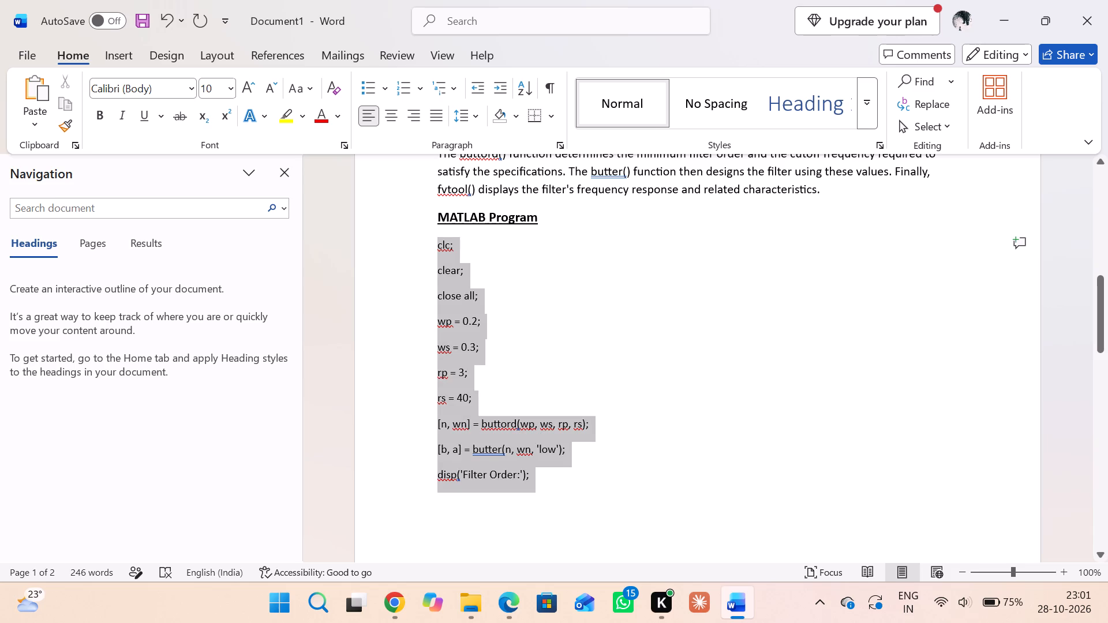
pyautogui.moveTo(636, 569); pyautogui.dragTo(576, 84)
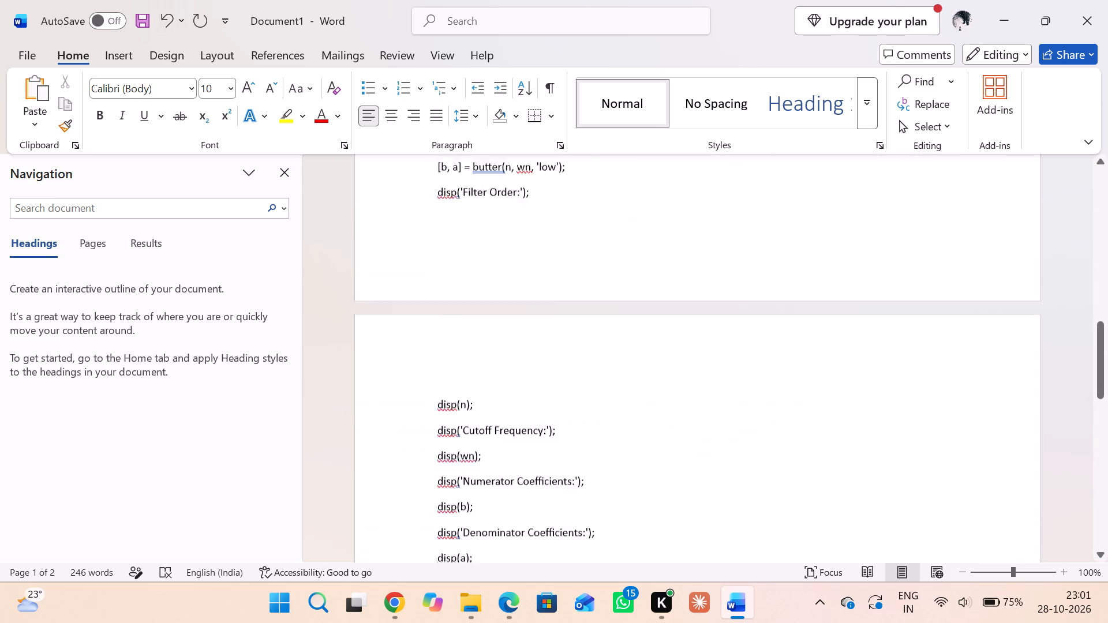
pyautogui.moveTo(576, 84); pyautogui.dragTo(539, 258)
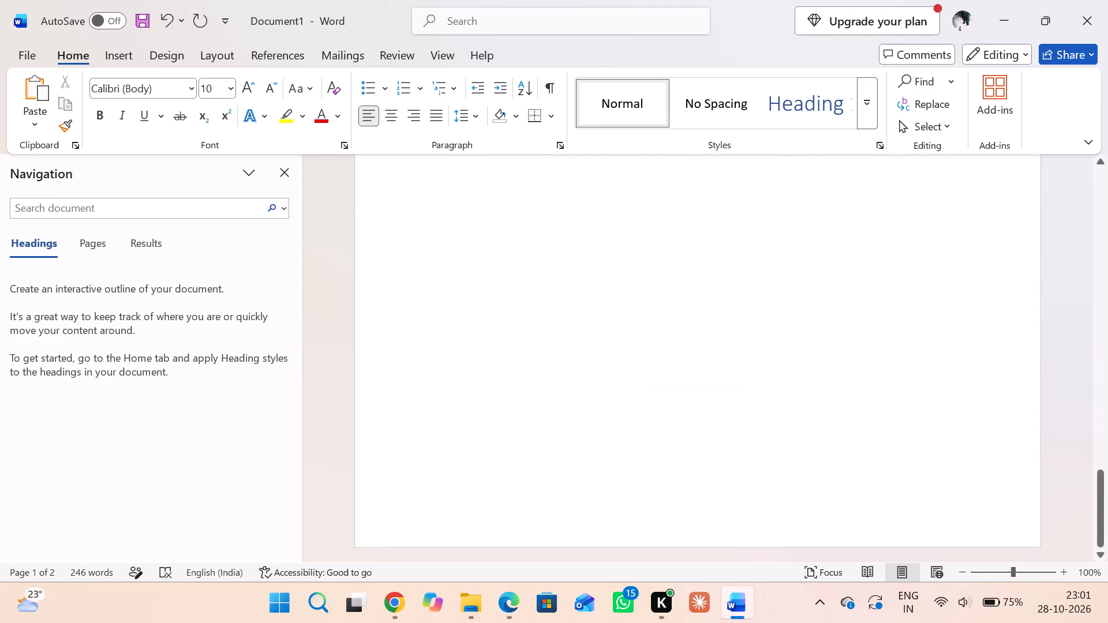
pyautogui.moveTo(539, 258); pyautogui.dragTo(525, 104)
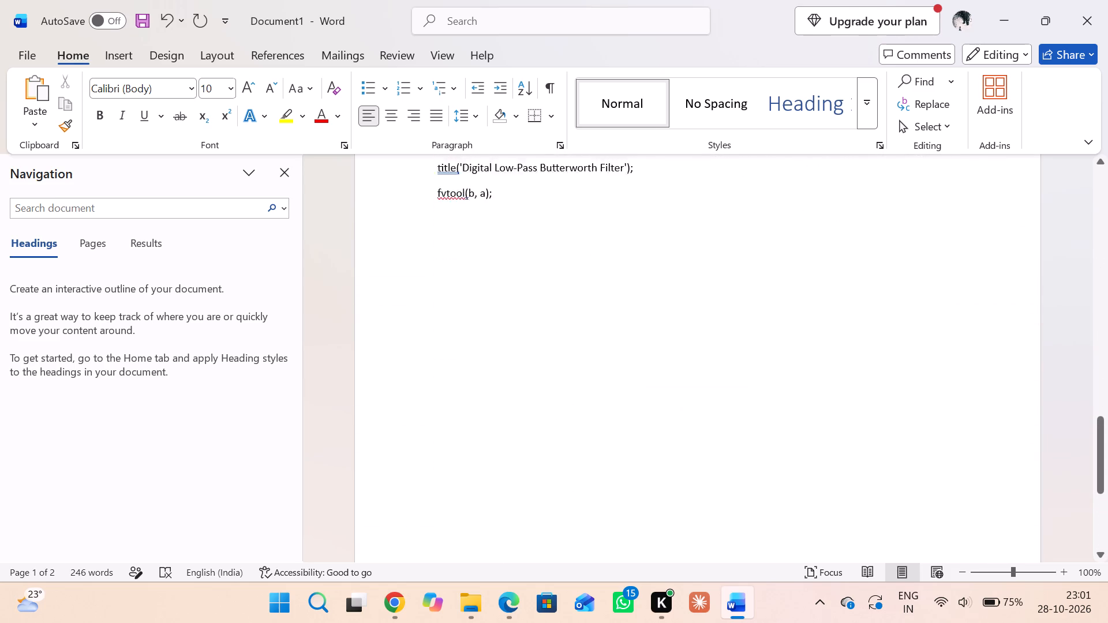
pyautogui.moveTo(525, 104); pyautogui.dragTo(587, 561)
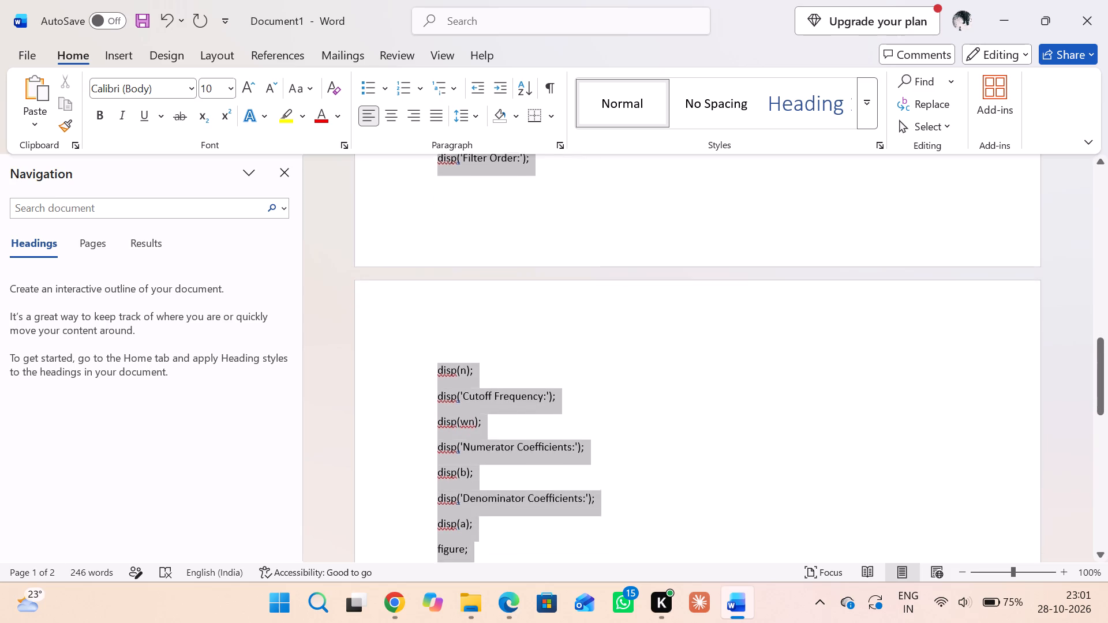
pyautogui.moveTo(587, 561); pyautogui.dragTo(547, 433)
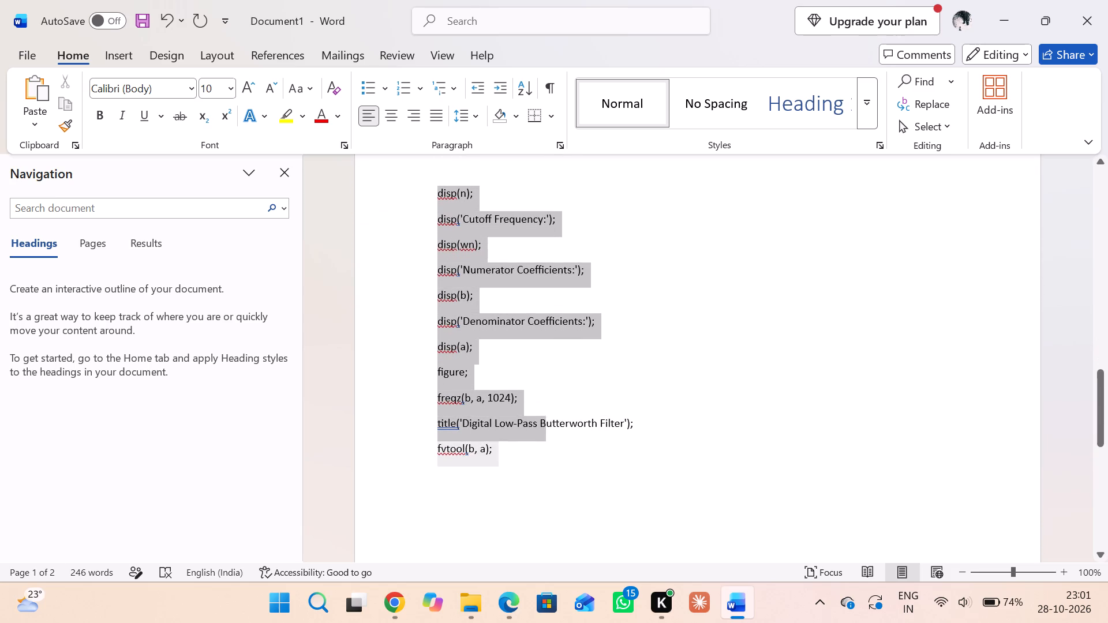
pyautogui.moveTo(547, 433); pyautogui.dragTo(550, 455)
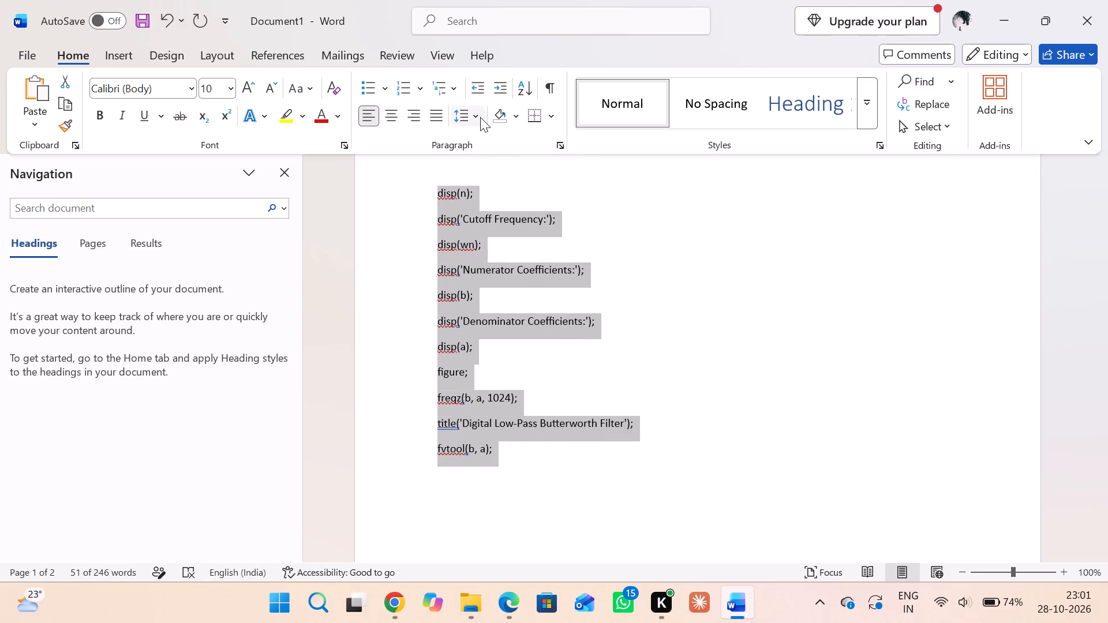
pyautogui.click(478, 117)
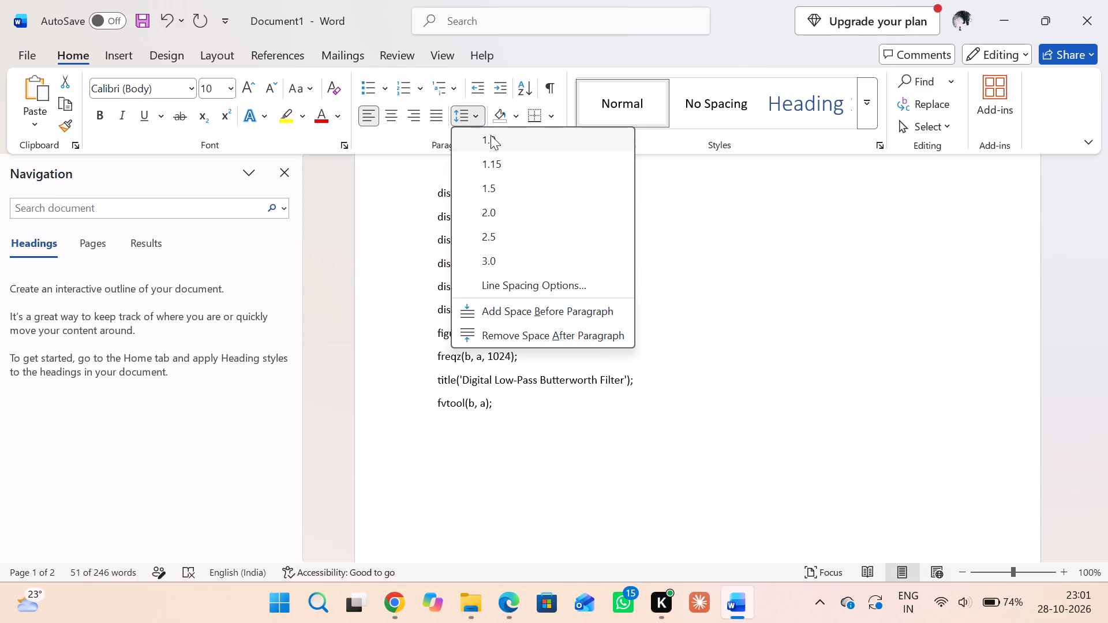
pyautogui.click(510, 287)
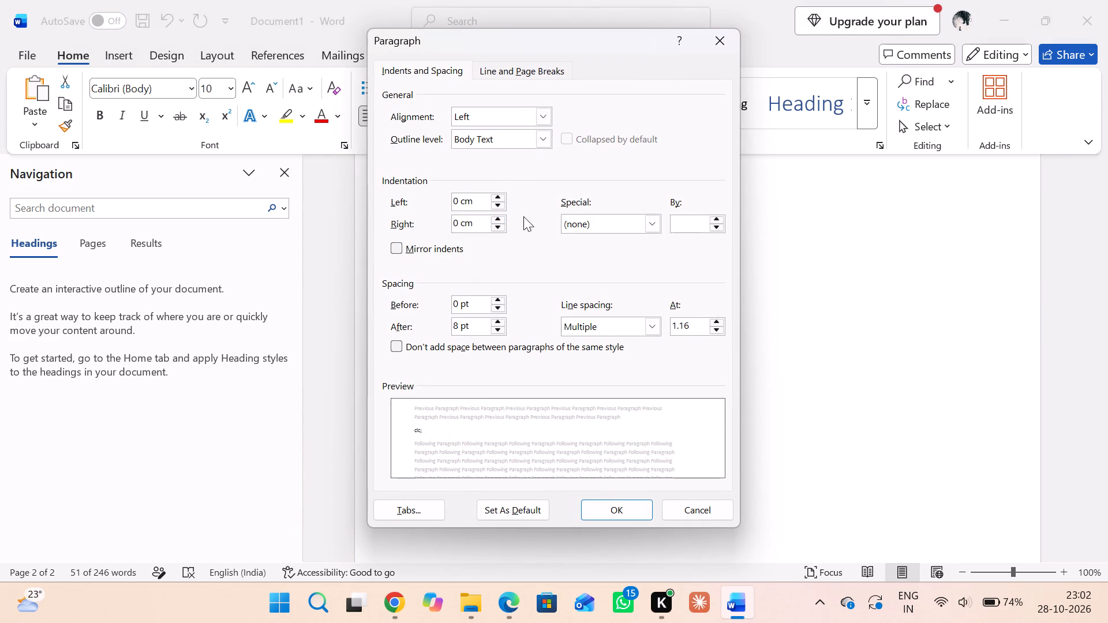
pyautogui.click(654, 222)
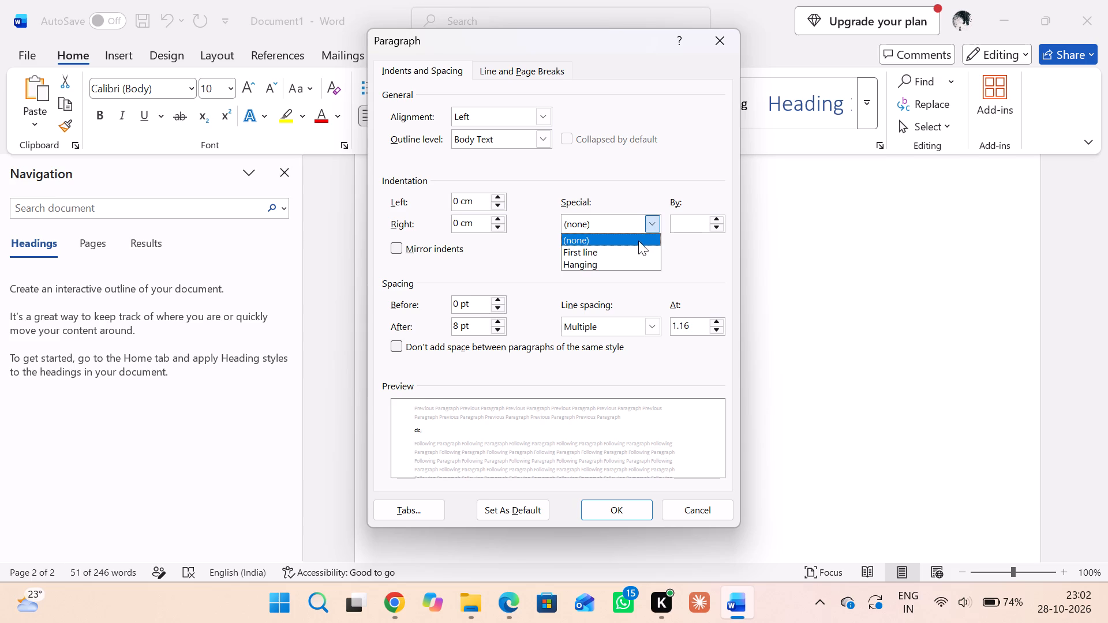
pyautogui.click(691, 223)
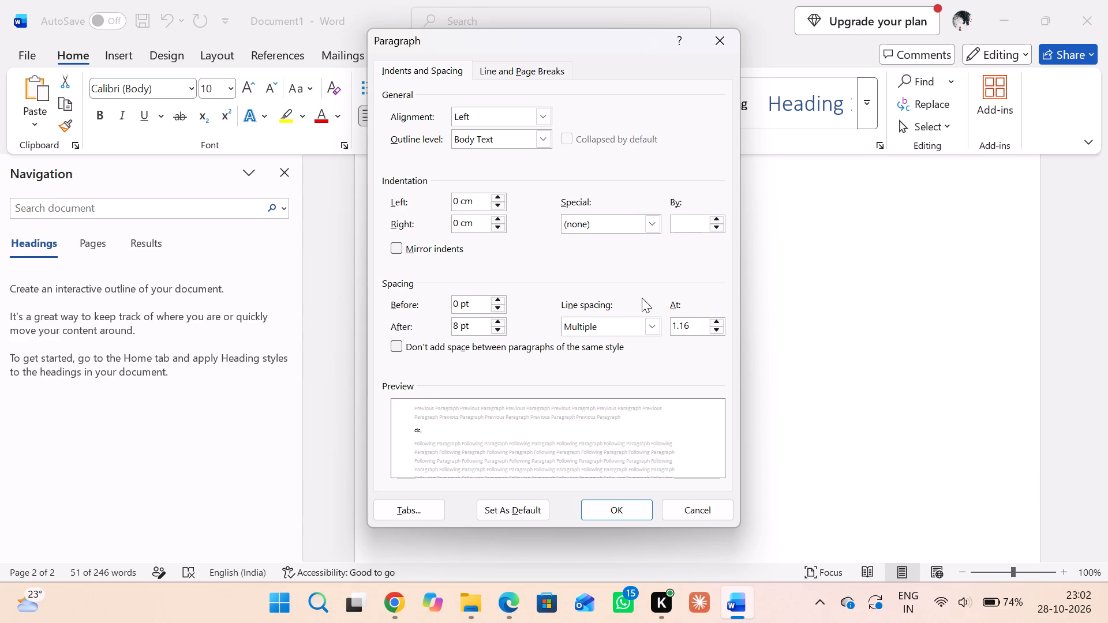
pyautogui.click(643, 328)
pyautogui.click(619, 346)
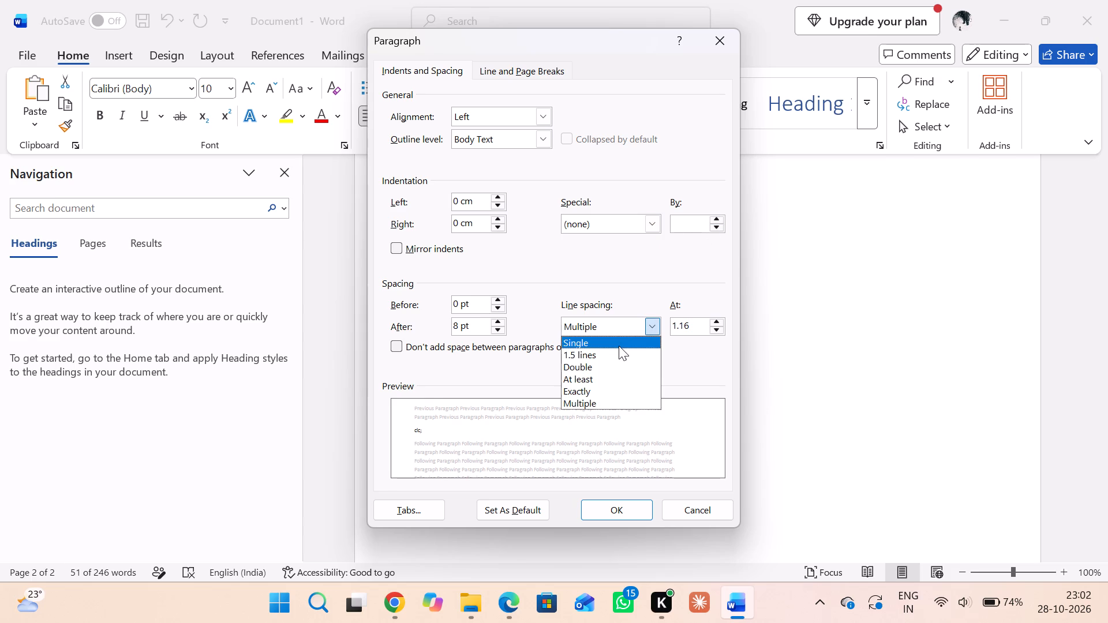
pyautogui.click(613, 506)
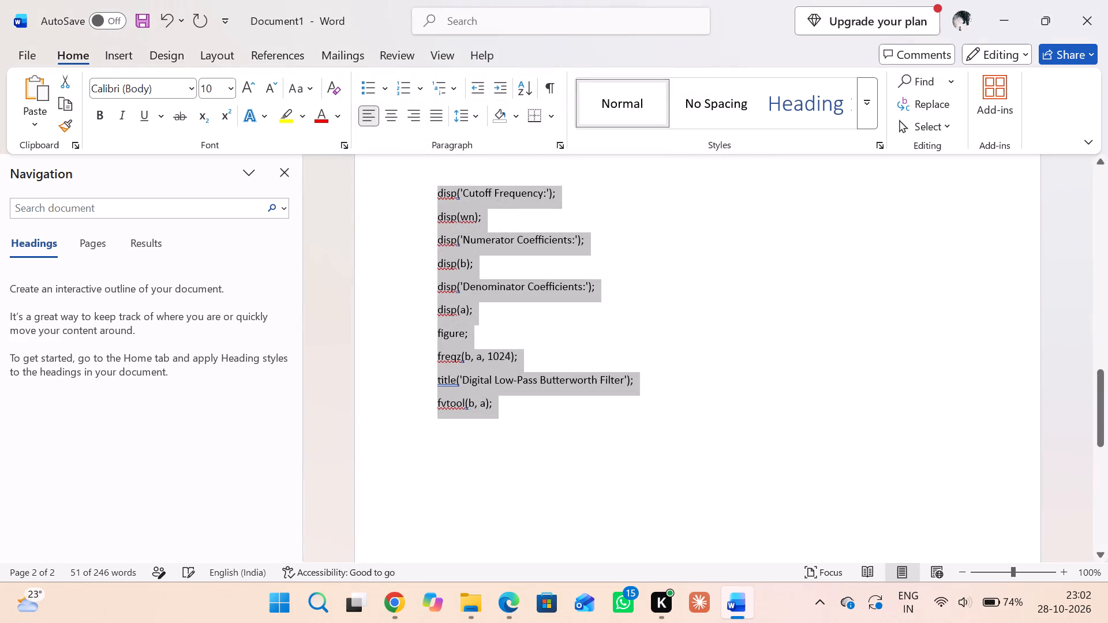
pyautogui.click(661, 329)
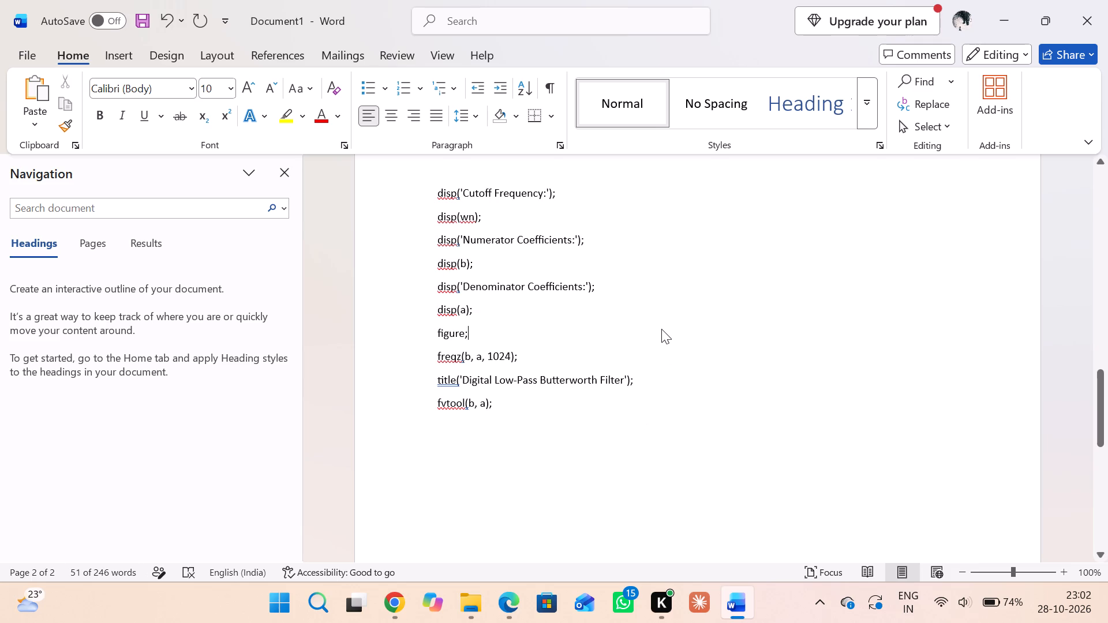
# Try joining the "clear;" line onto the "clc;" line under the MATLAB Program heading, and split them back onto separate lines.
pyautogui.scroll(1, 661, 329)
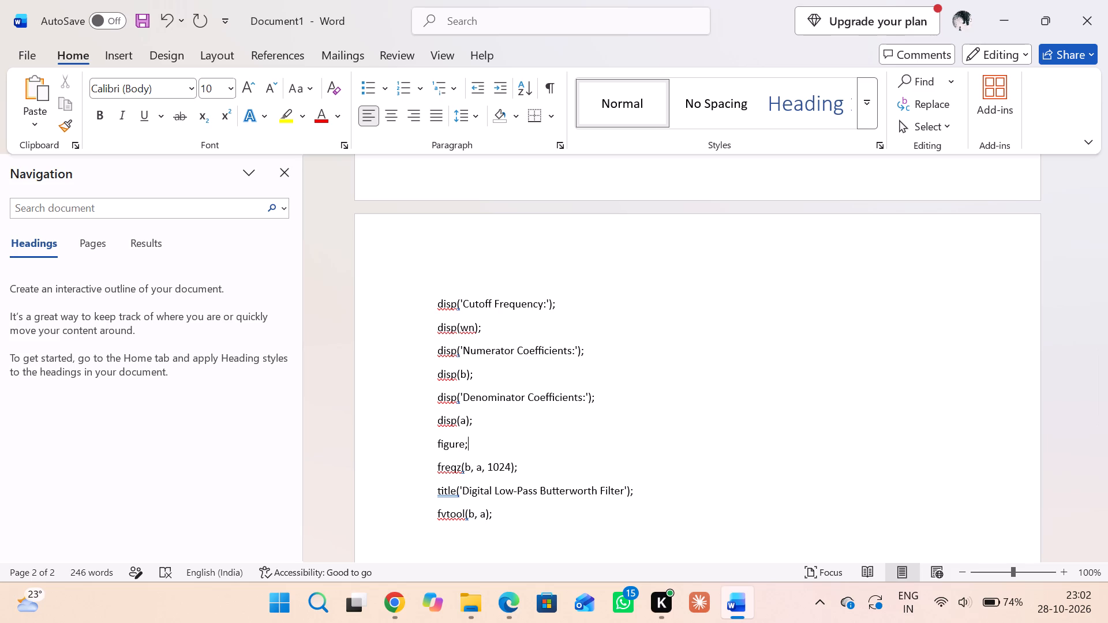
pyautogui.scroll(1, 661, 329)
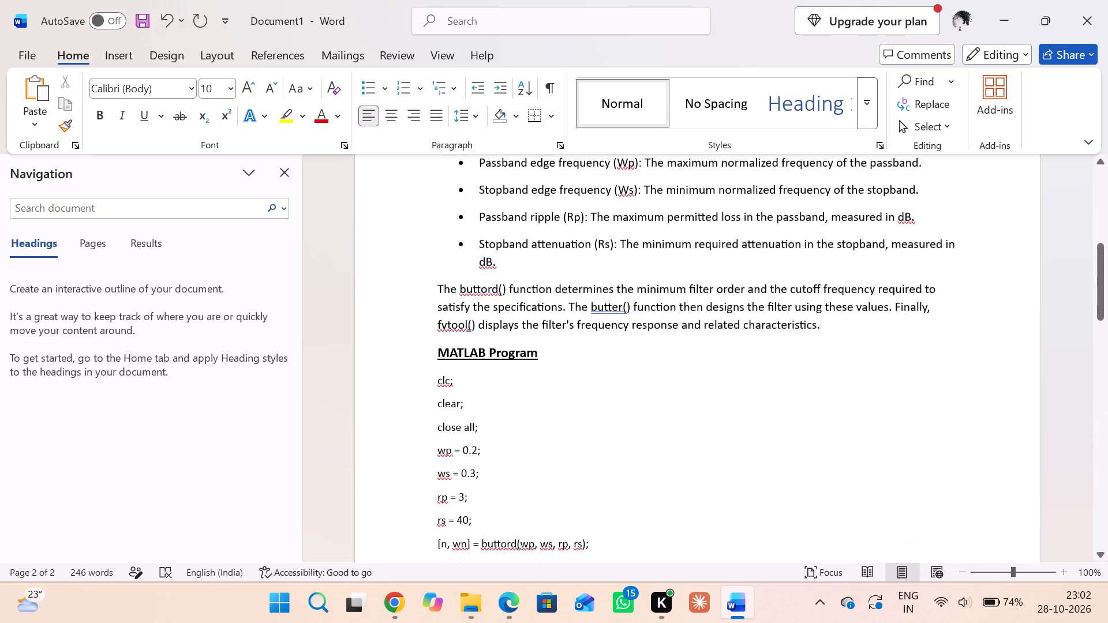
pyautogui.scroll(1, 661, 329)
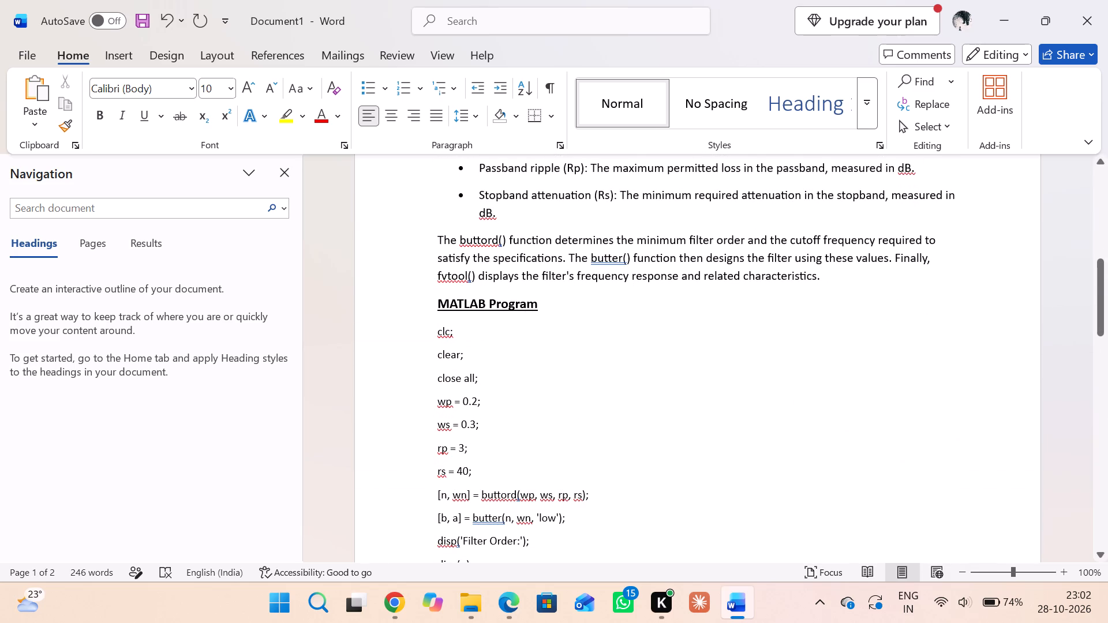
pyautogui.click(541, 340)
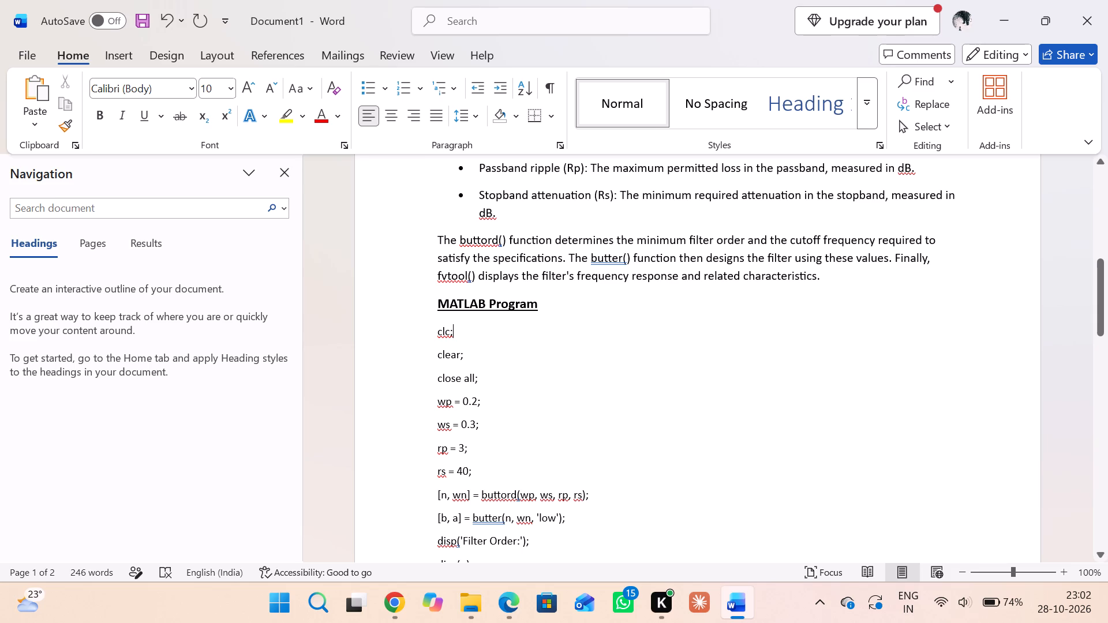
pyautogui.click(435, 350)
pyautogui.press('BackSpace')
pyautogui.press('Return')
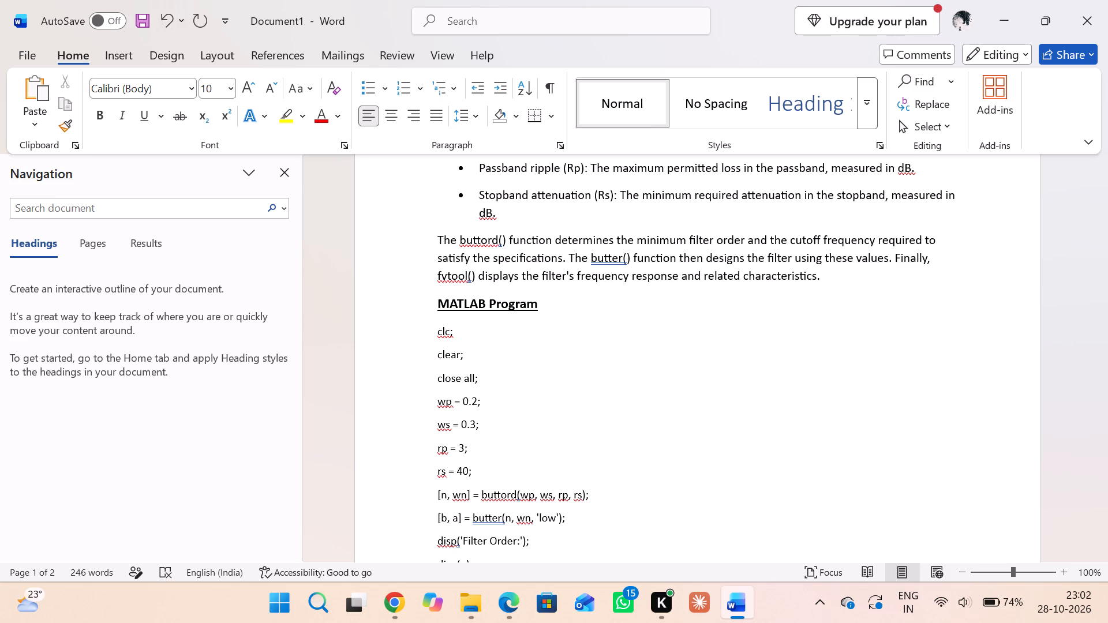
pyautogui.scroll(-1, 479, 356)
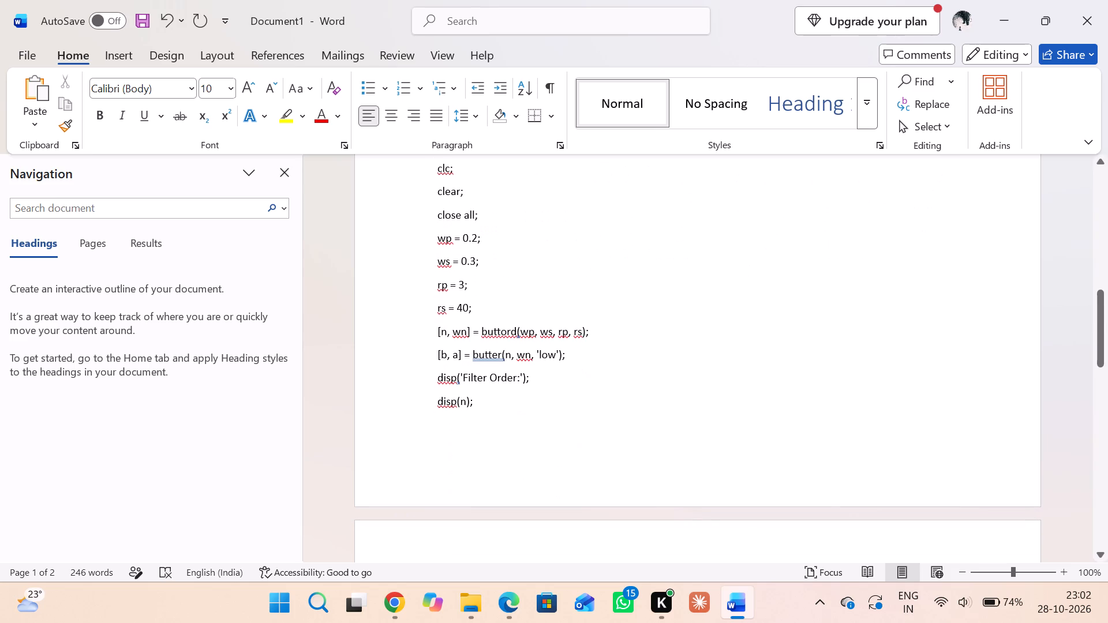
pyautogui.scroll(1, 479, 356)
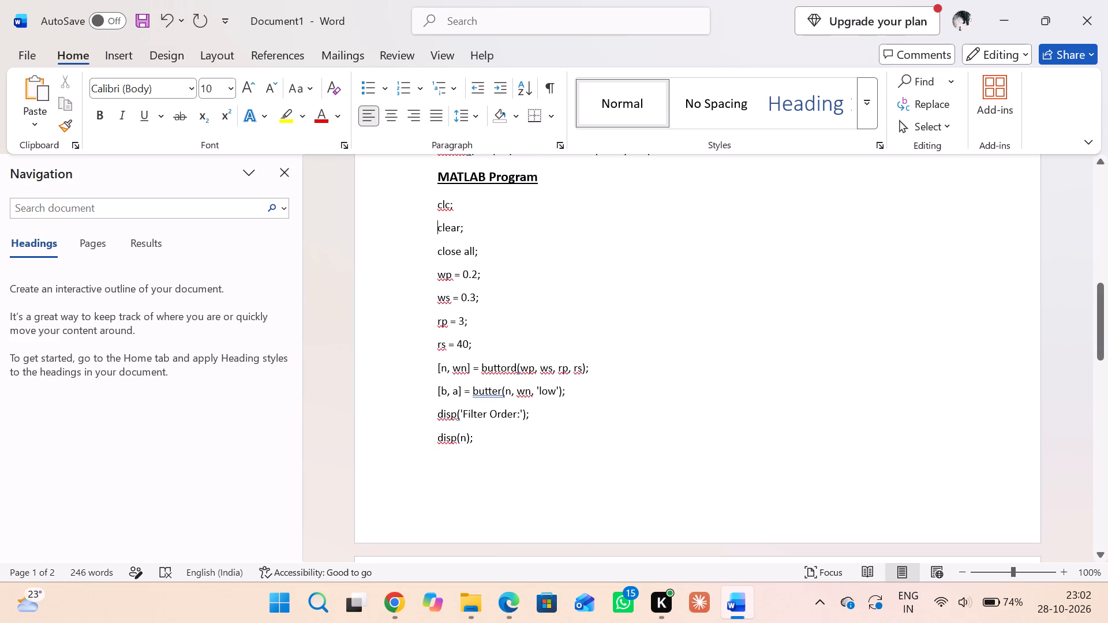
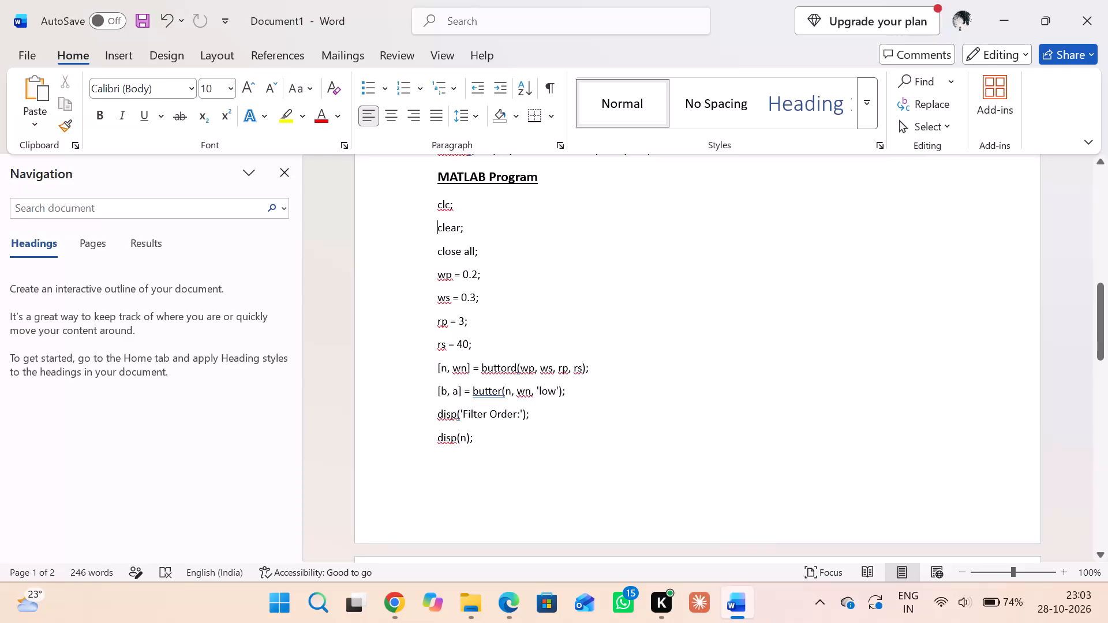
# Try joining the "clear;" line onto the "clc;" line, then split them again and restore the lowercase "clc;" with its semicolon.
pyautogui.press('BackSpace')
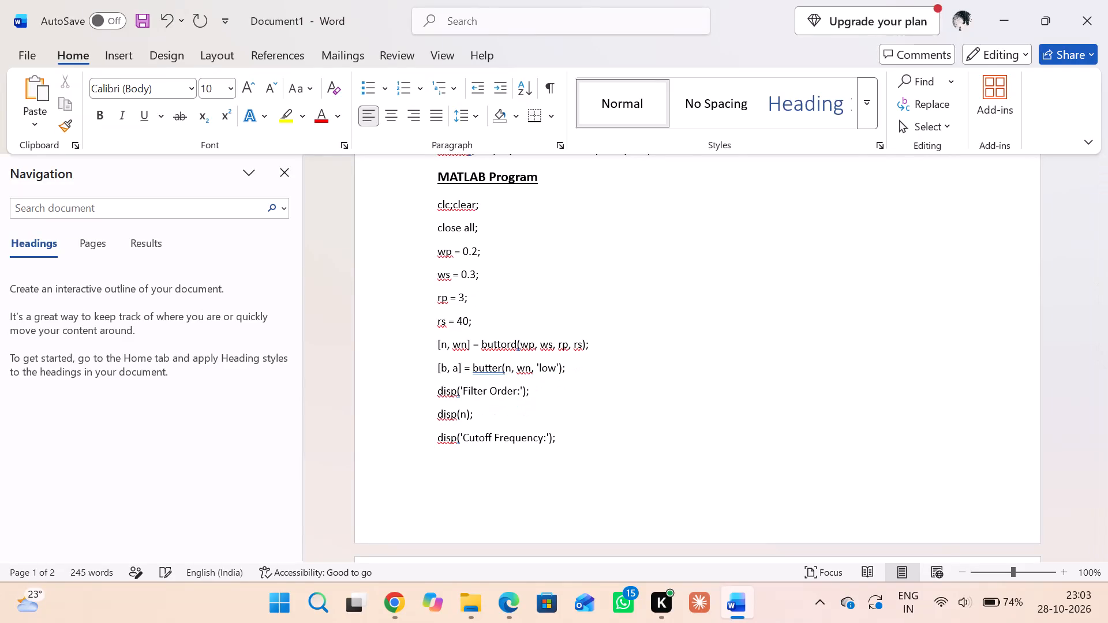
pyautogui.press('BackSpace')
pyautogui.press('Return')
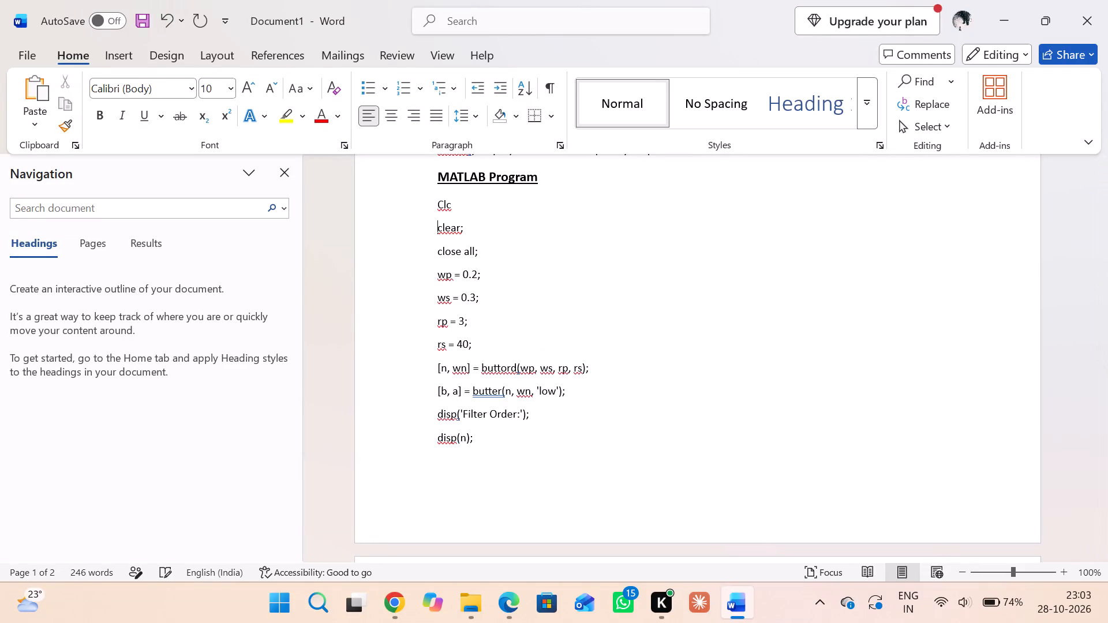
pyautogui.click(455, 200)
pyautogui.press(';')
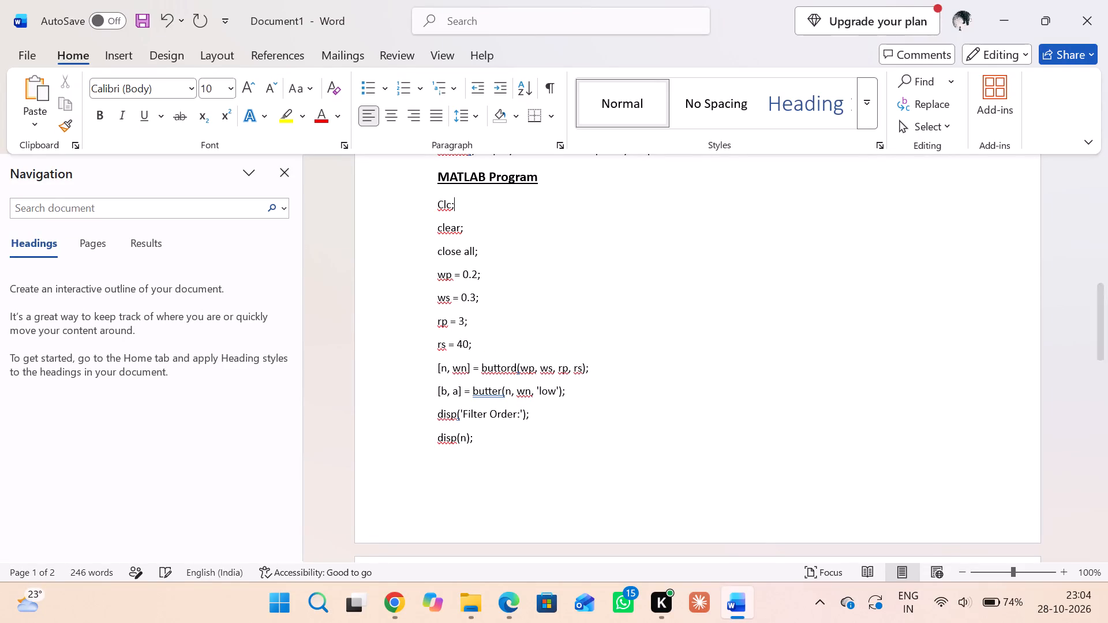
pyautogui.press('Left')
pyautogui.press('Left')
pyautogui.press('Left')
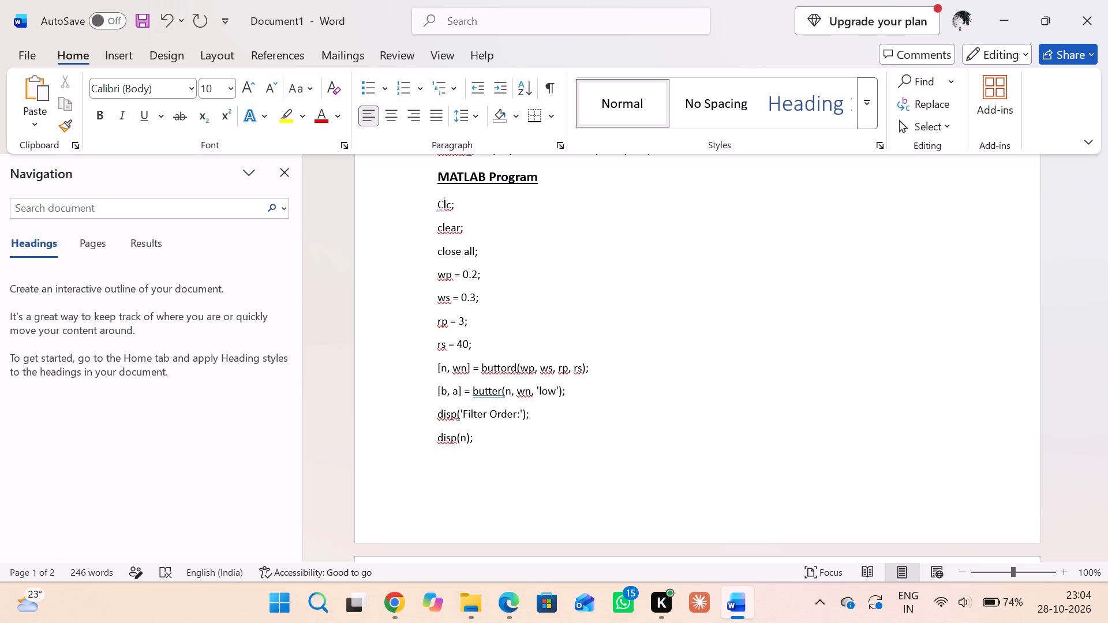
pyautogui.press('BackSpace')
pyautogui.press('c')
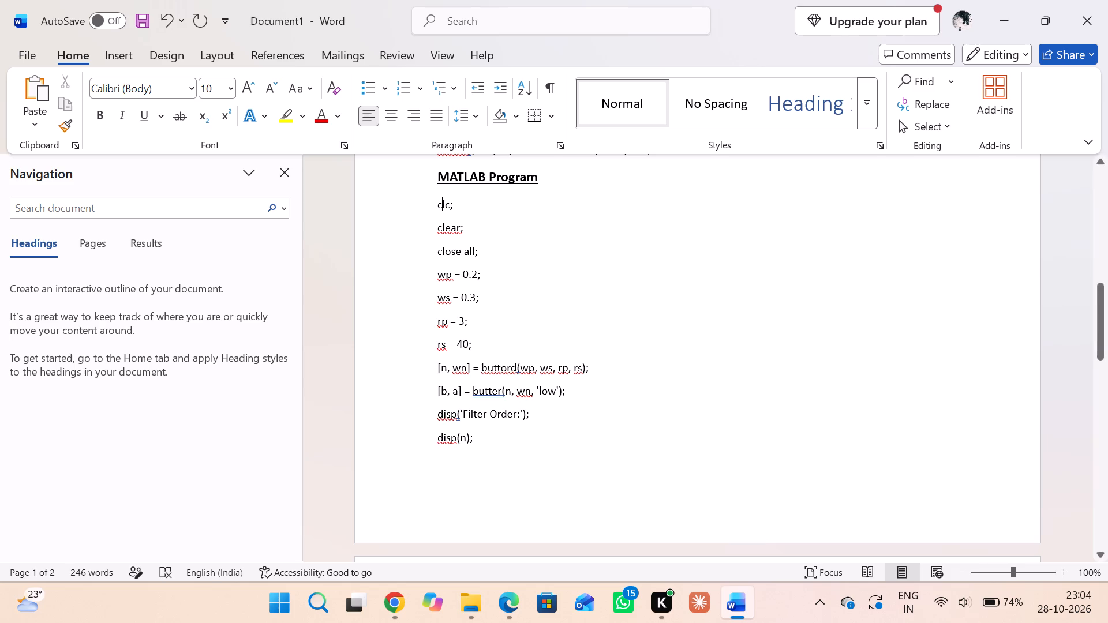
# Apply single line spacing to the entire document.
pyautogui.scroll(1, 432, 196)
pyautogui.moveTo(433, 198); pyautogui.dragTo(522, 435)
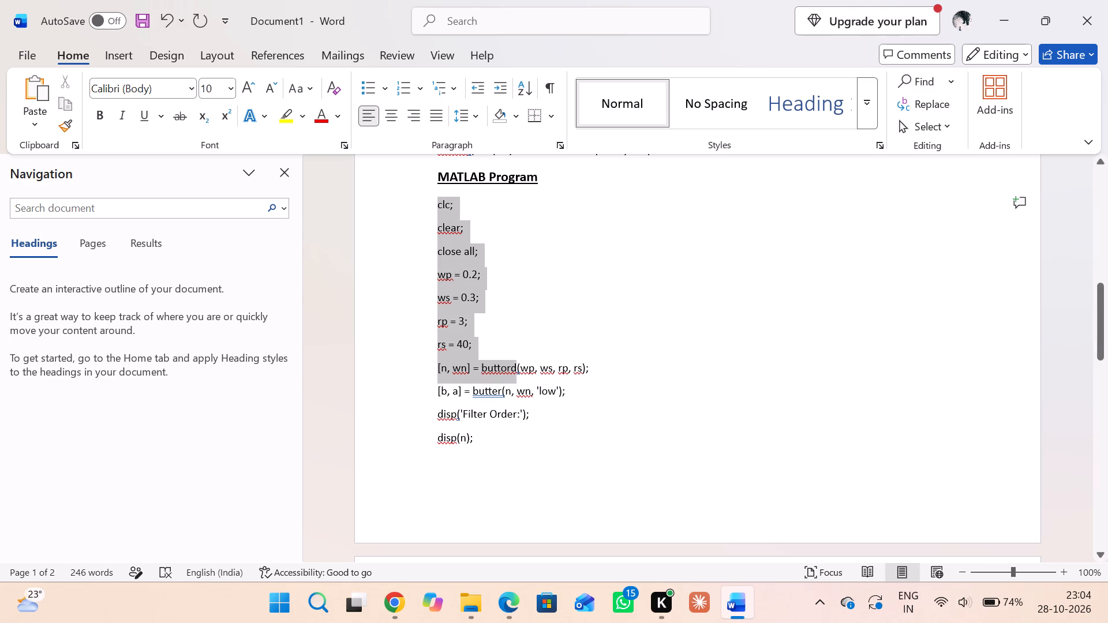
pyautogui.moveTo(522, 435); pyautogui.dragTo(559, 148)
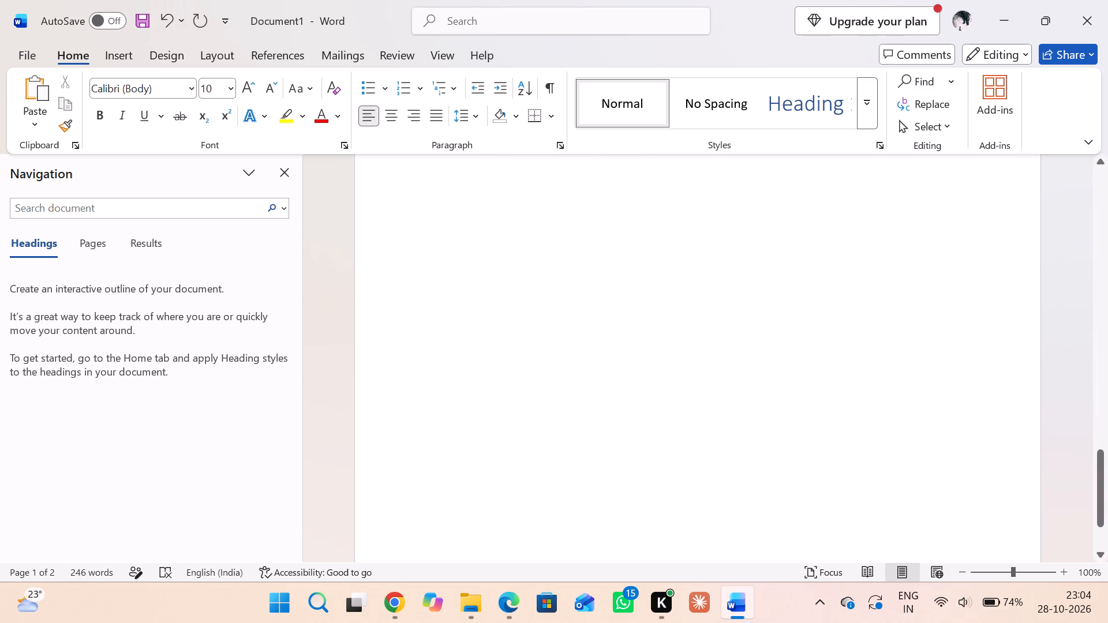
pyautogui.moveTo(559, 148); pyautogui.dragTo(516, 331)
pyautogui.moveTo(516, 331); pyautogui.dragTo(500, 159)
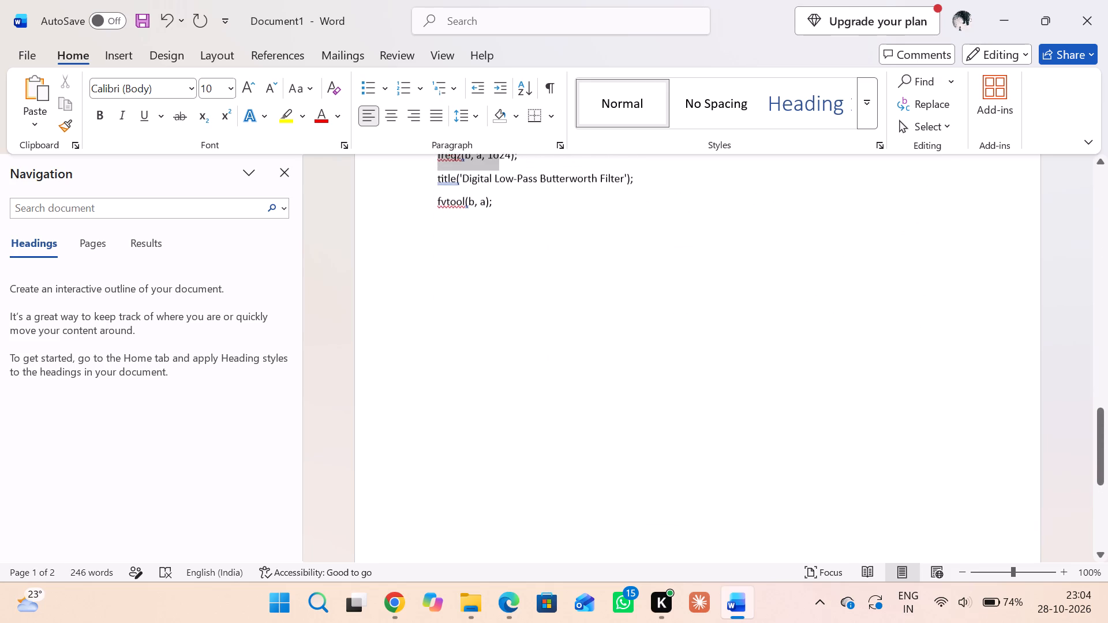
pyautogui.moveTo(500, 159); pyautogui.dragTo(508, 205)
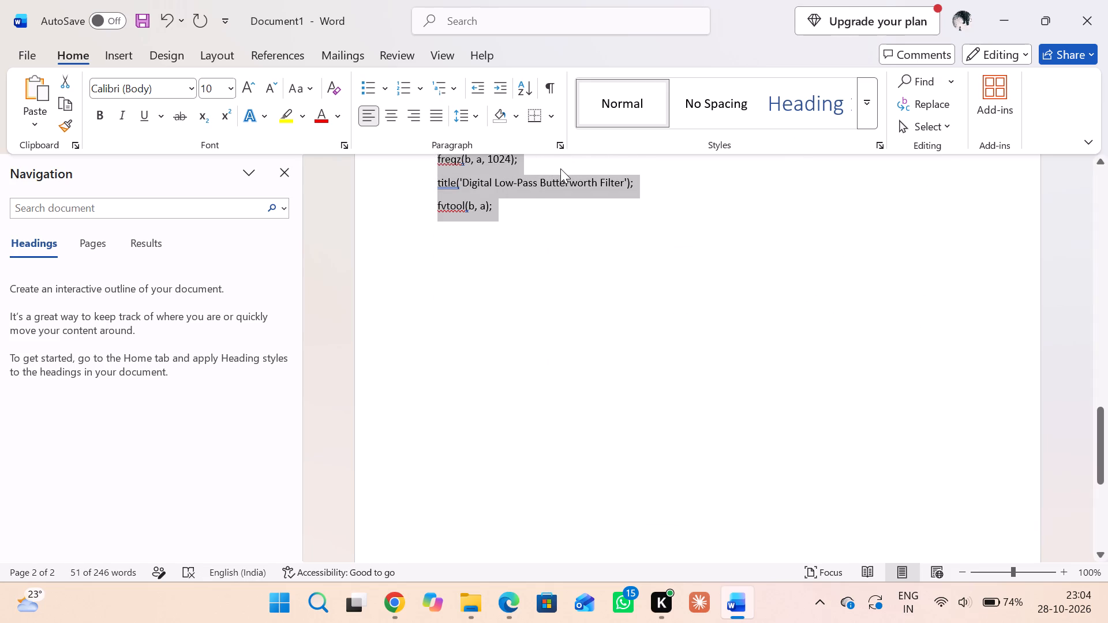
pyautogui.hotkey('ctrl', 'a')
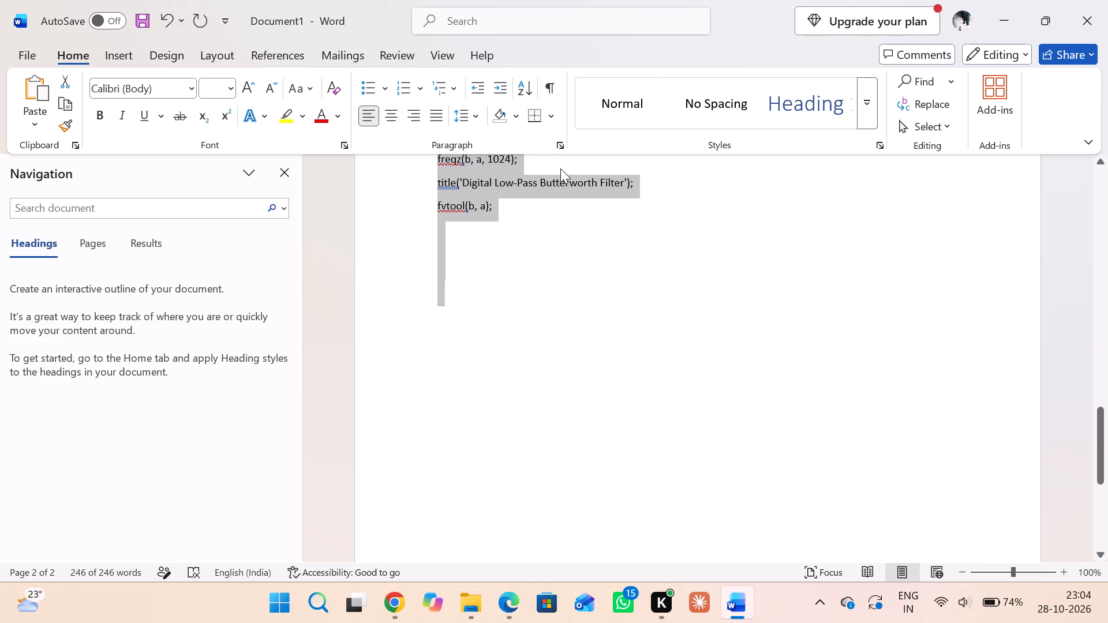
pyautogui.hotkey('ctrl', '1')
pyautogui.scroll(2, 552, 248)
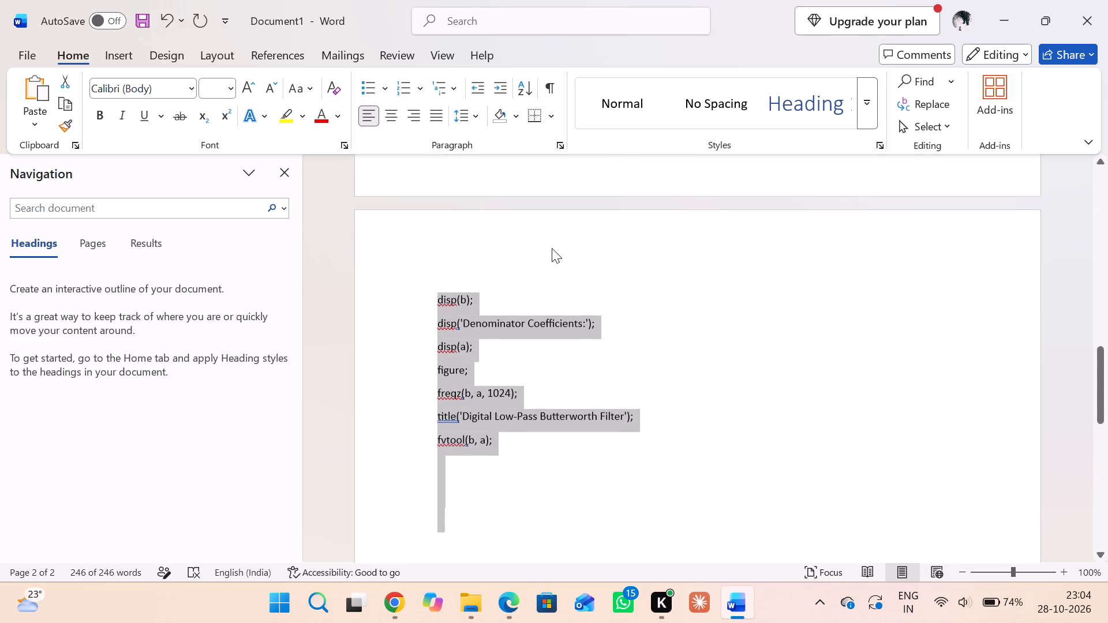
pyautogui.scroll(1, 552, 248)
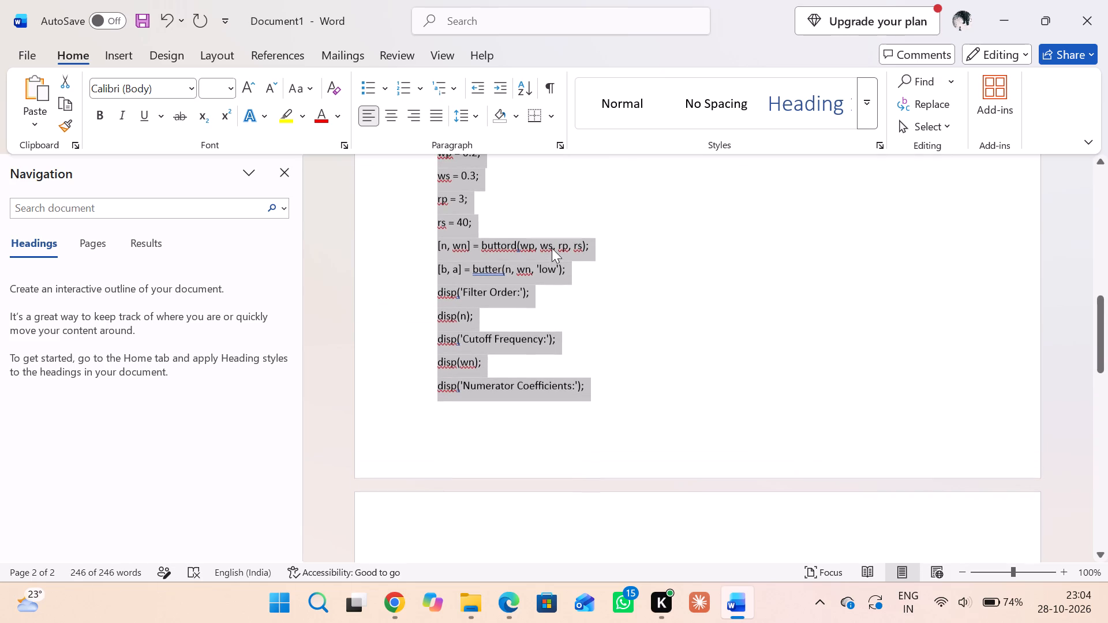
pyautogui.hotkey('ctrl', '1')
pyautogui.hotkey('ctrl', '1')
pyautogui.hotkey('ctrl', '-')
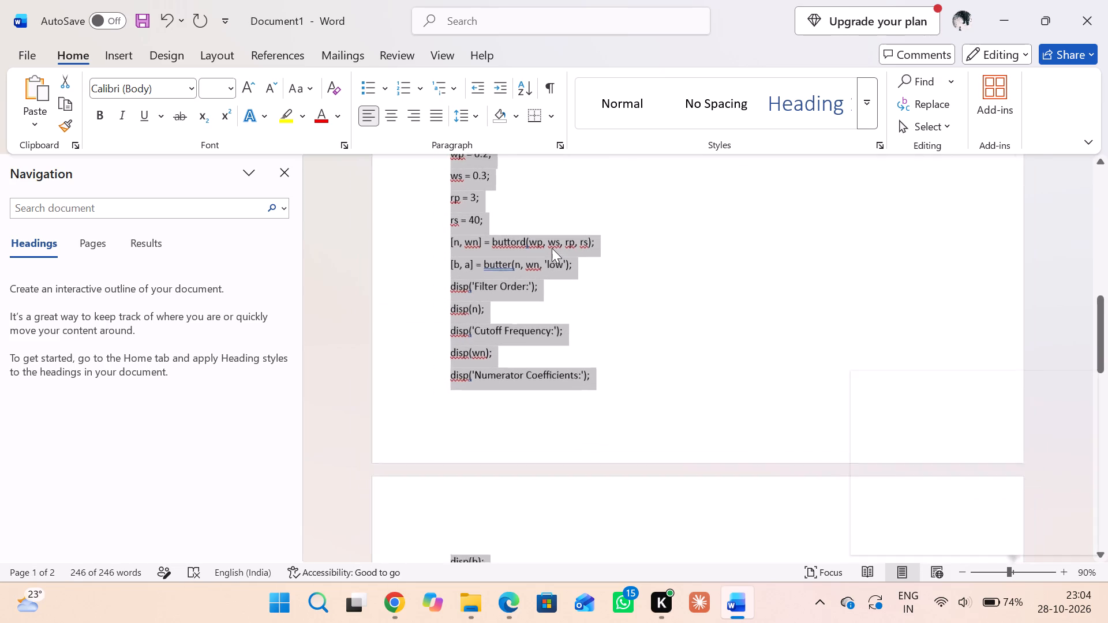
pyautogui.hotkey('ctrl', '-')
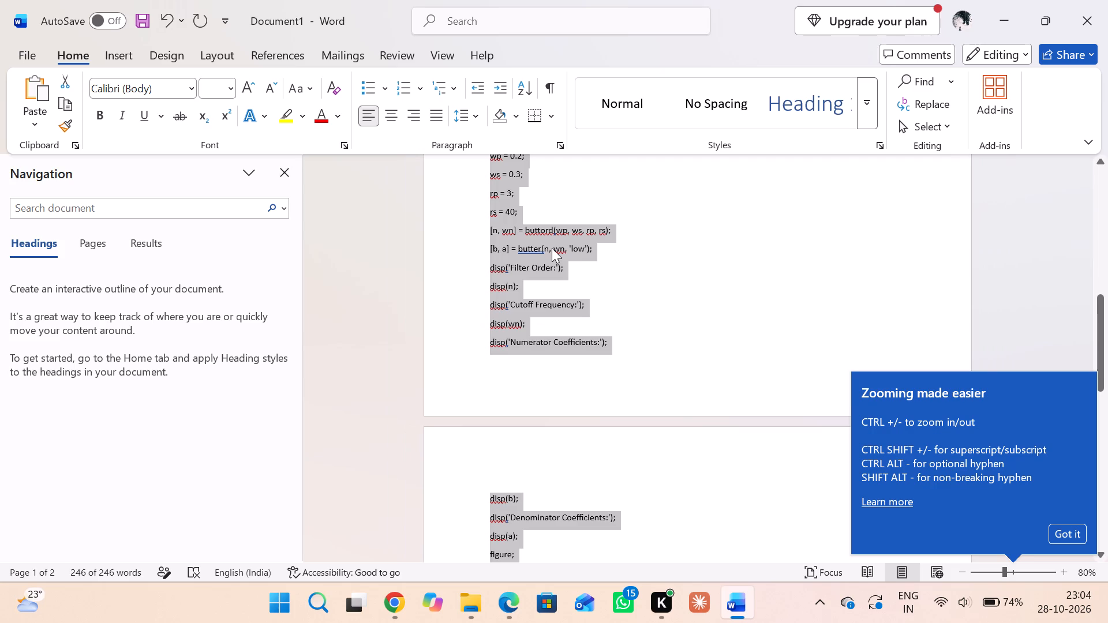
pyautogui.hotkey('ctrl', '=')
pyautogui.hotkey('ctrl', '1')
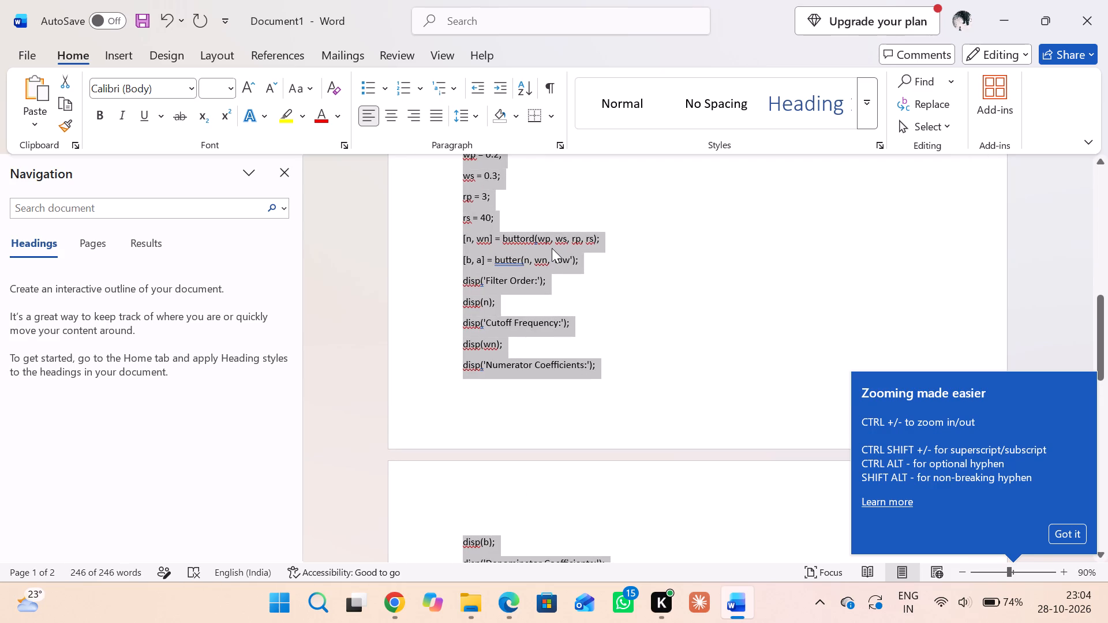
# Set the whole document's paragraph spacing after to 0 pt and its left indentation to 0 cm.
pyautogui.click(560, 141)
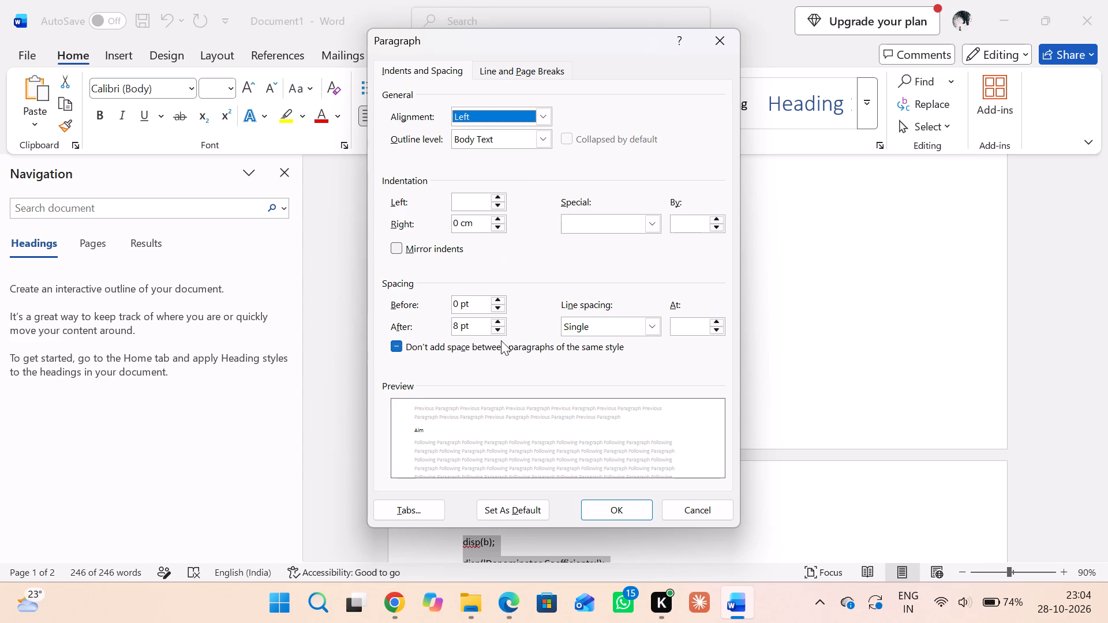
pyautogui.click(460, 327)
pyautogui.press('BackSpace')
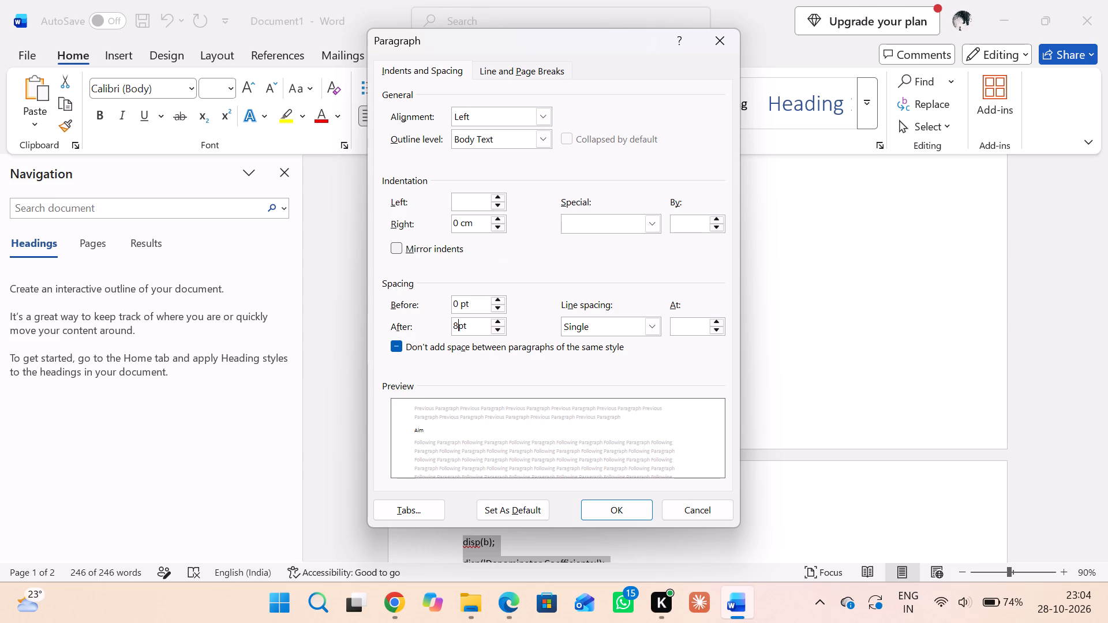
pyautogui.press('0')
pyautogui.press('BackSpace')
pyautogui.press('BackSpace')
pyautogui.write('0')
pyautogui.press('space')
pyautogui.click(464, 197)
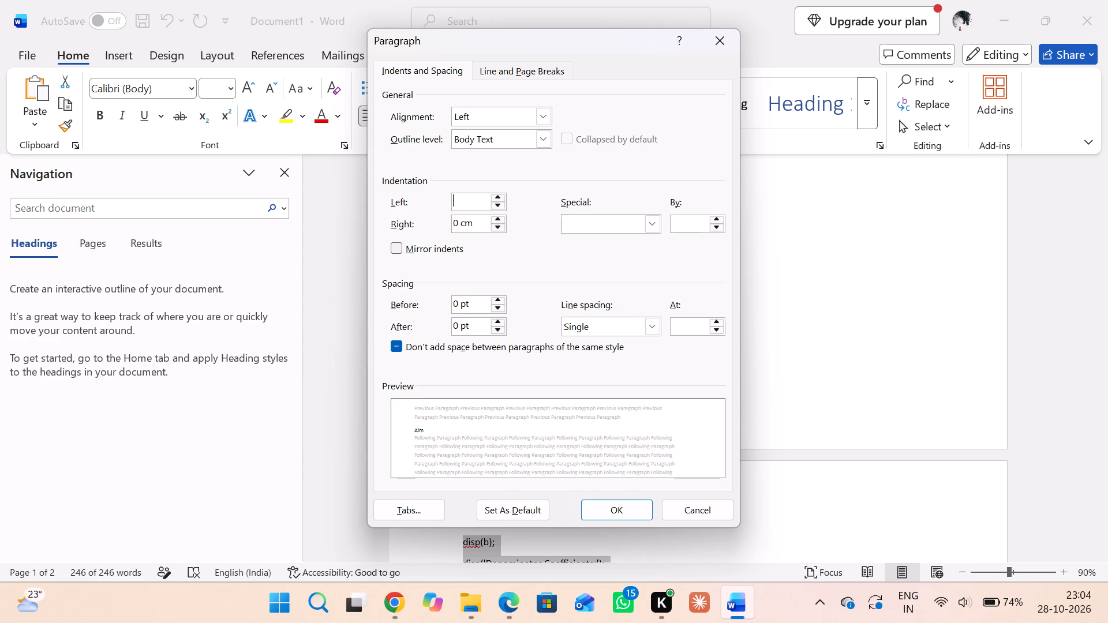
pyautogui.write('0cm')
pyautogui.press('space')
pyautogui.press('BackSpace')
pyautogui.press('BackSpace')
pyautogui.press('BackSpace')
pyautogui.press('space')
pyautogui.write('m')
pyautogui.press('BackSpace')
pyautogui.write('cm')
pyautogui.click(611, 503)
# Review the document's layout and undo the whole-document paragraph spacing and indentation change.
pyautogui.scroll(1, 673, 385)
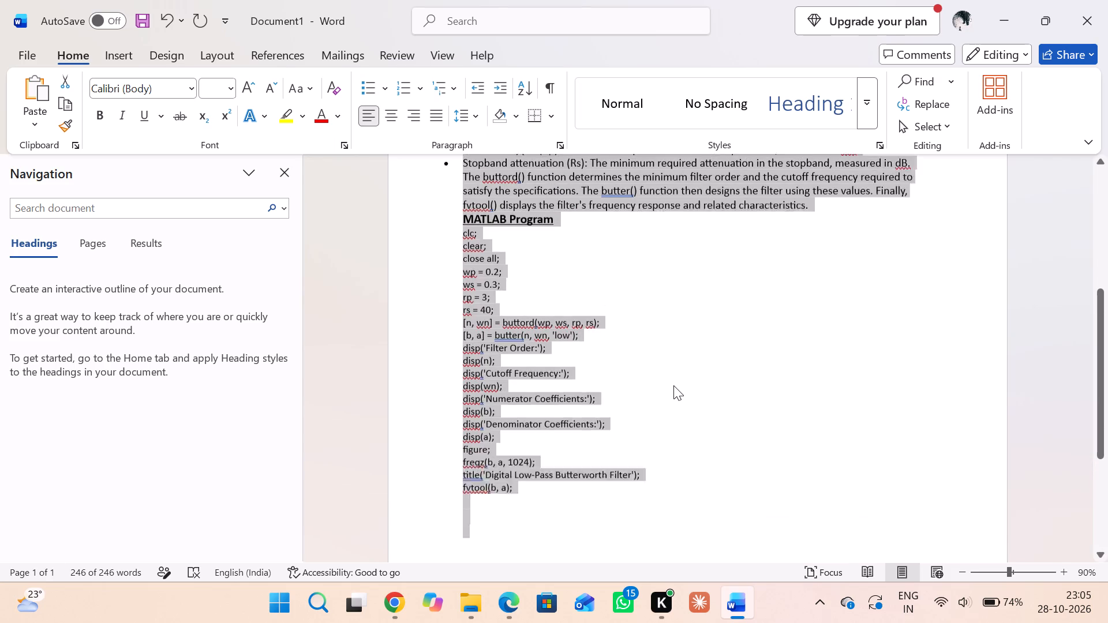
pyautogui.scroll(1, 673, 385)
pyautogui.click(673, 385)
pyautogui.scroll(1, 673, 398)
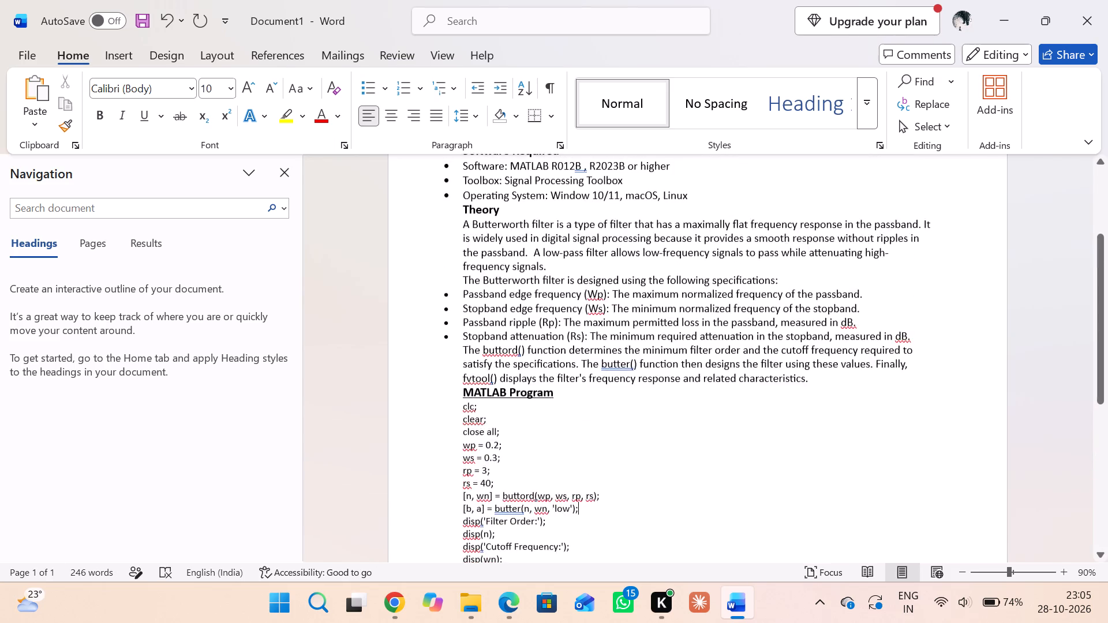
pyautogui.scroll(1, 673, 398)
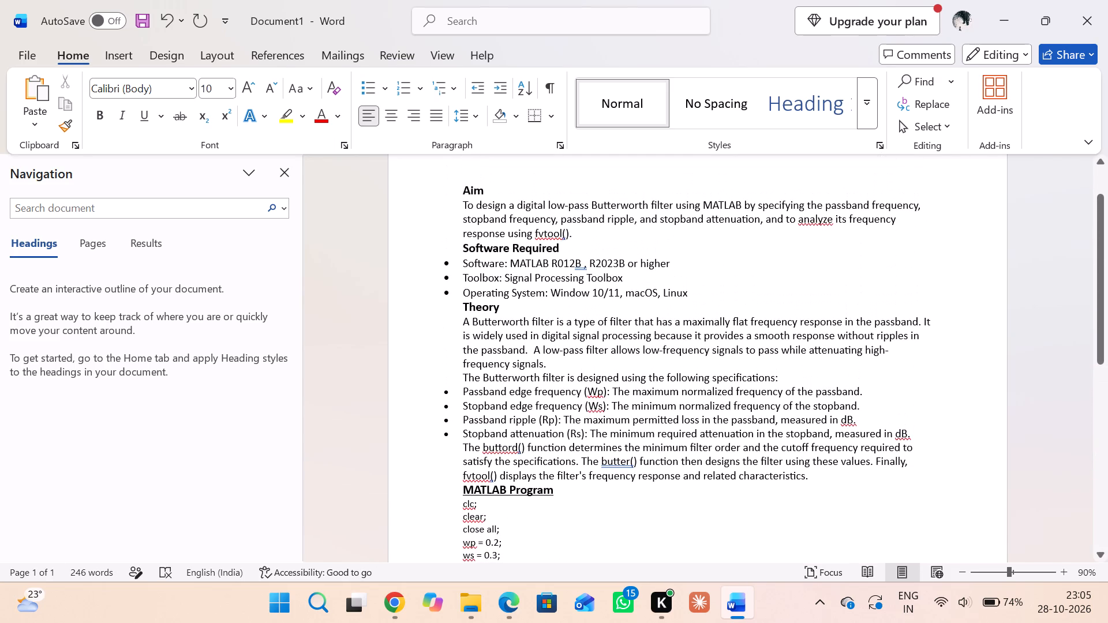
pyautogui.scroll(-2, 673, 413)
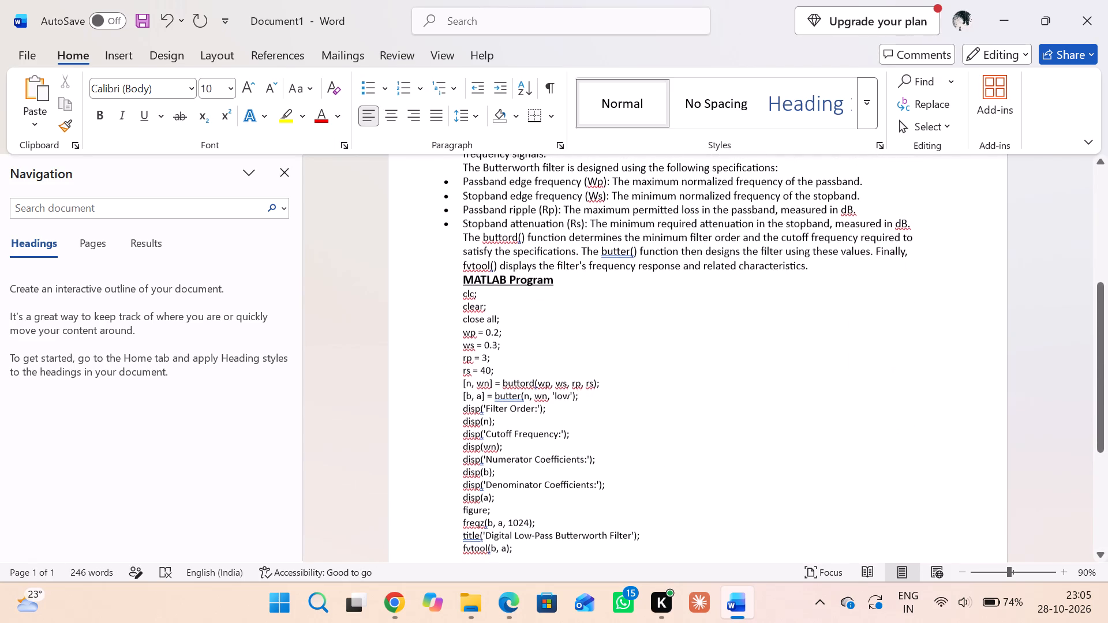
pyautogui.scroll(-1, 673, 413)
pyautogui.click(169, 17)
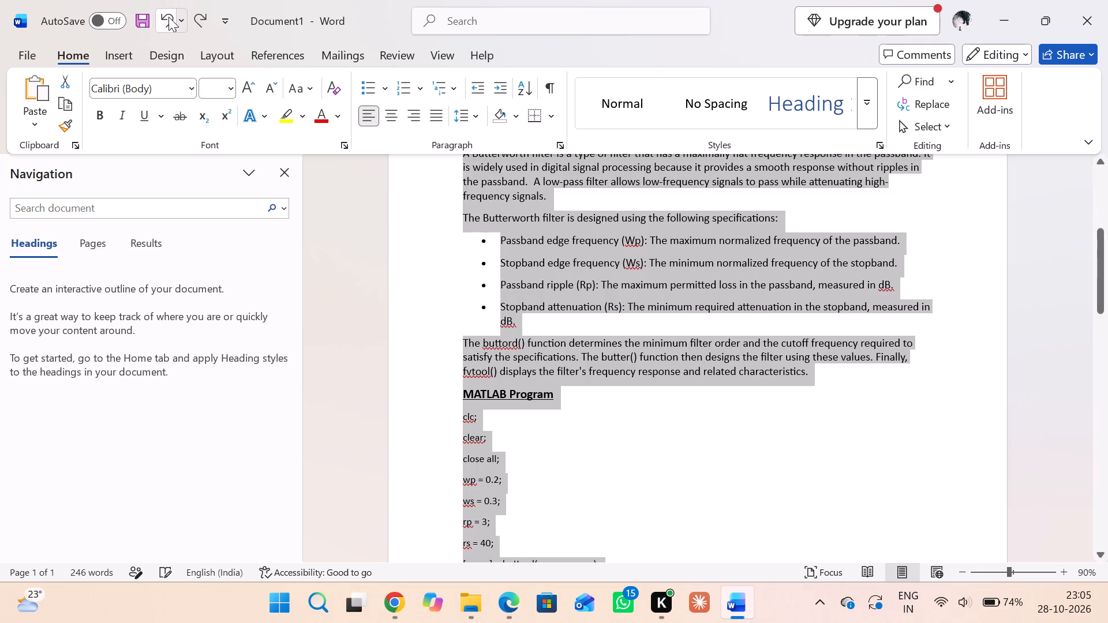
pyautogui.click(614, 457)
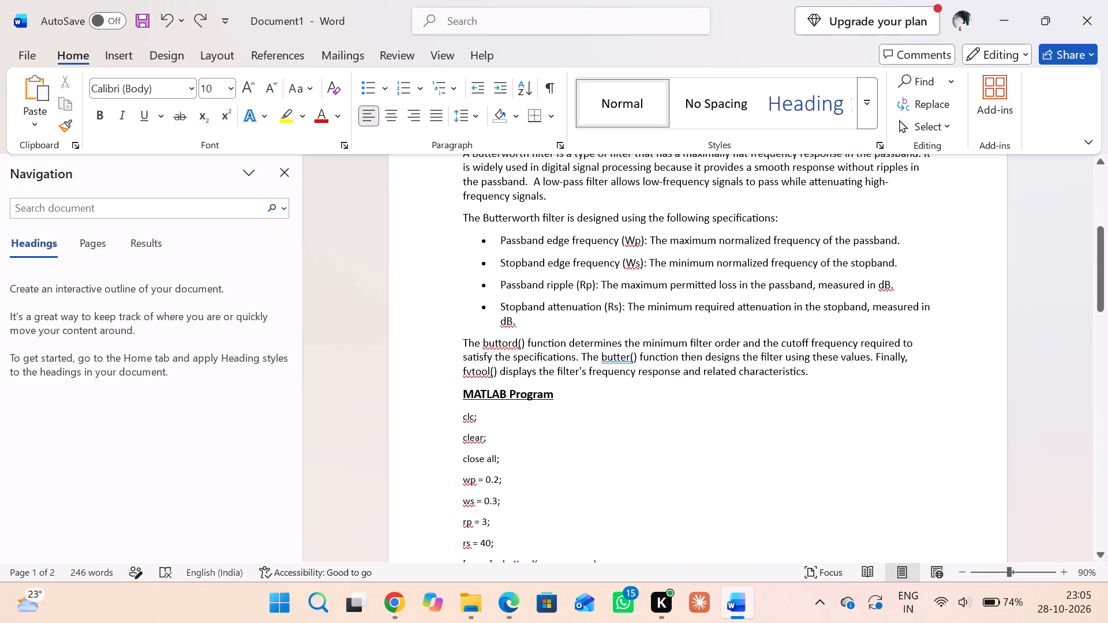
# Set paragraph spacing after to 0 pt for the MATLAB Program code listing, from "clc;" to the end of the document.
pyautogui.moveTo(461, 415); pyautogui.dragTo(489, 202)
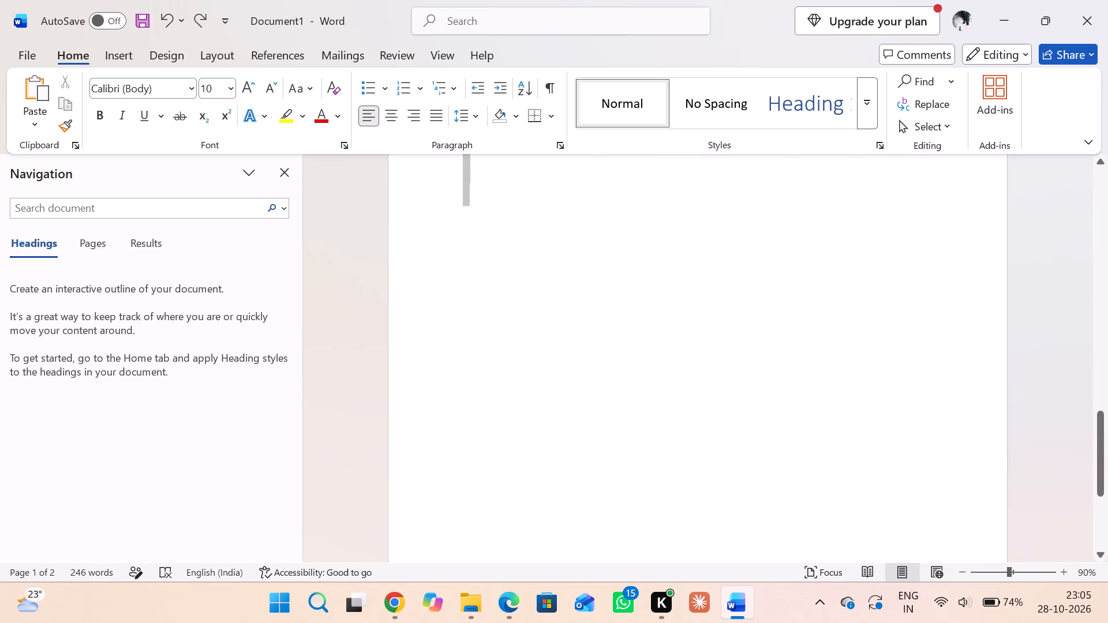
pyautogui.moveTo(489, 202); pyautogui.dragTo(559, 575)
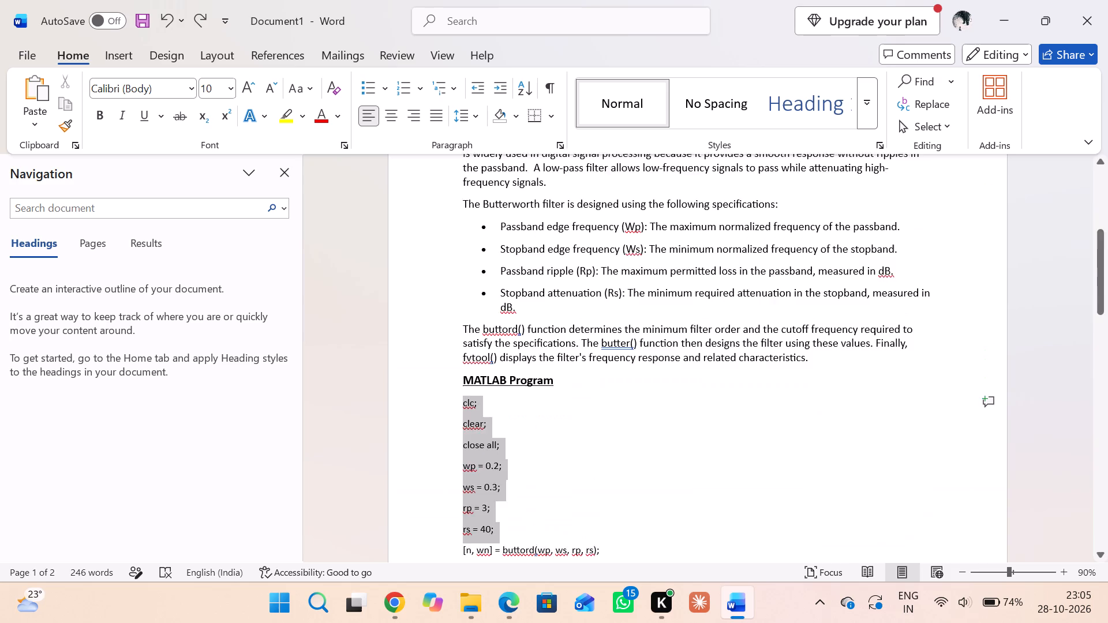
pyautogui.moveTo(559, 575); pyautogui.dragTo(528, 422)
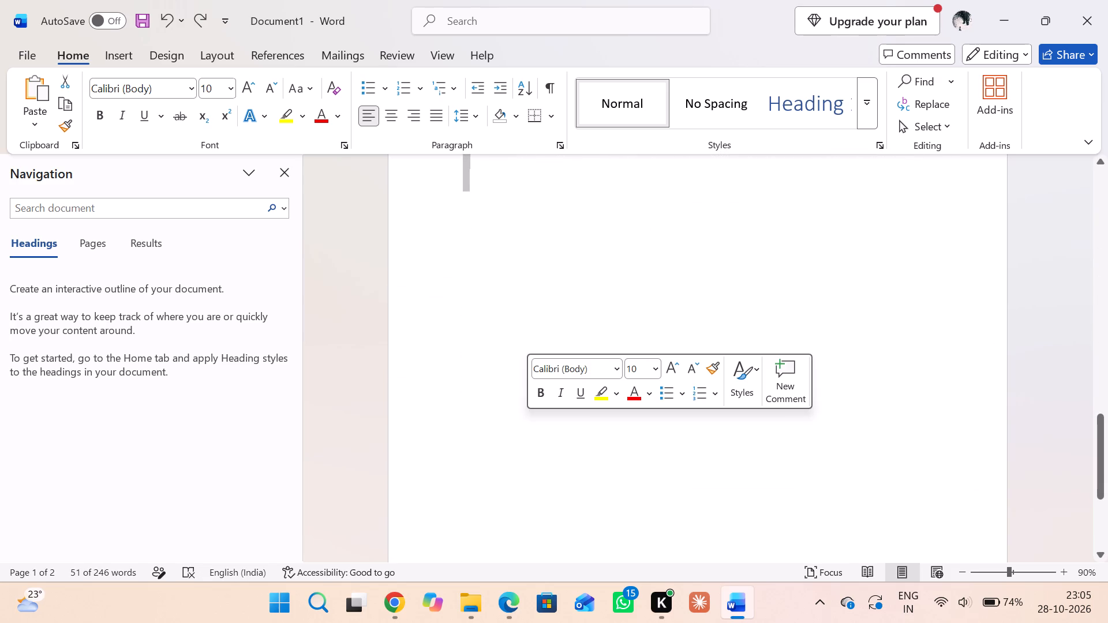
pyautogui.click(555, 148)
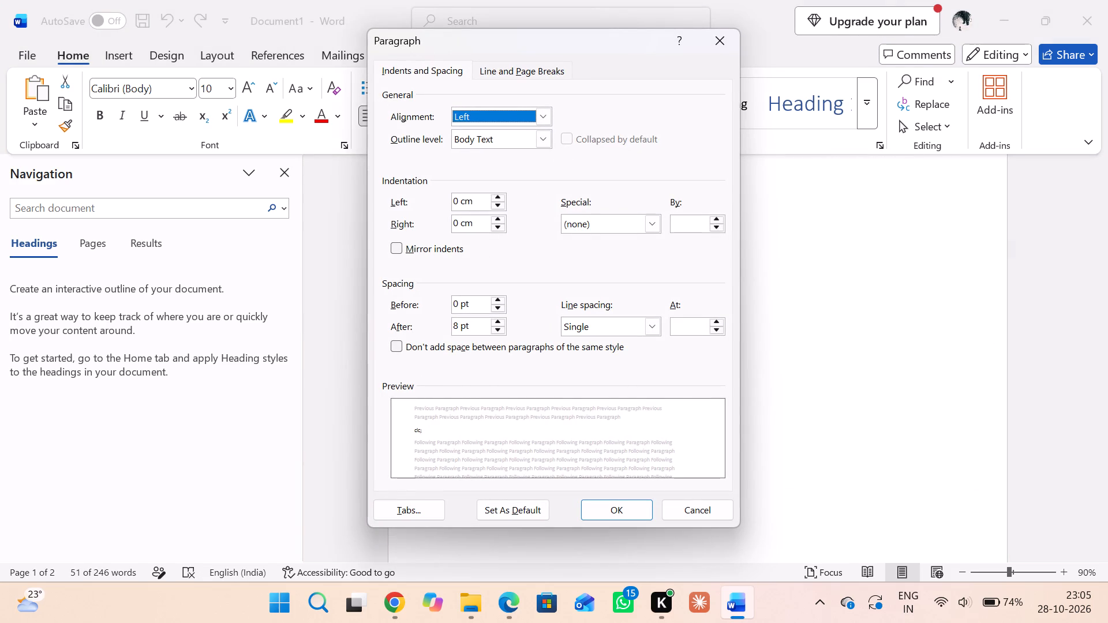
pyautogui.click(459, 320)
pyautogui.press('BackSpace')
pyautogui.press('0')
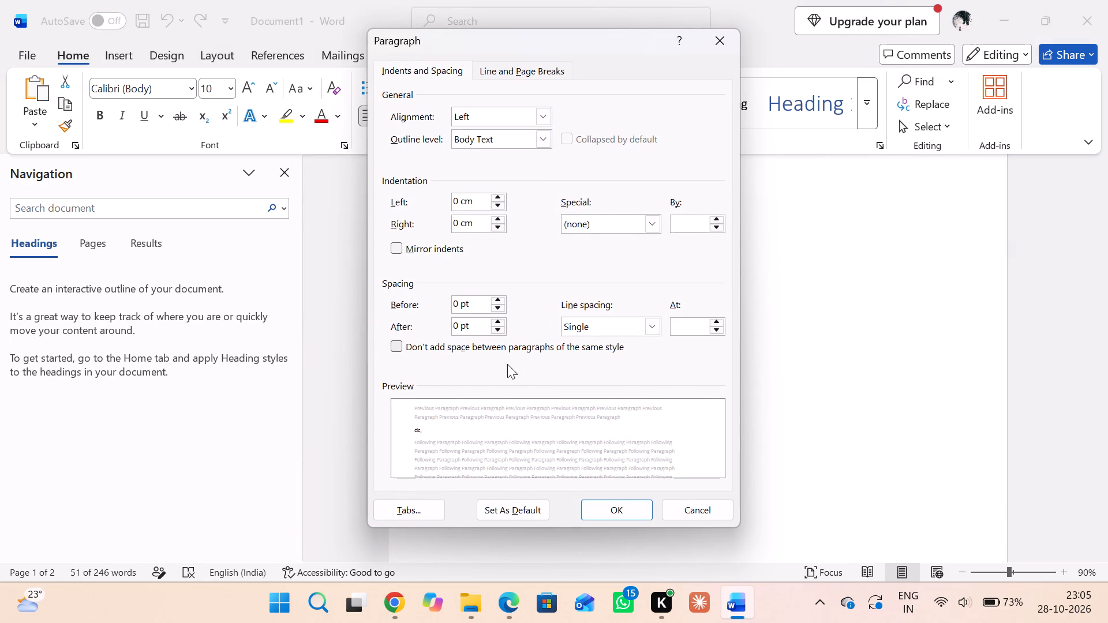
pyautogui.click(603, 505)
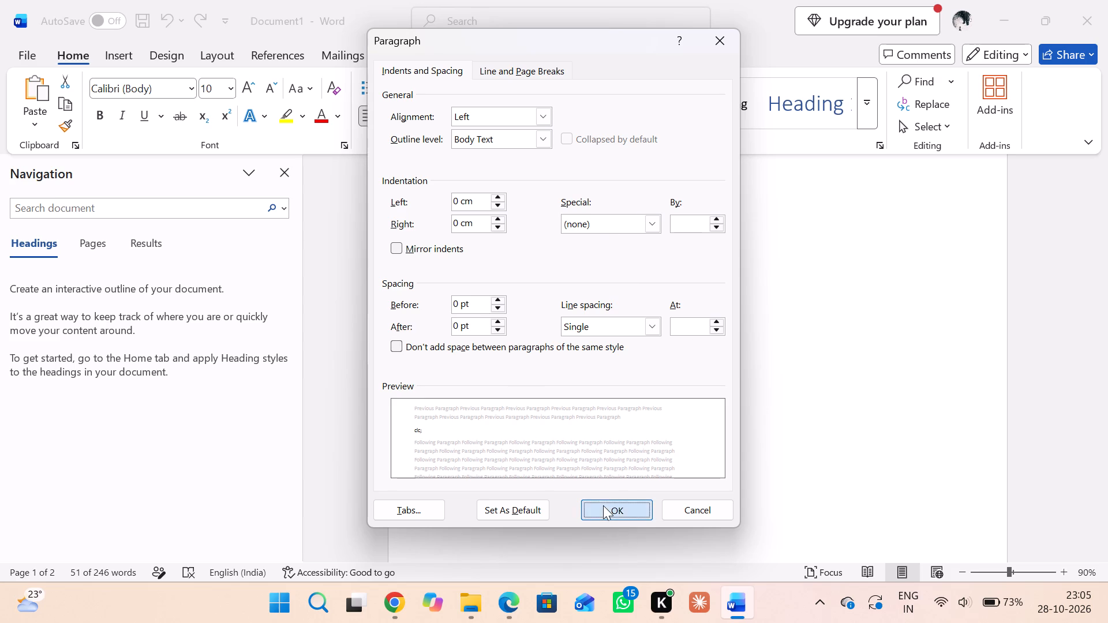
# Review the report's layout from the Software Required section through the end of the MATLAB Program listing.
pyautogui.scroll(2, 697, 392)
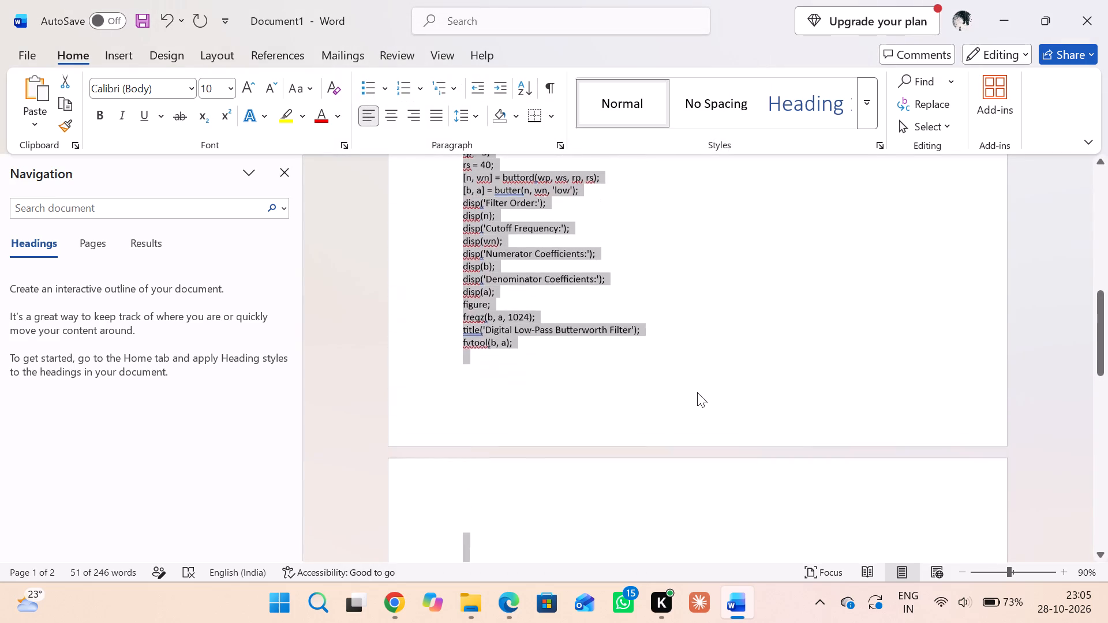
pyautogui.scroll(1, 697, 392)
pyautogui.click(745, 371)
pyautogui.scroll(1, 697, 294)
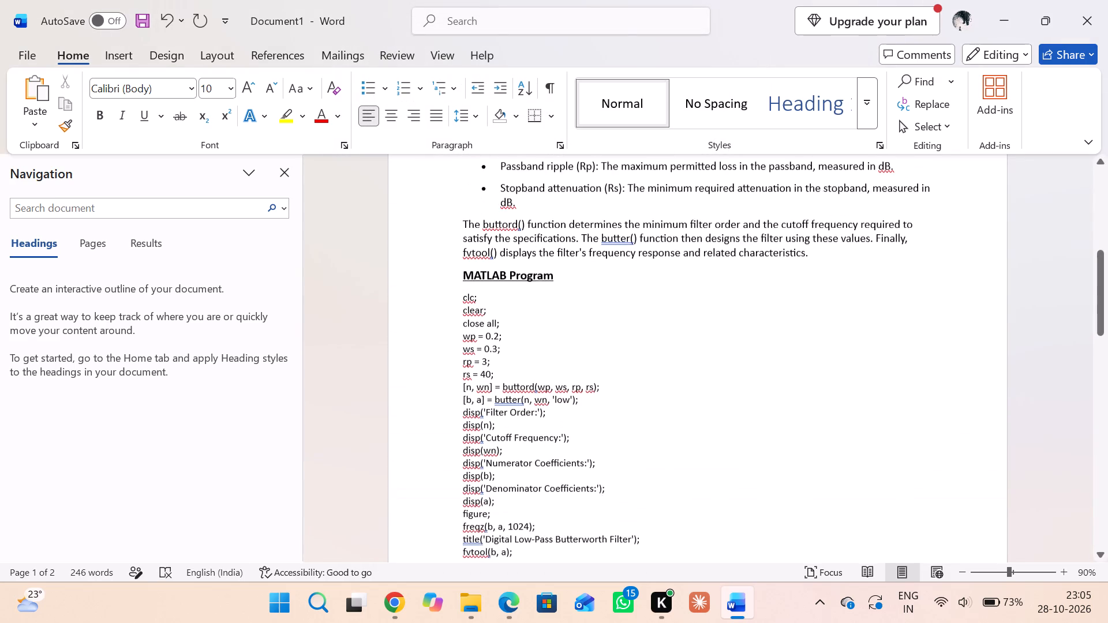
pyautogui.scroll(1, 697, 294)
pyautogui.scroll(-1, 697, 294)
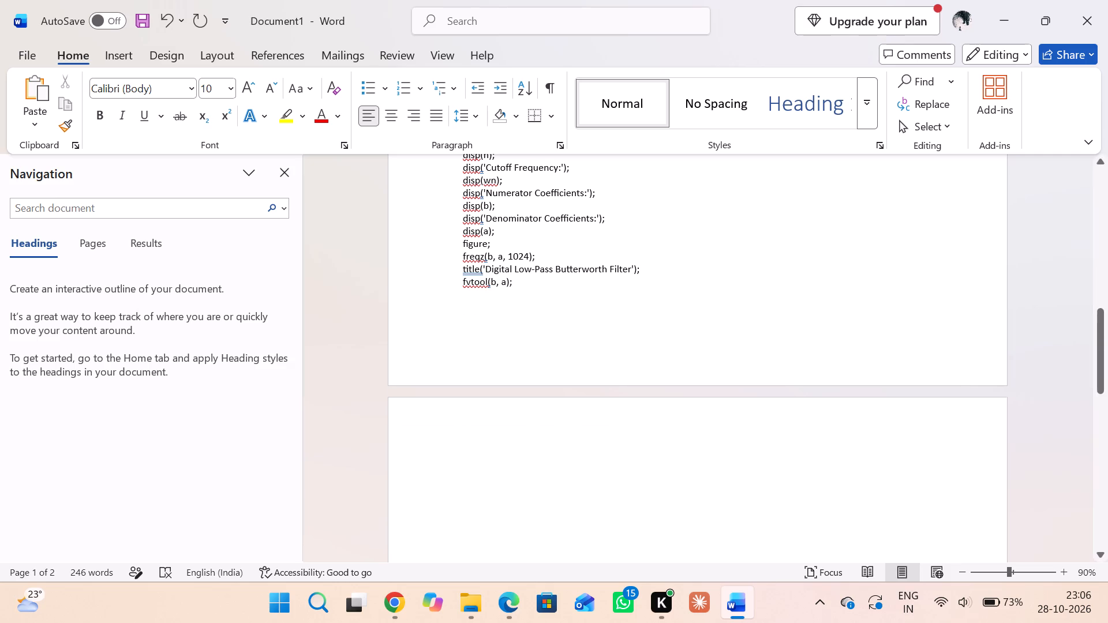
pyautogui.scroll(2, 701, 287)
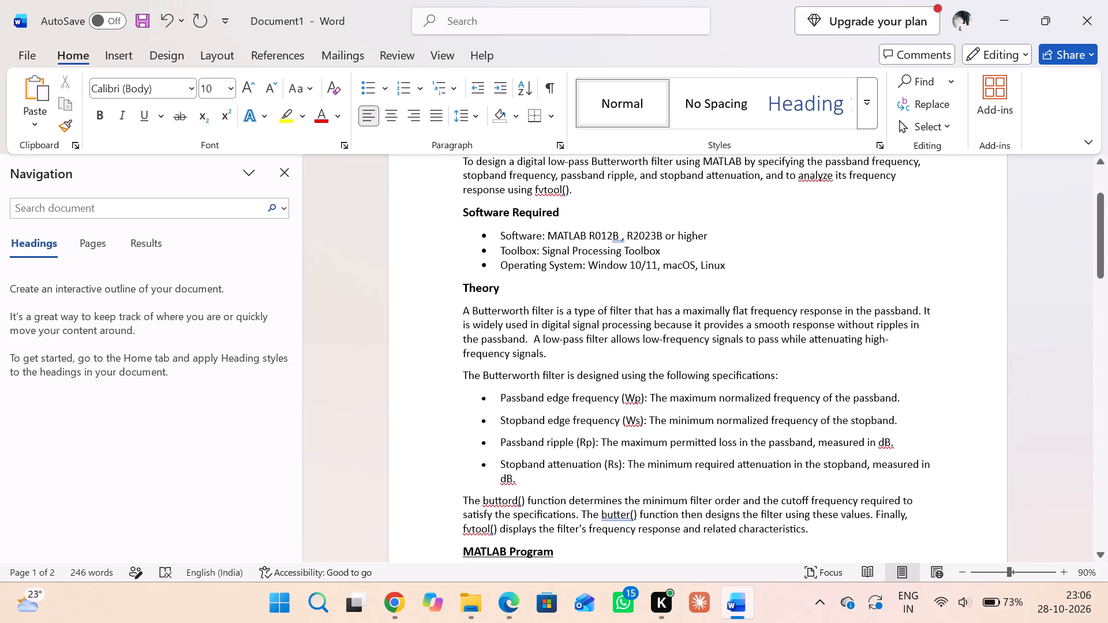
pyautogui.click(699, 407)
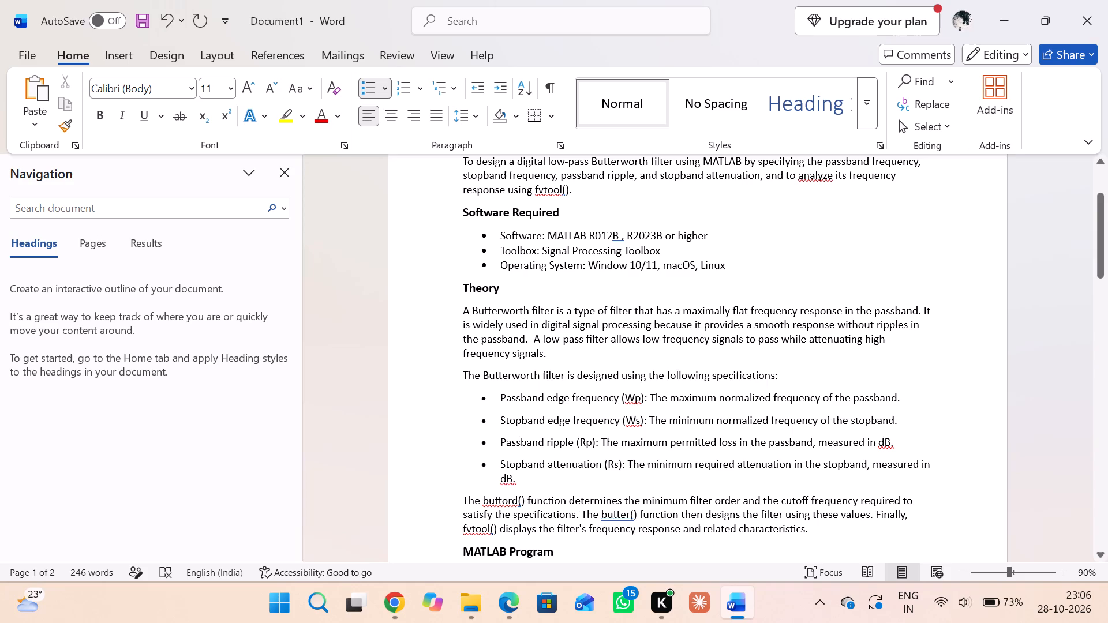
pyautogui.scroll(-1, 699, 407)
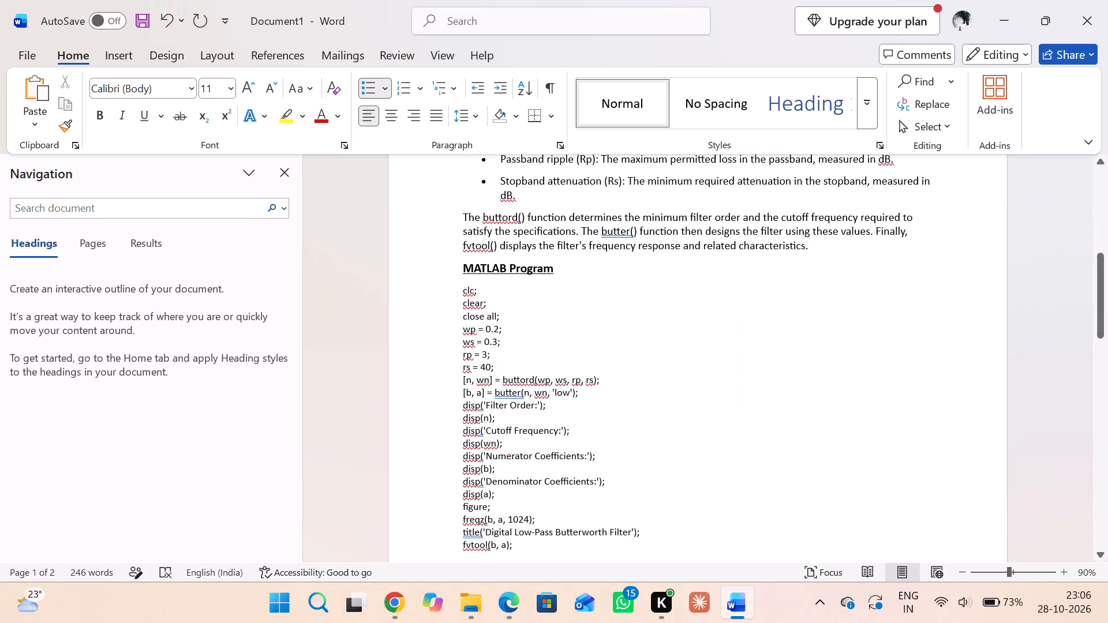
pyautogui.click(609, 379)
pyautogui.scroll(-2, 720, 391)
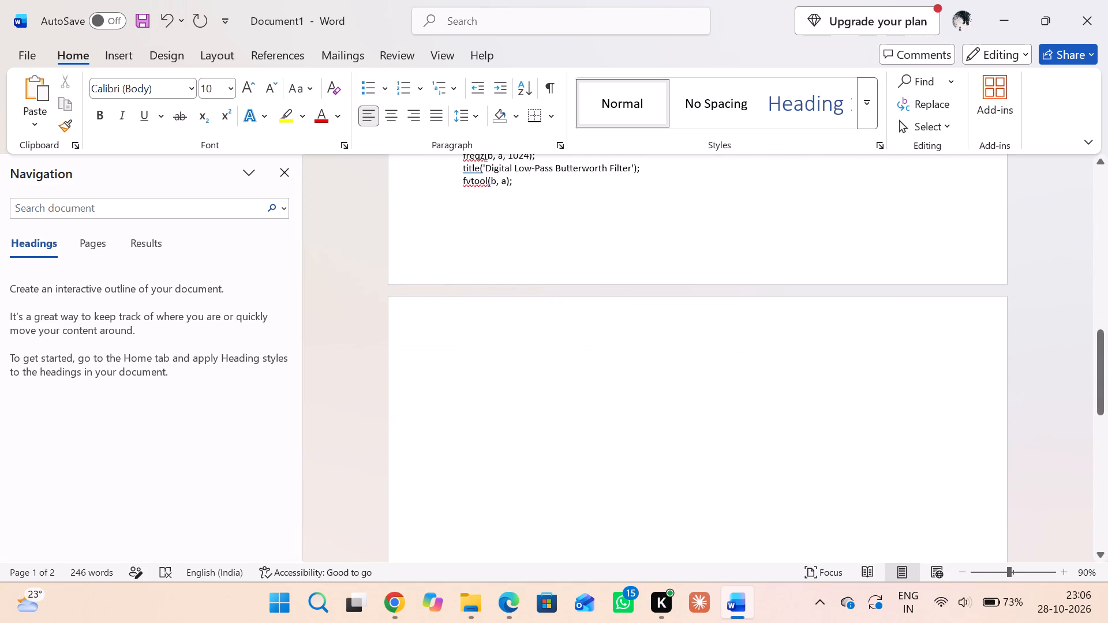
# Place the insertion point on the report's blank second page and locate the Command Window heading in the dspexp11 PDF in Edge.
pyautogui.click(448, 325)
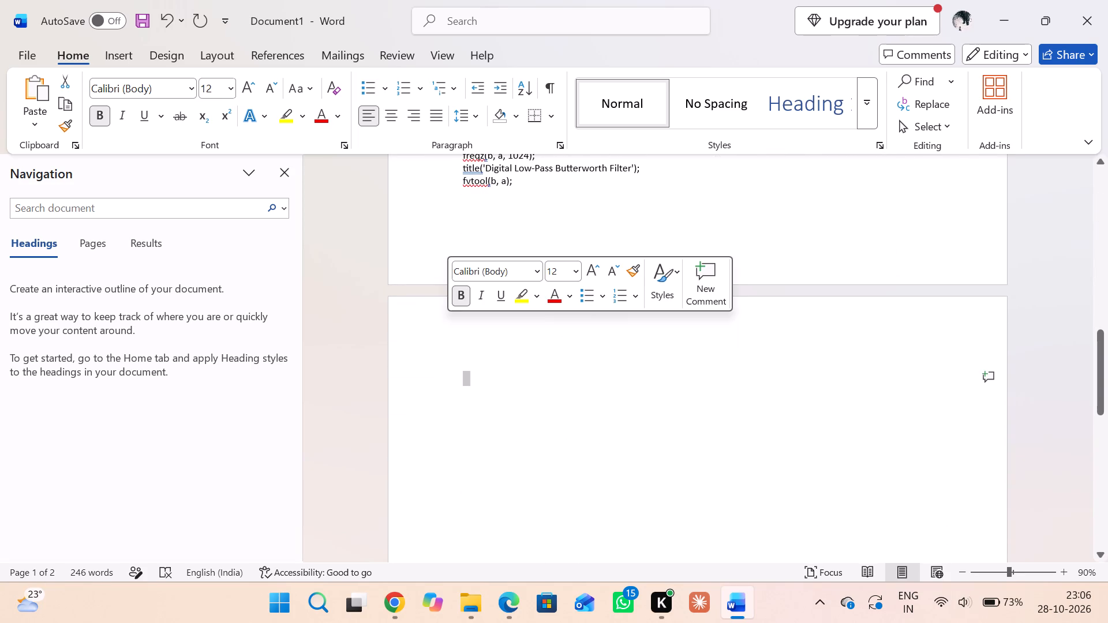
pyautogui.click(501, 606)
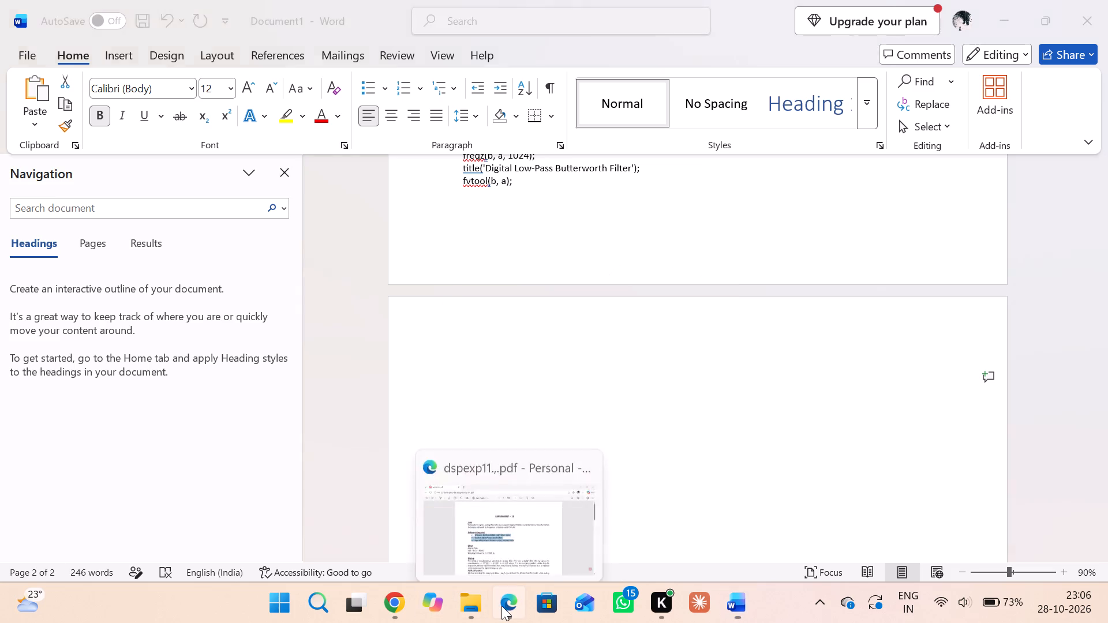
pyautogui.scroll(-2, 543, 308)
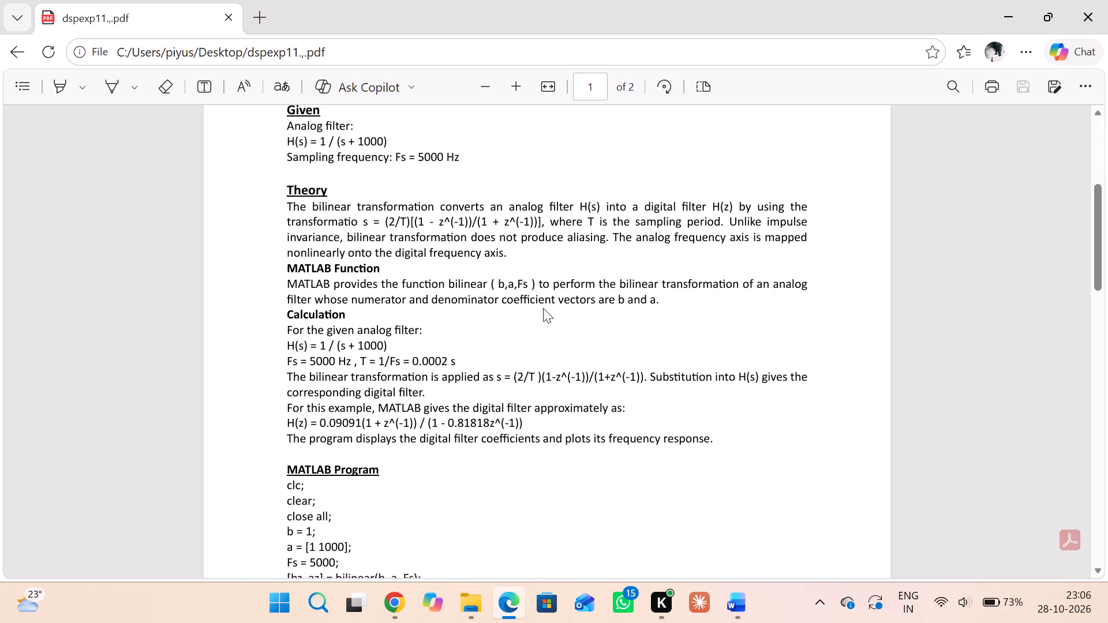
pyautogui.scroll(-2, 543, 308)
pyautogui.scroll(-1, 581, 363)
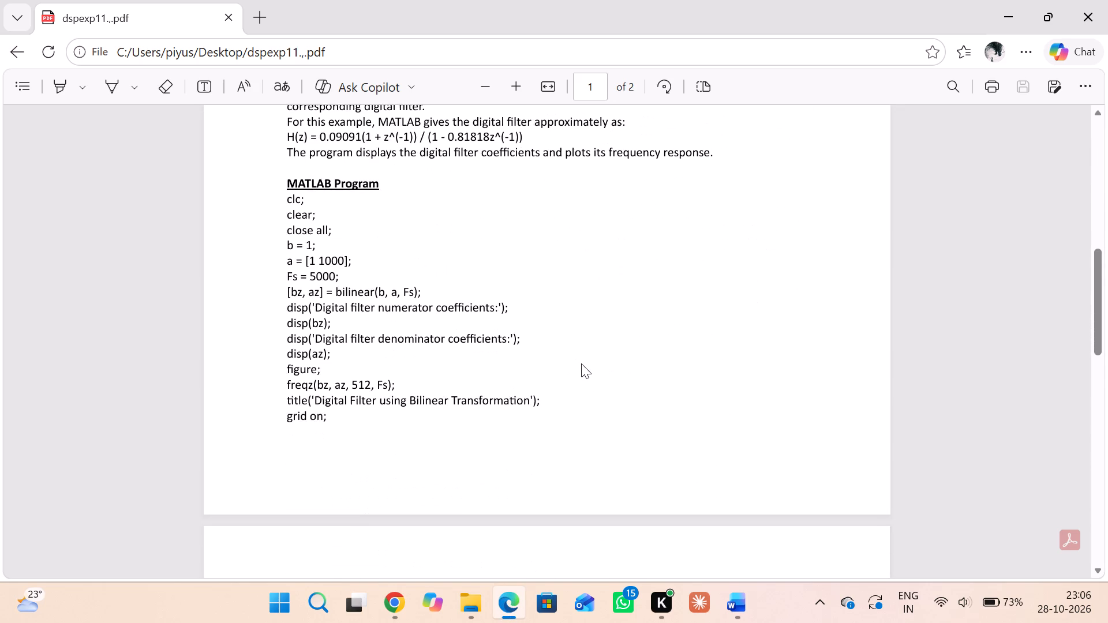
pyautogui.scroll(-2, 581, 363)
pyautogui.click(587, 416)
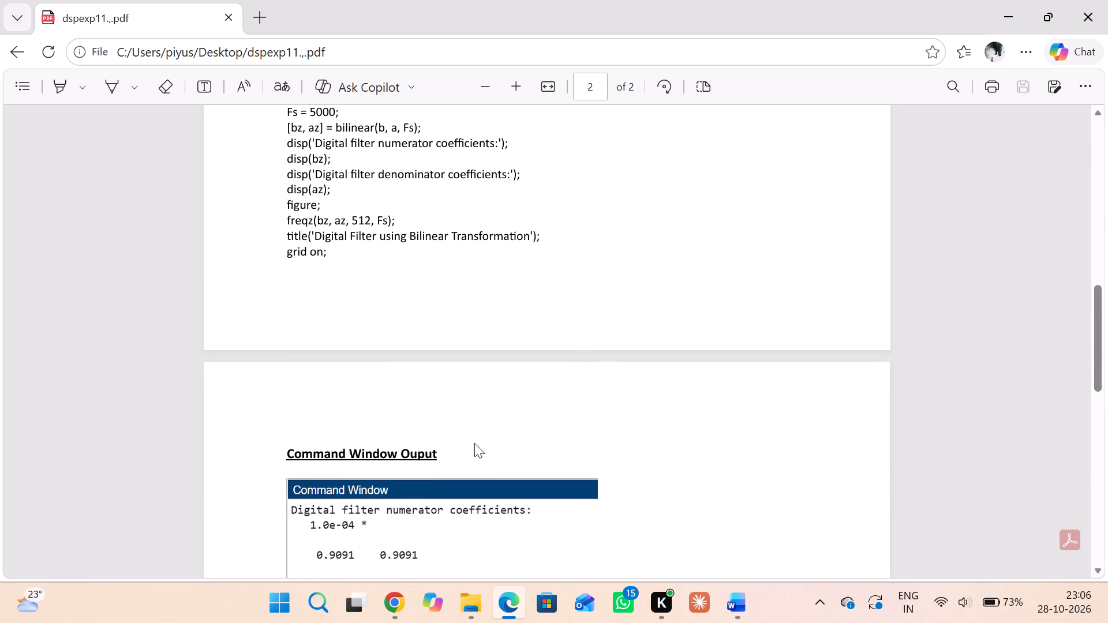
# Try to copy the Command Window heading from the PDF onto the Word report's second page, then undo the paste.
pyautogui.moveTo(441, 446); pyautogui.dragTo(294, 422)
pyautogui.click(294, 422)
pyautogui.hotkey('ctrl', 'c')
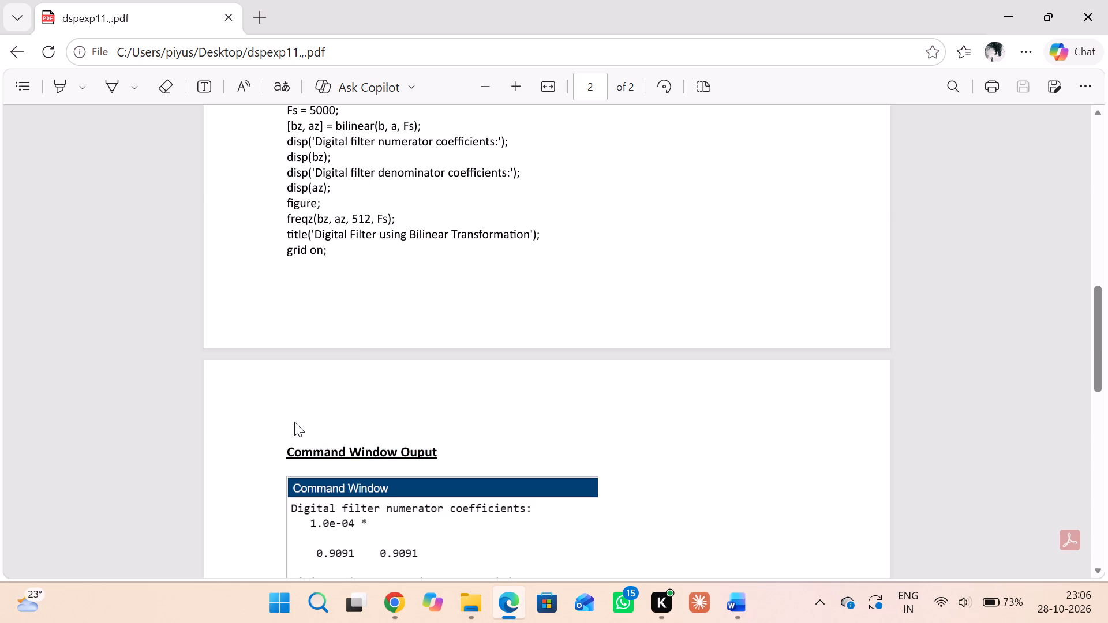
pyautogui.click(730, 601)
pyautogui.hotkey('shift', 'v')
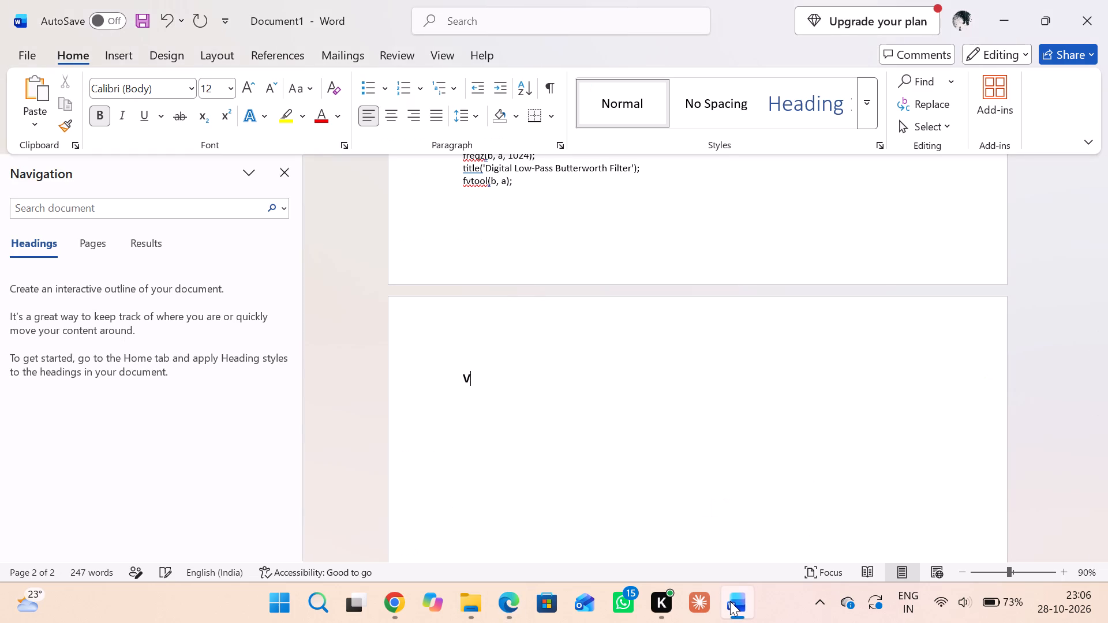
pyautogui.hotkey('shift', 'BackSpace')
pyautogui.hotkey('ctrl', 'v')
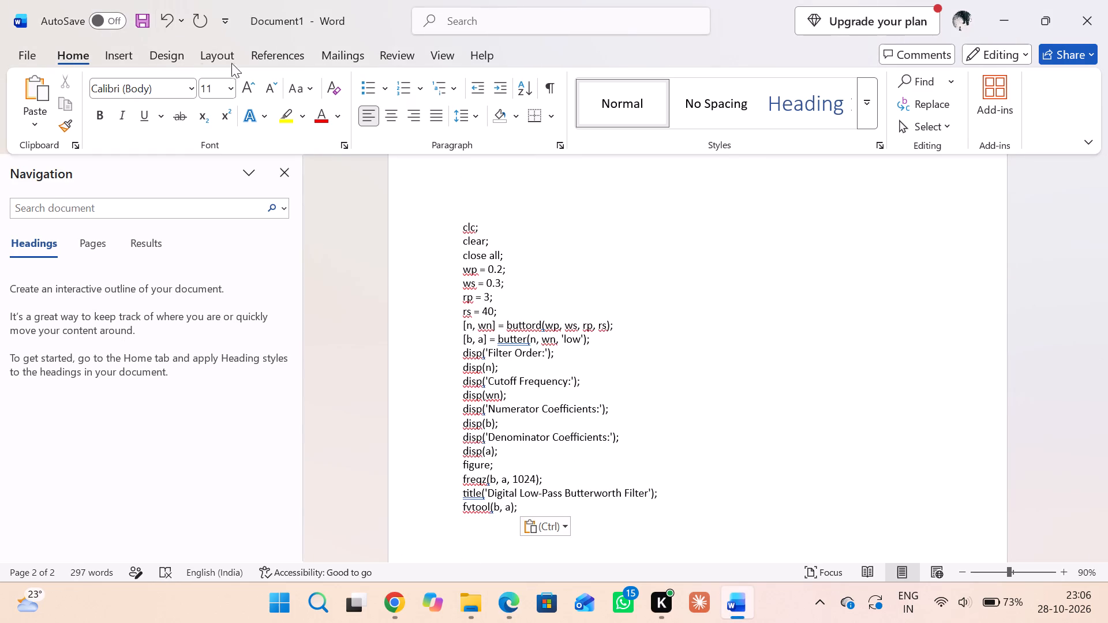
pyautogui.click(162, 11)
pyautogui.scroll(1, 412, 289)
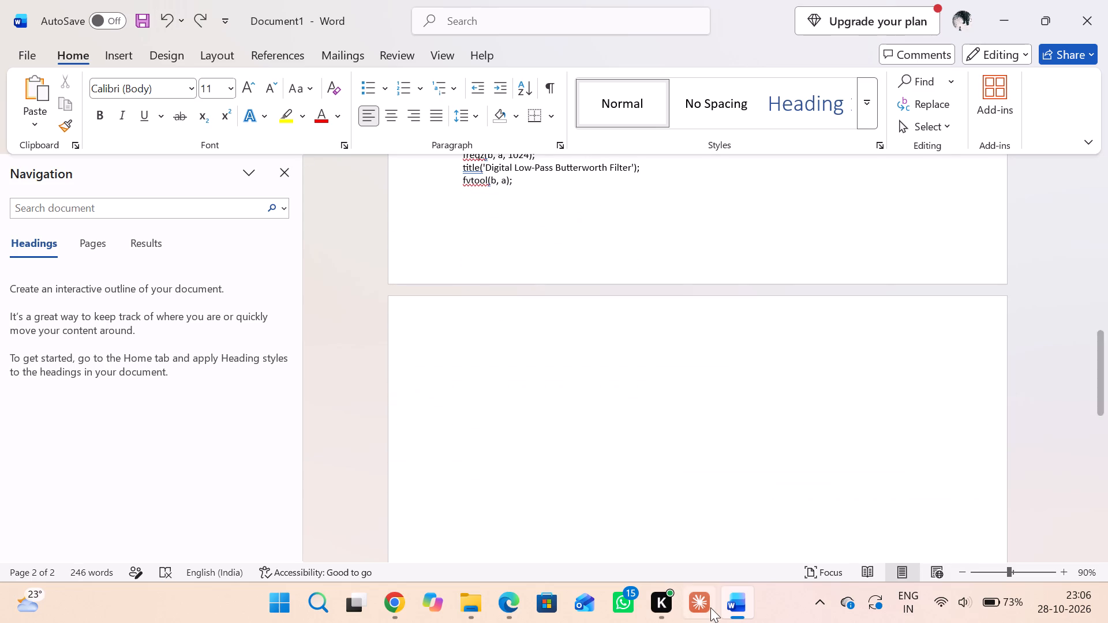
# Copy the "Command Window Ouput" heading from the PDF in Edge and paste it on the second page of the Word report.
pyautogui.click(510, 607)
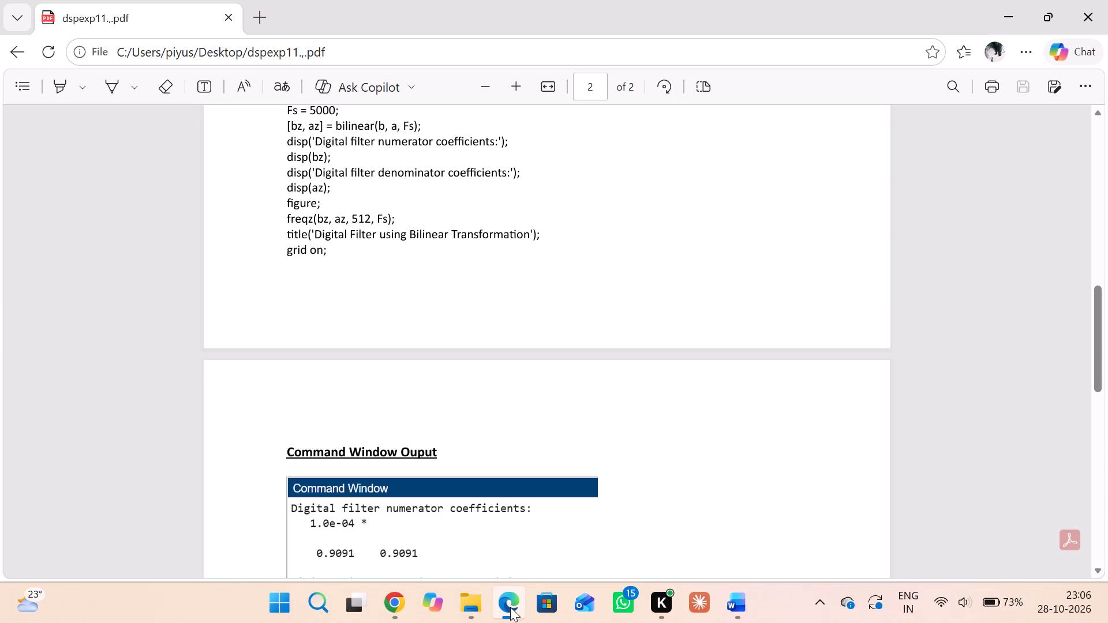
pyautogui.moveTo(440, 448); pyautogui.dragTo(301, 446)
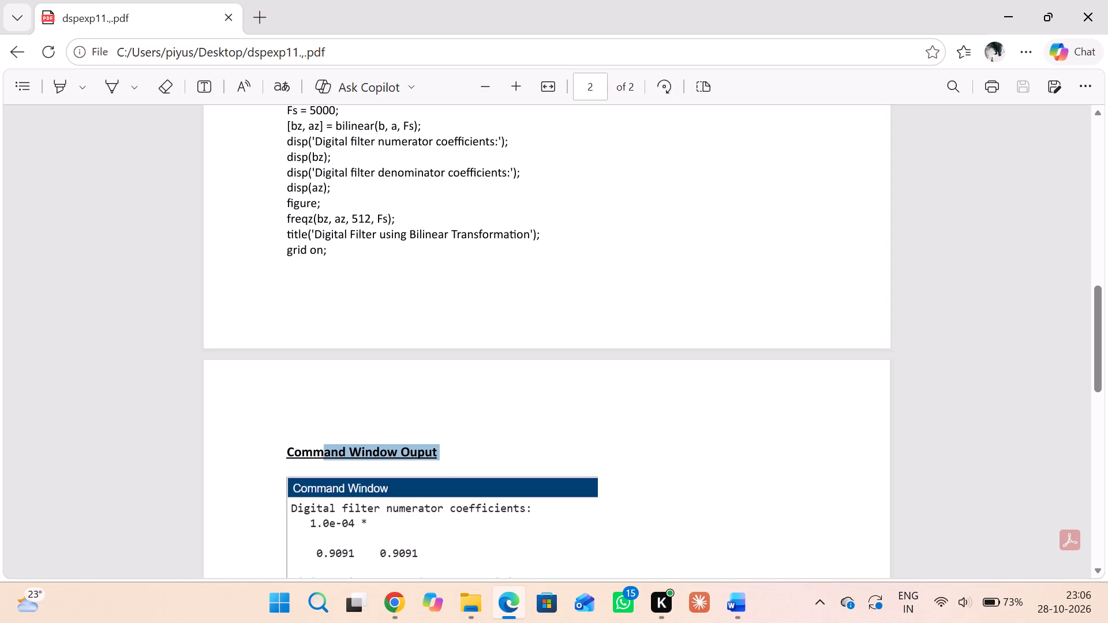
pyautogui.moveTo(301, 446); pyautogui.dragTo(282, 445)
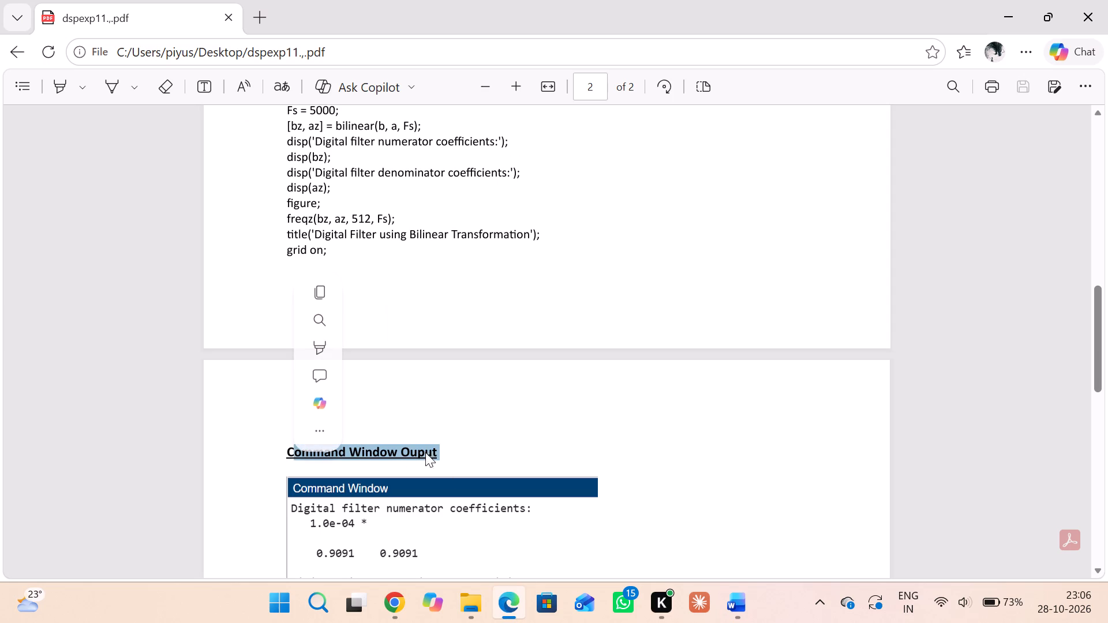
pyautogui.moveTo(447, 450); pyautogui.dragTo(248, 456)
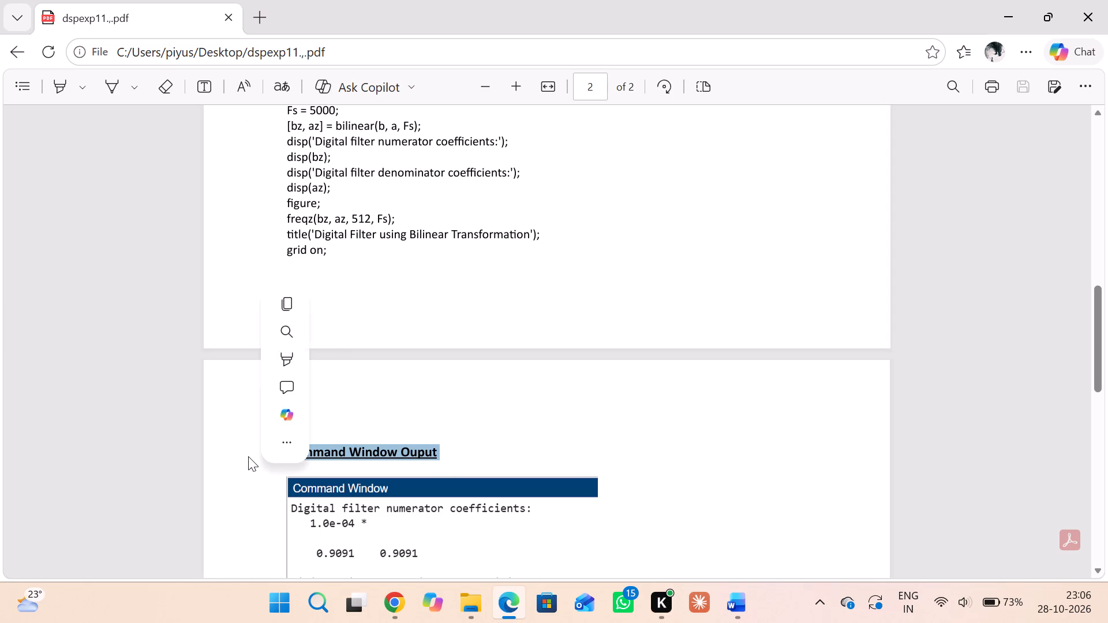
pyautogui.hotkey('ctrl', 'c')
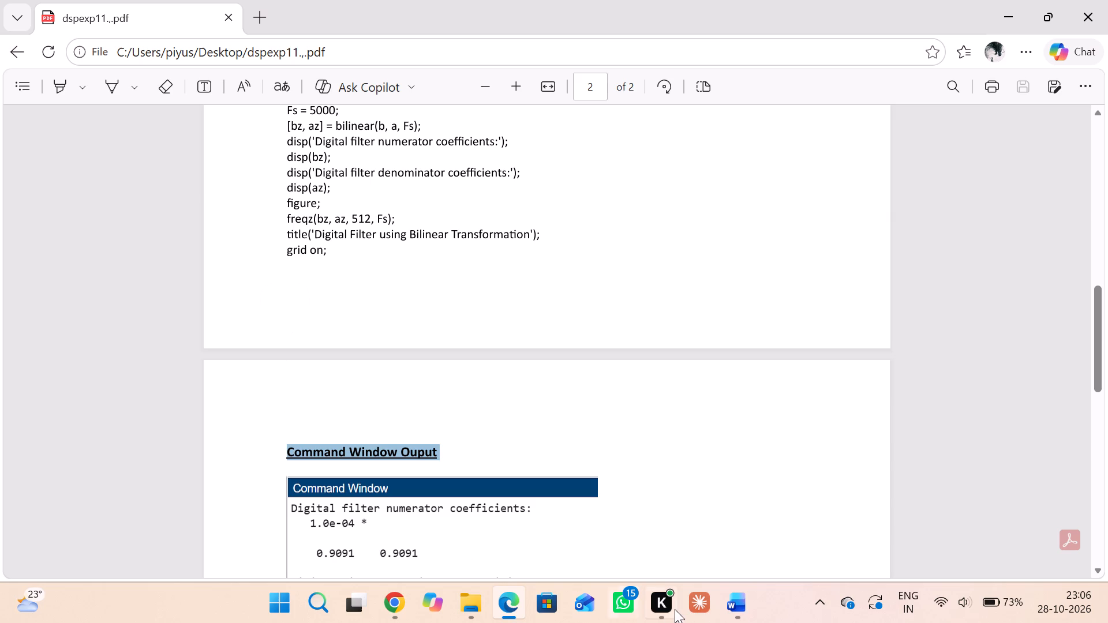
pyautogui.click(740, 606)
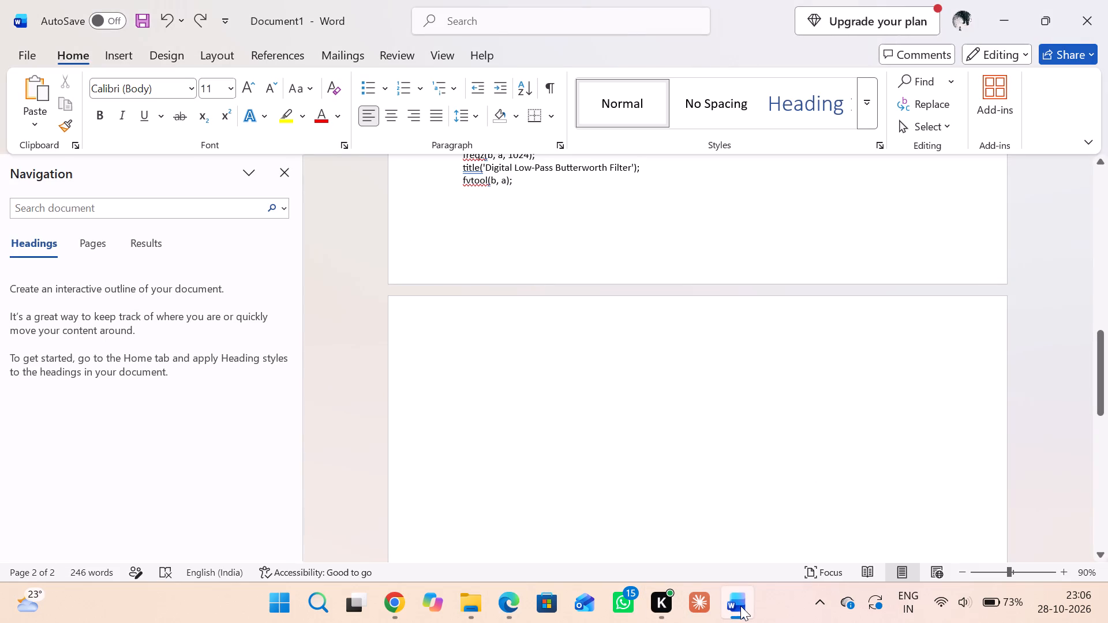
pyautogui.hotkey('ctrl', 'v')
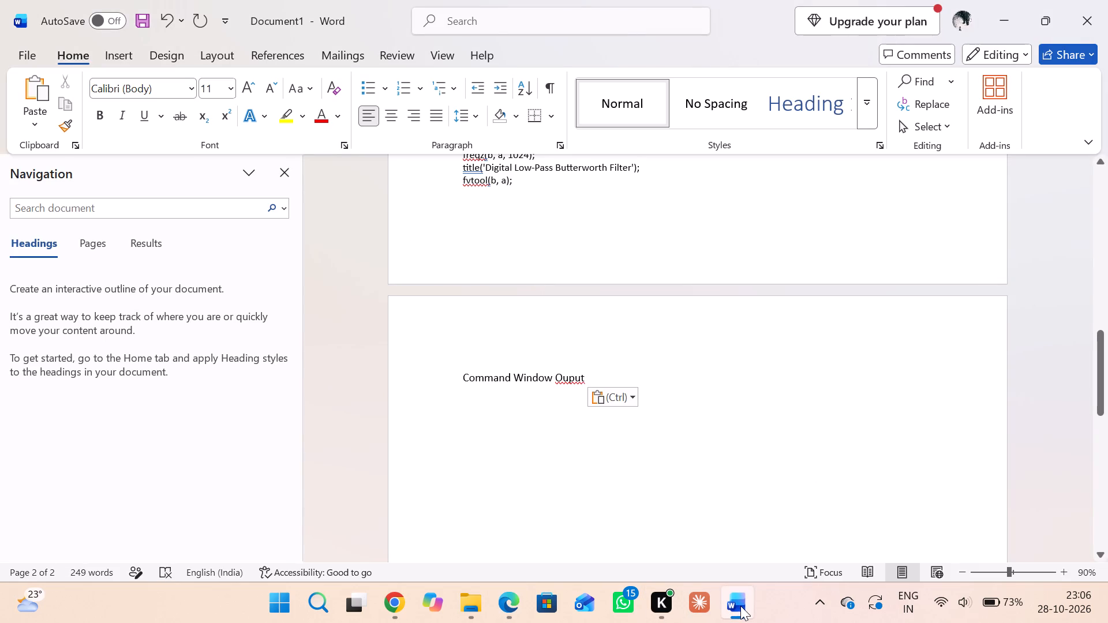
# Make the "Command Window Ouput" heading bold, underlined and 12 pt, and start a new line below it.
pyautogui.moveTo(586, 371); pyautogui.dragTo(444, 362)
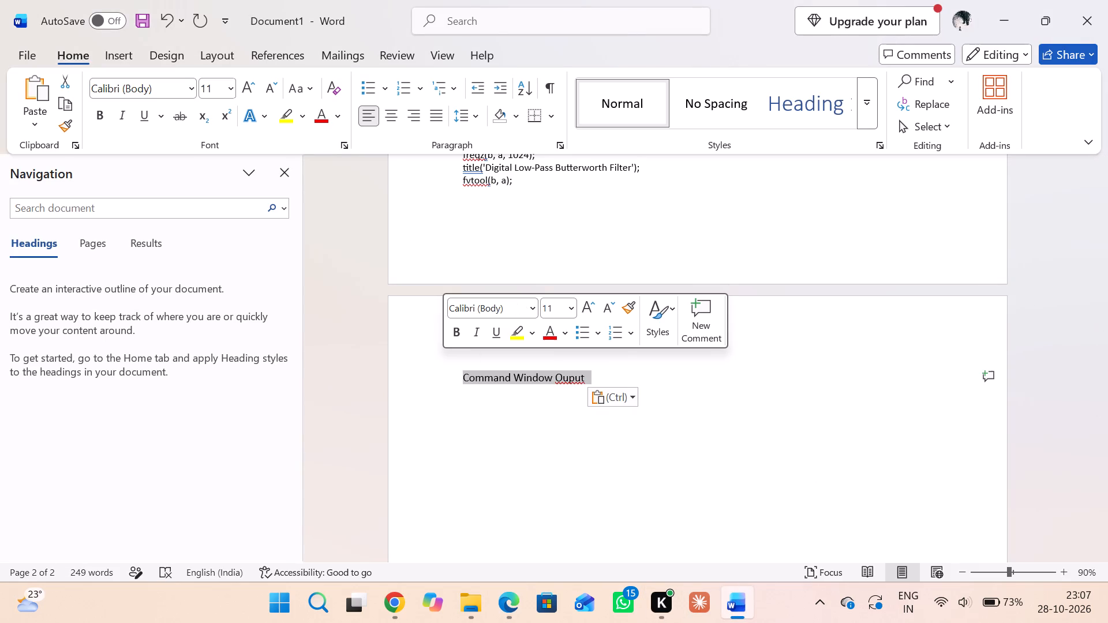
pyautogui.click(458, 331)
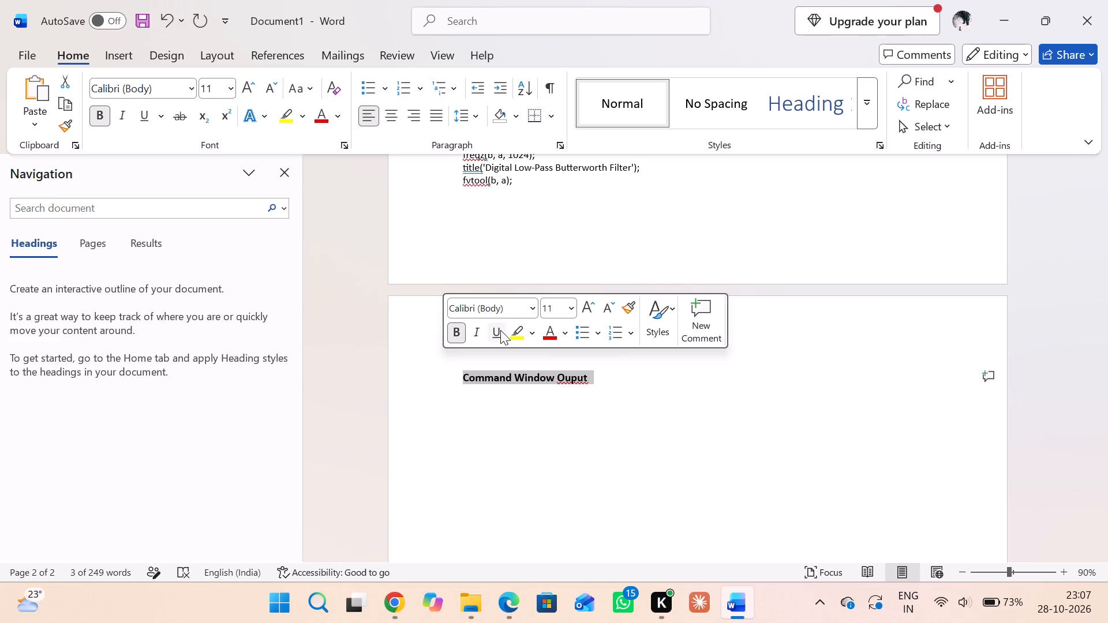
pyautogui.click(500, 330)
pyautogui.click(548, 304)
pyautogui.write('12')
pyautogui.press('Return')
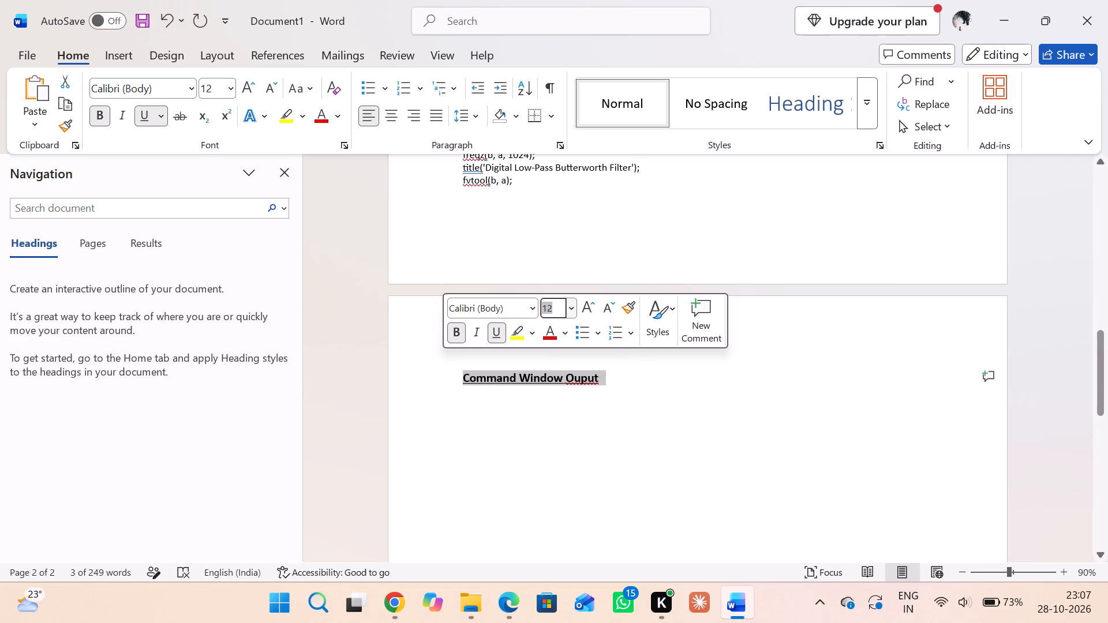
pyautogui.click(616, 380)
pyautogui.press('Return')
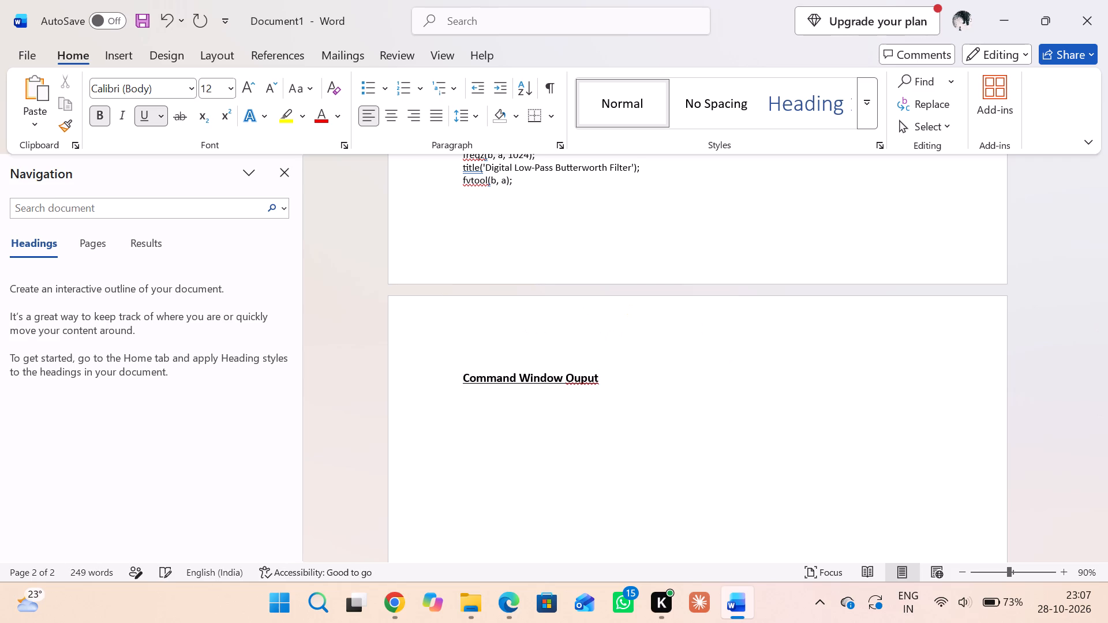
# Switch to MATLAB in Chrome, open the Command Window and maximize it to show the filter program's output.
pyautogui.press('Return')
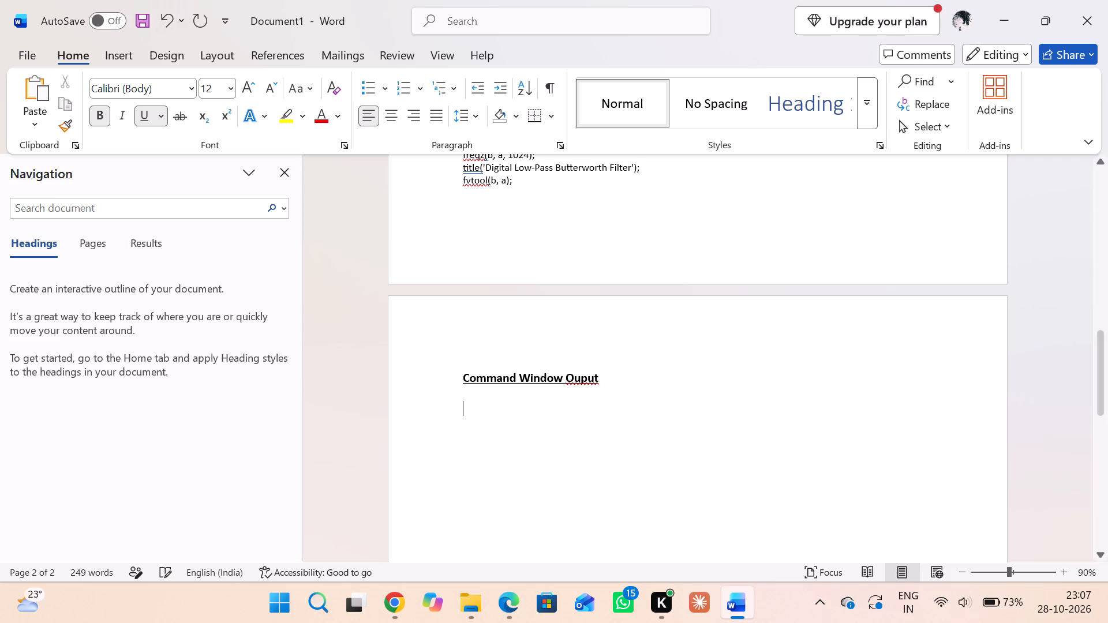
pyautogui.click(406, 601)
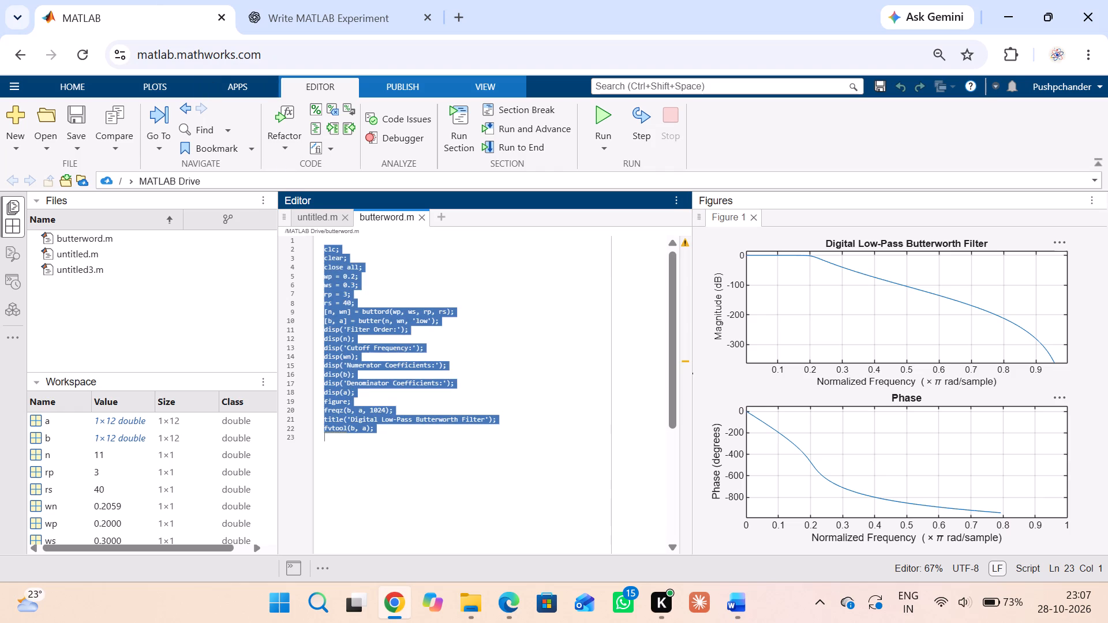
pyautogui.scroll(-1, 437, 366)
pyautogui.click(385, 565)
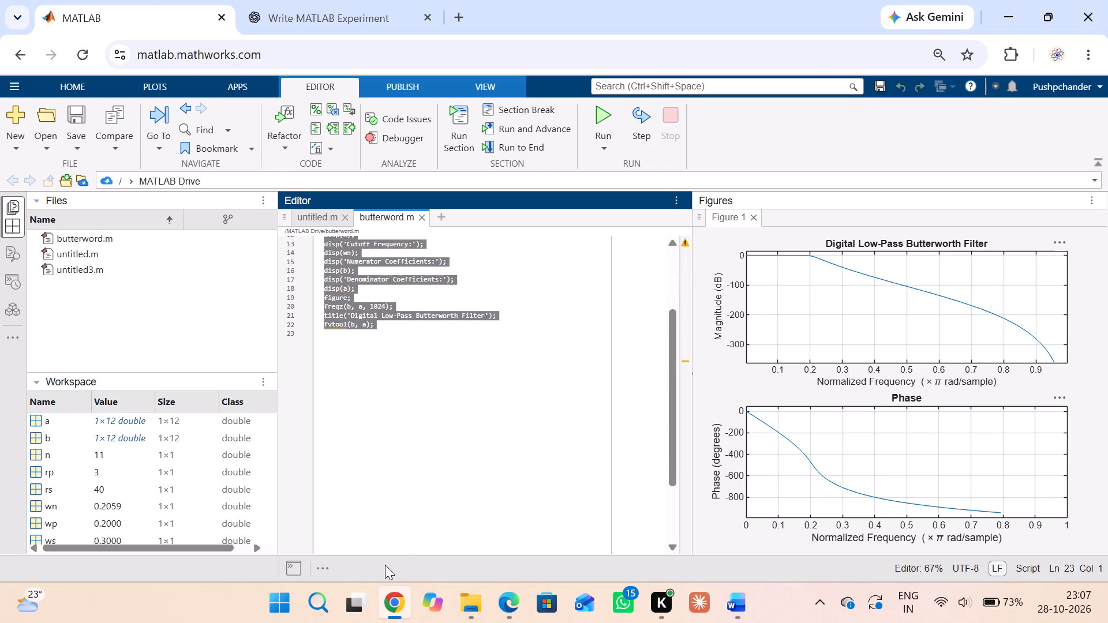
pyautogui.click(323, 570)
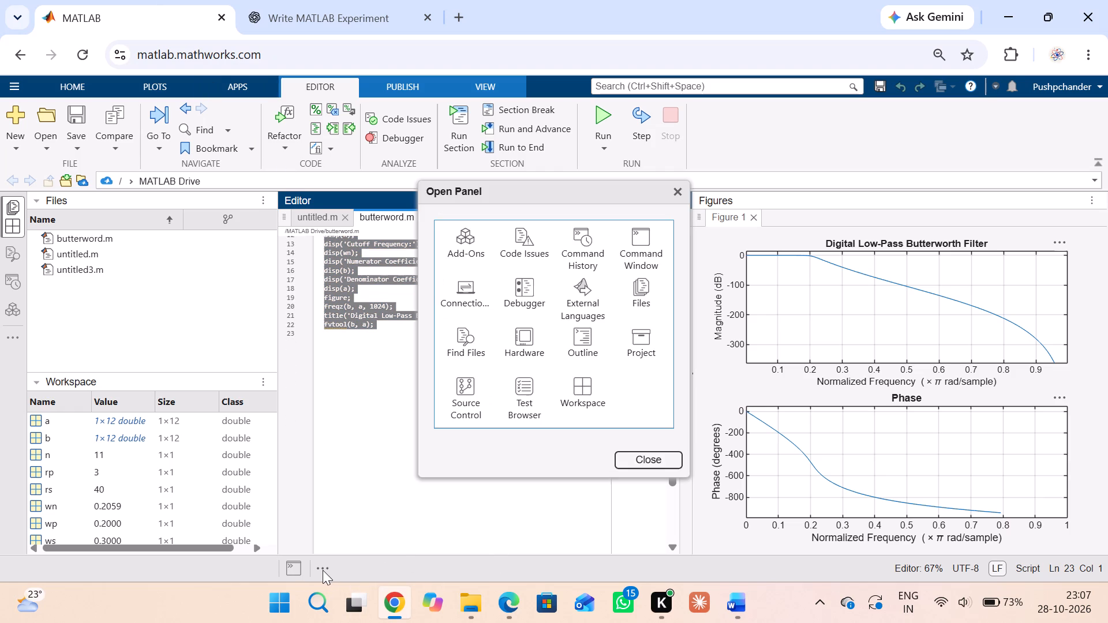
pyautogui.click(645, 242)
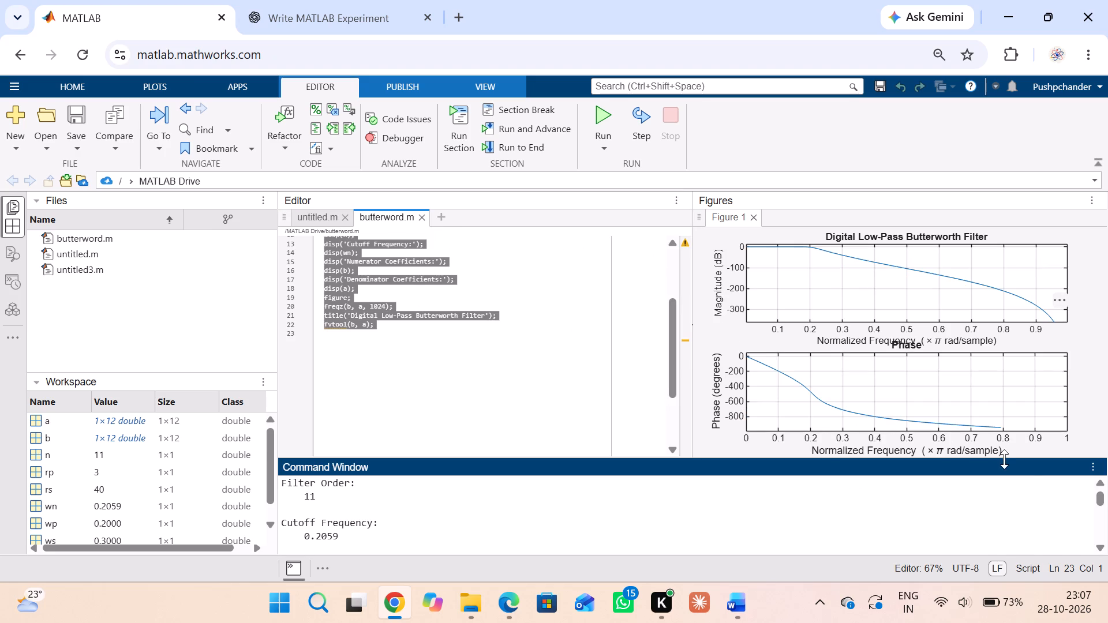
pyautogui.click(1092, 467)
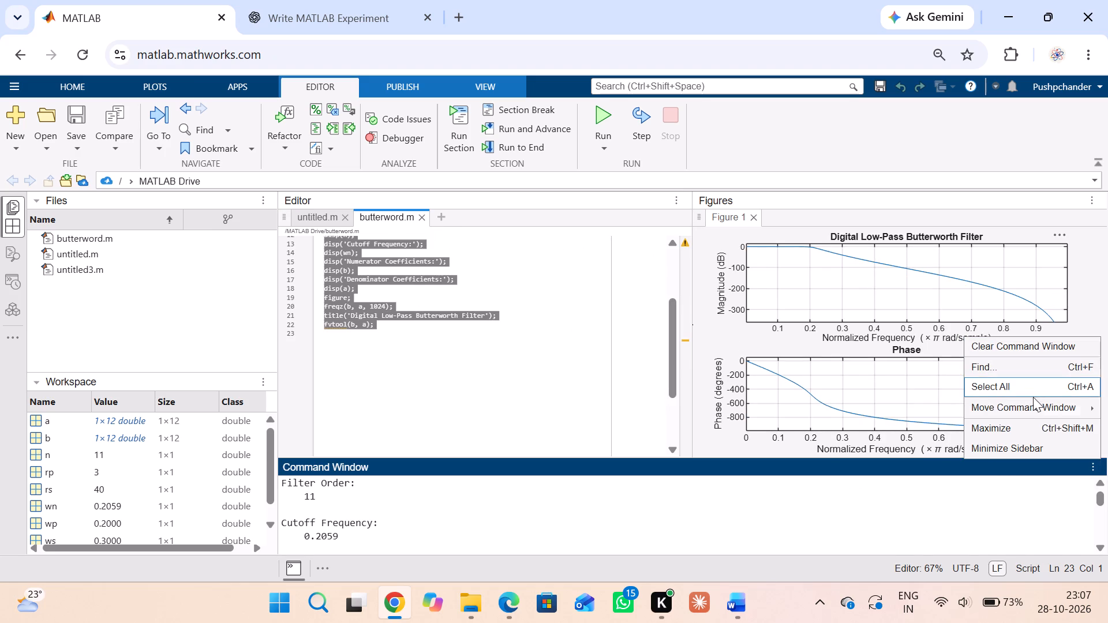
pyautogui.click(1033, 426)
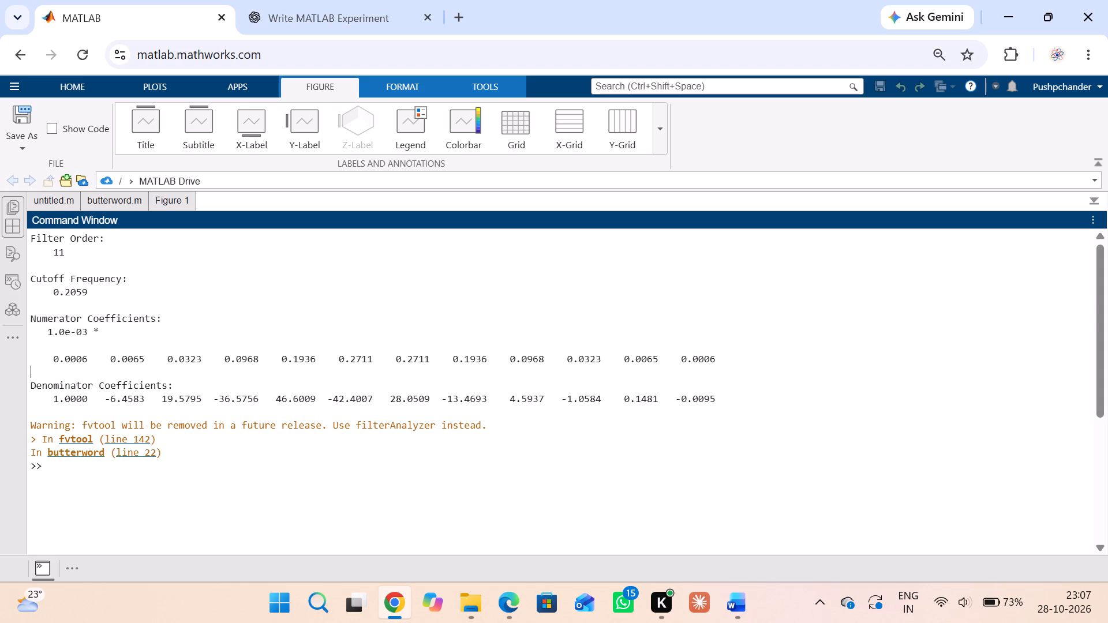
# Capture a screenshot of the Command Window from its title bar down through the Denominator Coefficients values, excluding the fvtool warning.
pyautogui.press('shift+super+s')
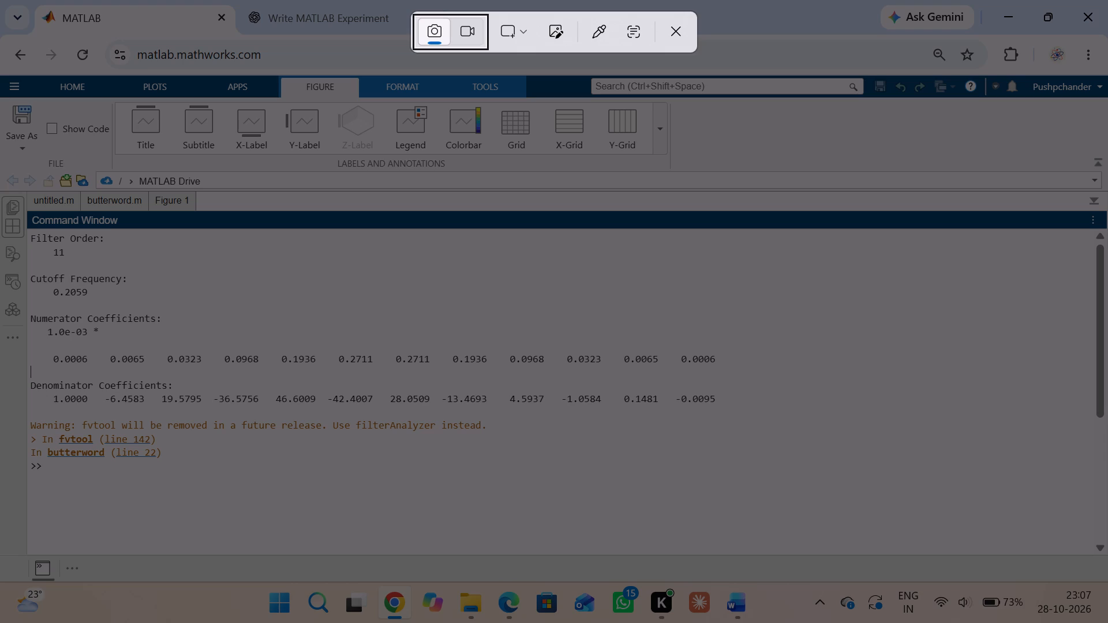
pyautogui.moveTo(29, 209); pyautogui.dragTo(205, 370)
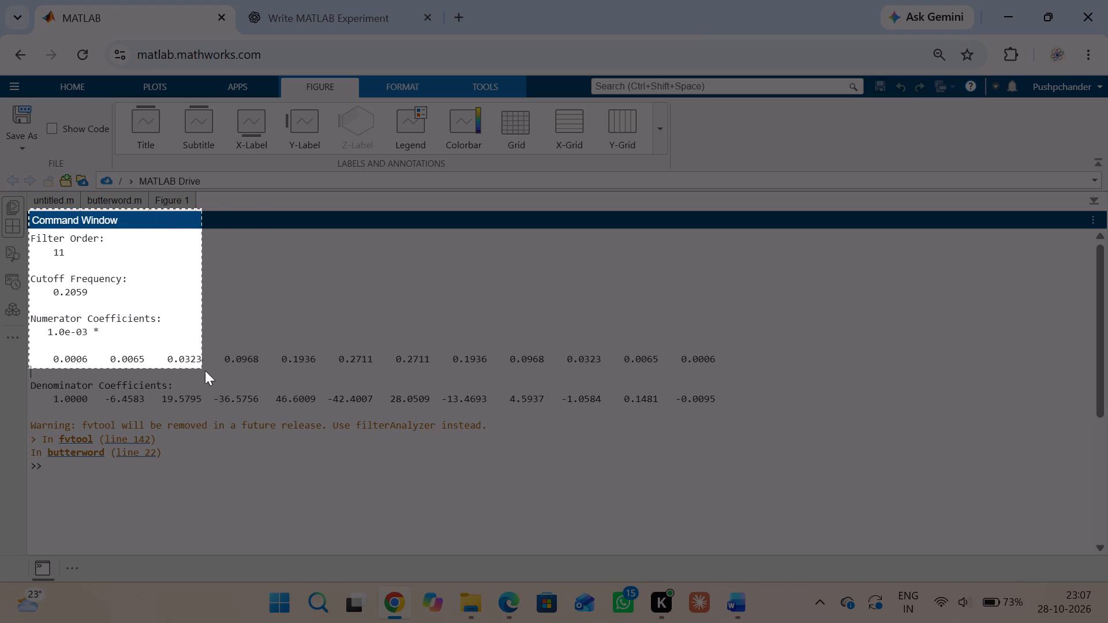
pyautogui.moveTo(205, 370); pyautogui.dragTo(696, 412)
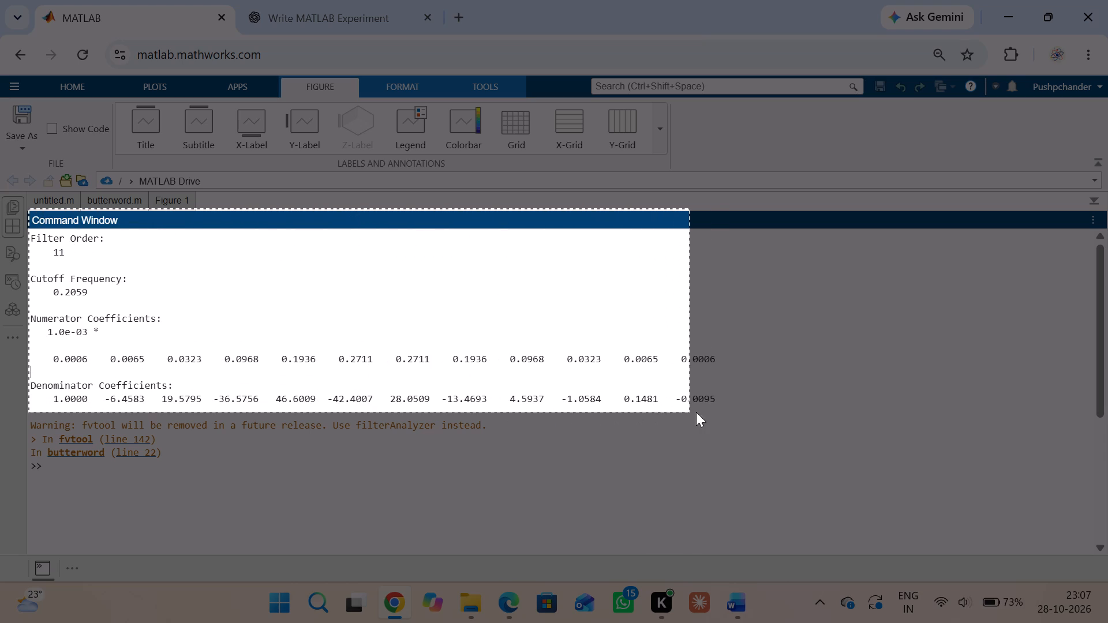
pyautogui.moveTo(696, 412); pyautogui.dragTo(724, 412)
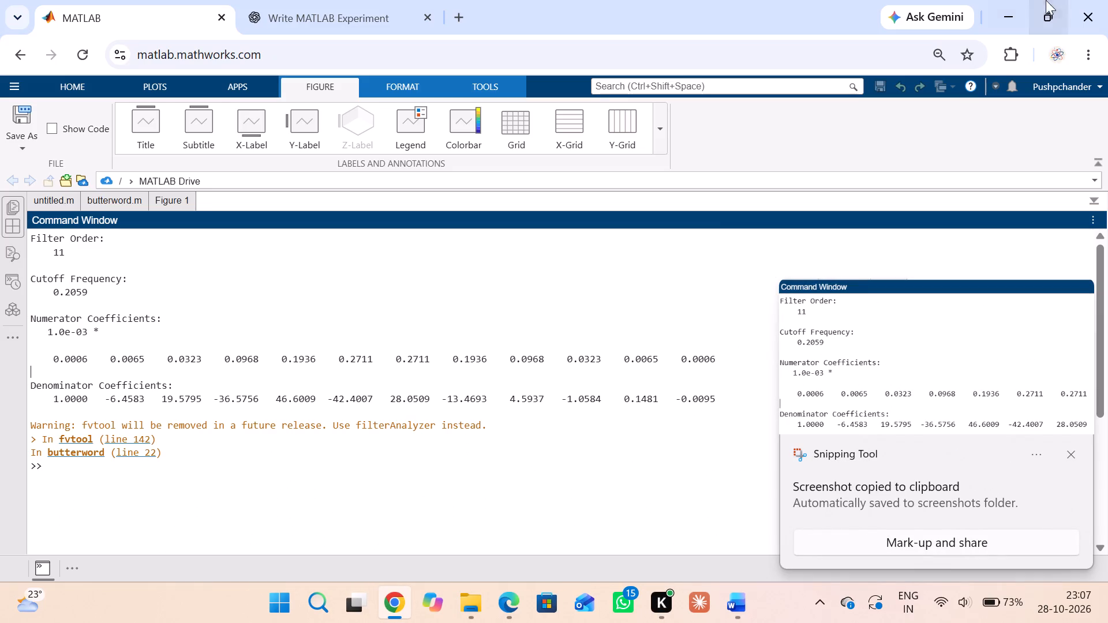
pyautogui.click(728, 622)
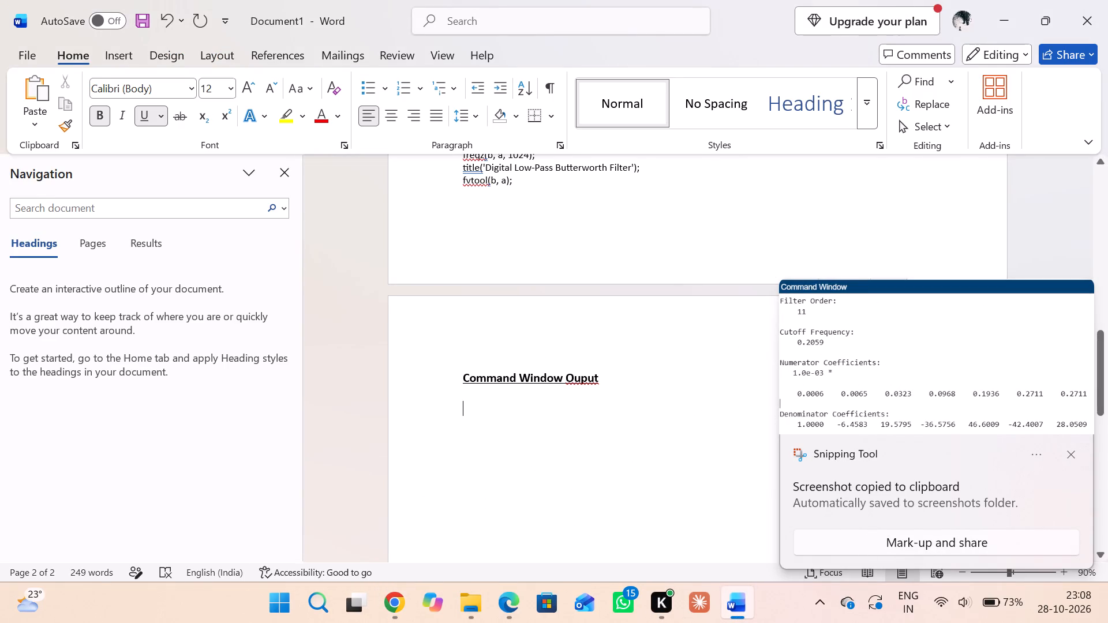
pyautogui.click(110, 61)
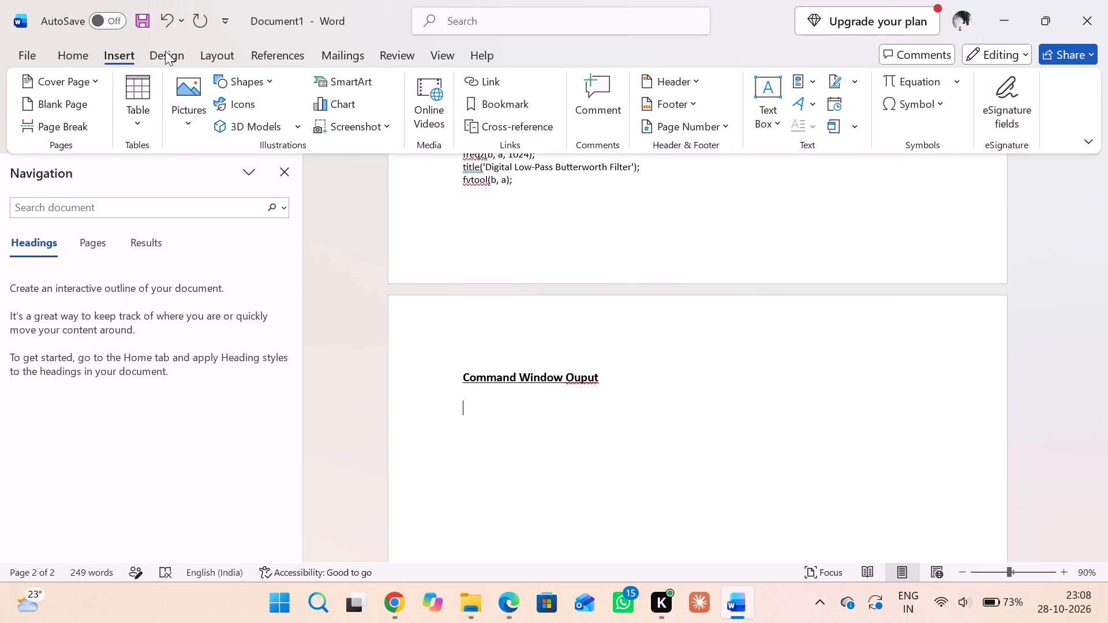
pyautogui.click(187, 119)
pyautogui.click(228, 178)
pyautogui.scroll(1, 112, 157)
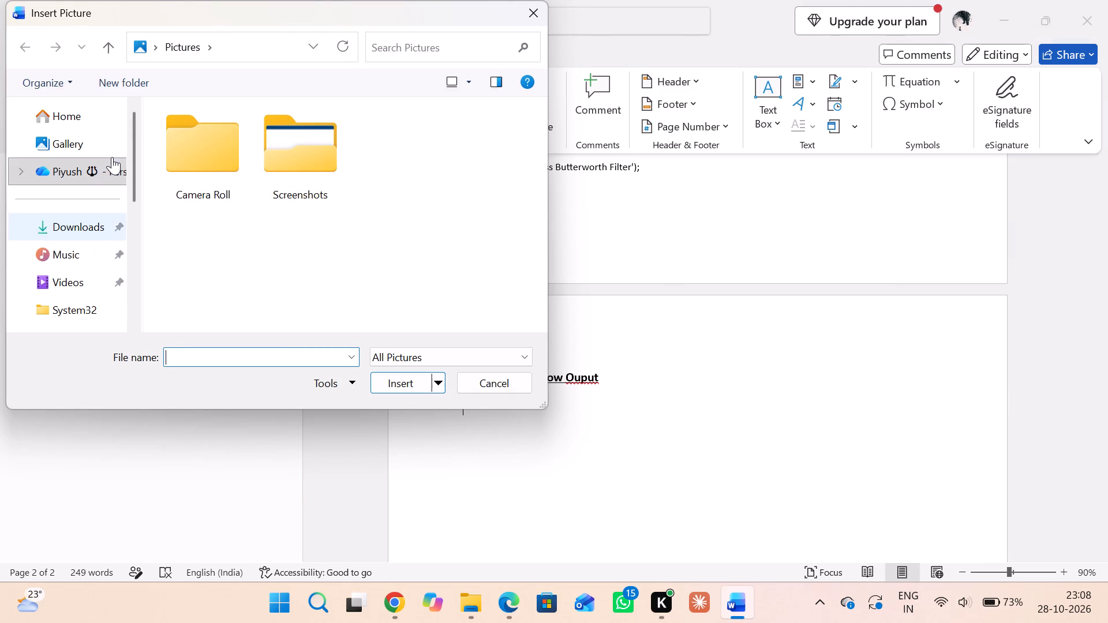
pyautogui.scroll(1, 112, 157)
pyautogui.click(83, 141)
pyautogui.click(200, 179)
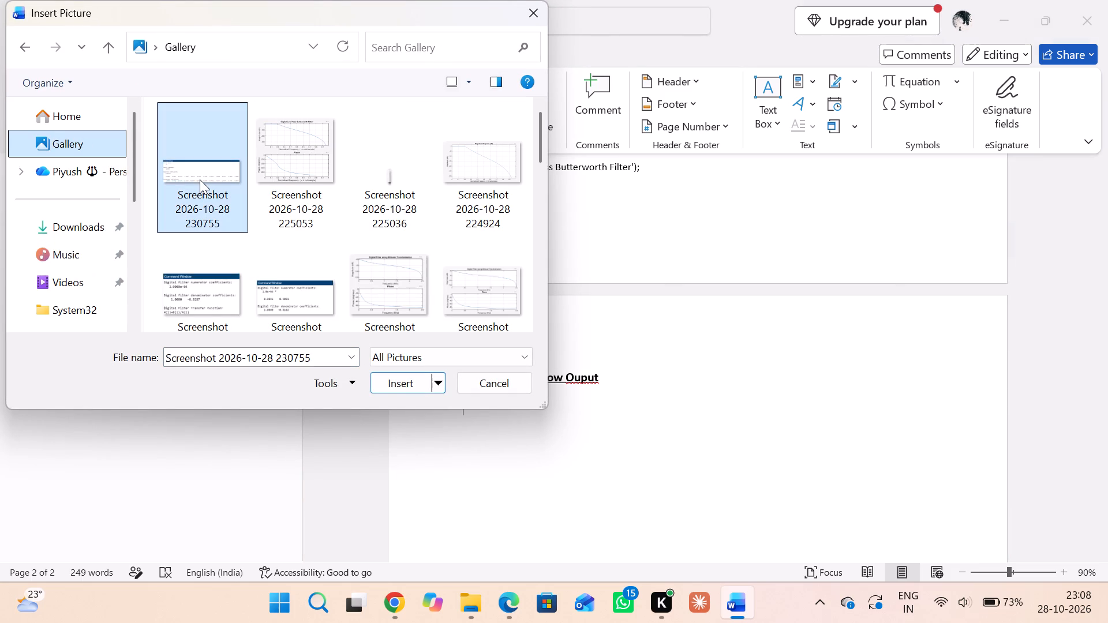
pyautogui.click(403, 385)
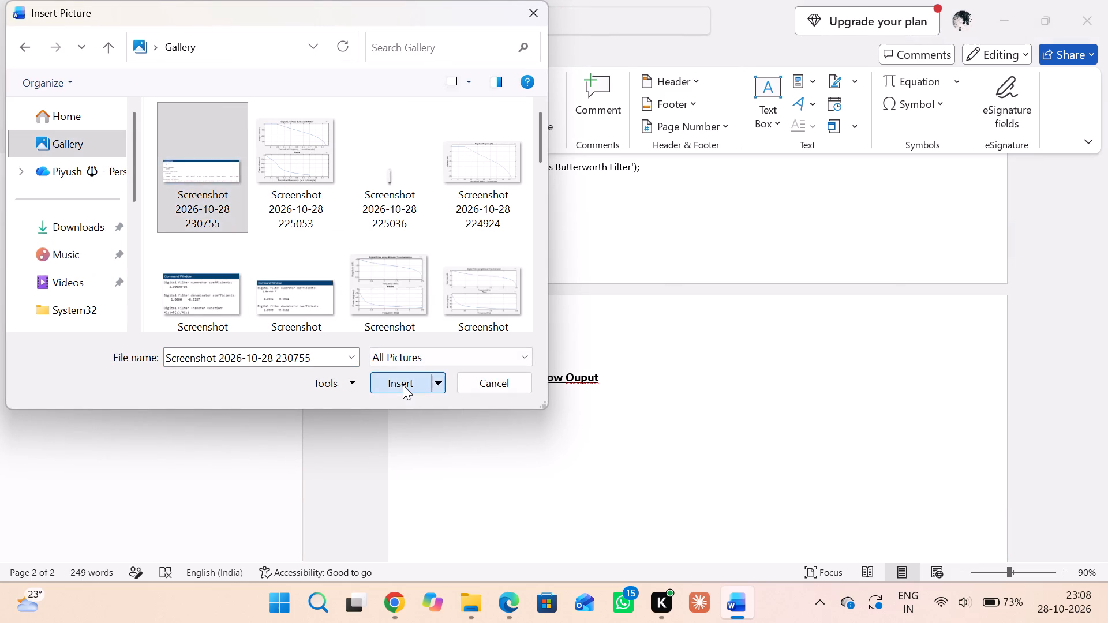
pyautogui.scroll(-1, 531, 442)
pyautogui.click(524, 405)
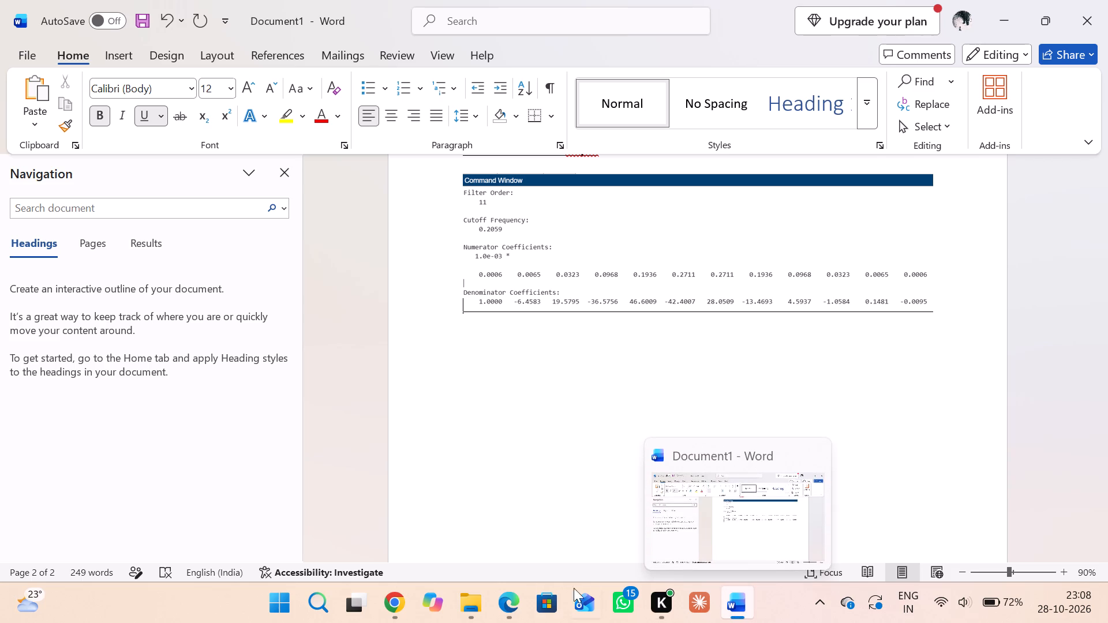
# Check the dspexp11 PDF in Edge for what follows the command output, close it and return to MATLAB in Chrome.
pyautogui.click(512, 611)
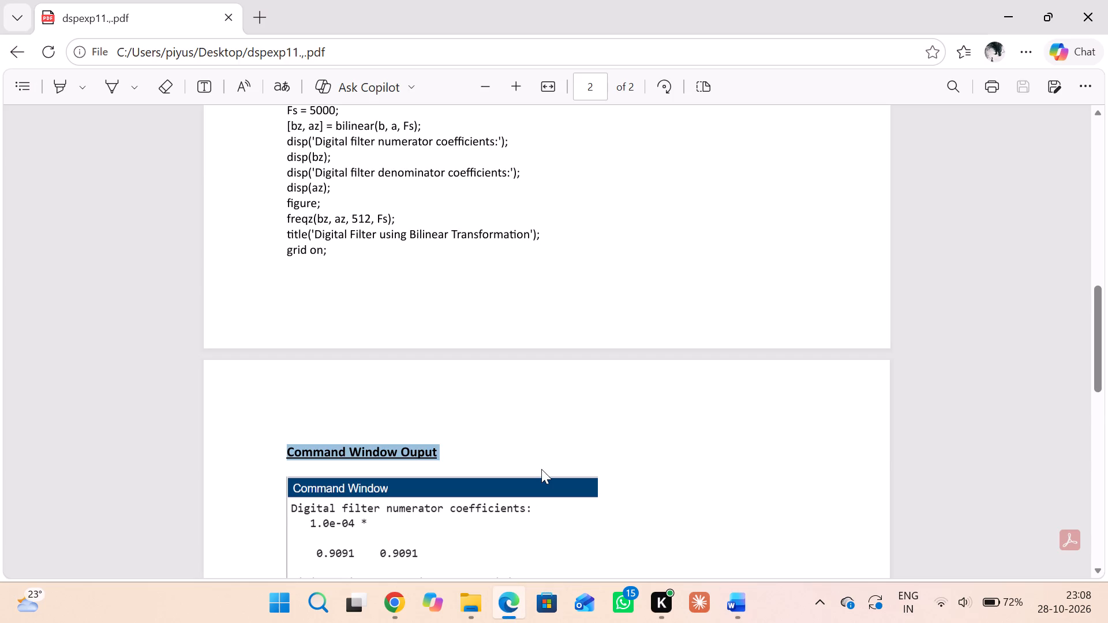
pyautogui.scroll(-2, 541, 469)
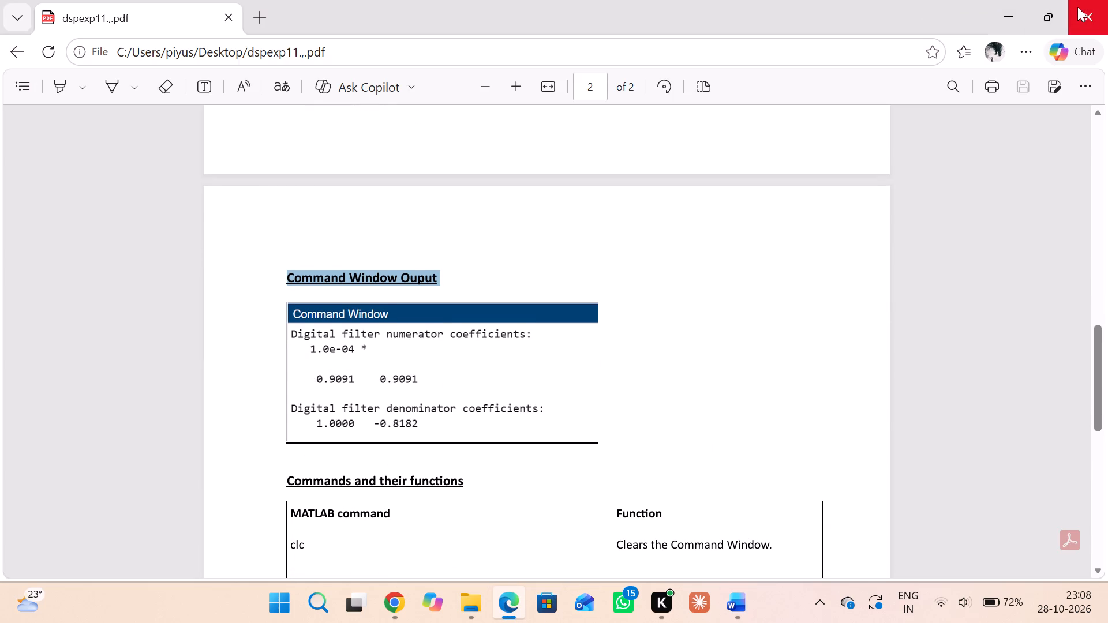
pyautogui.scroll(19, 778, 303)
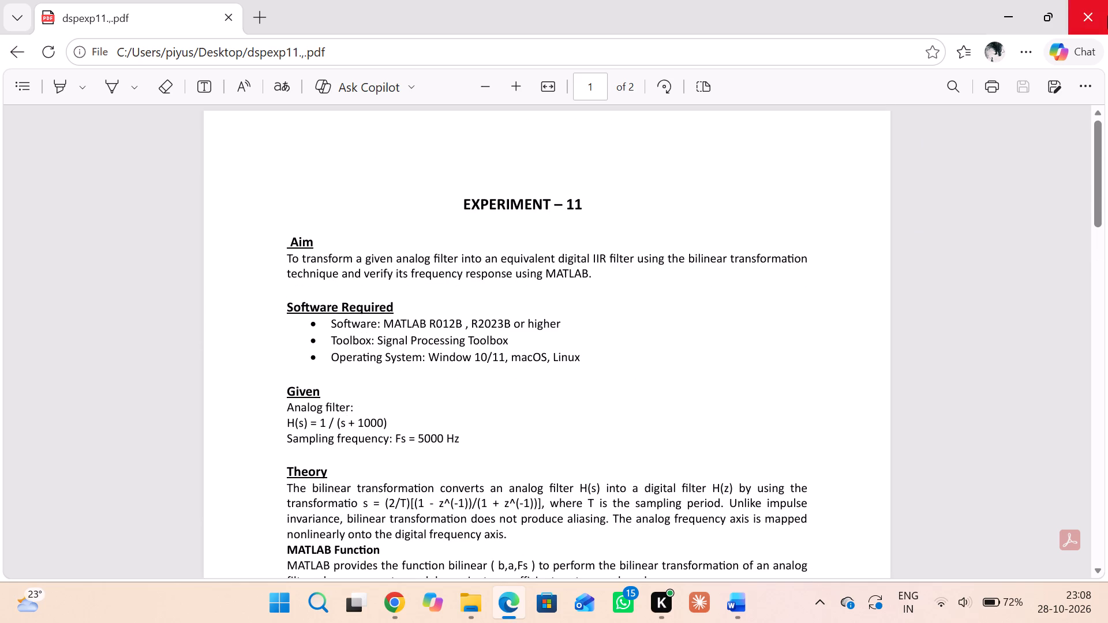
pyautogui.click(1107, 16)
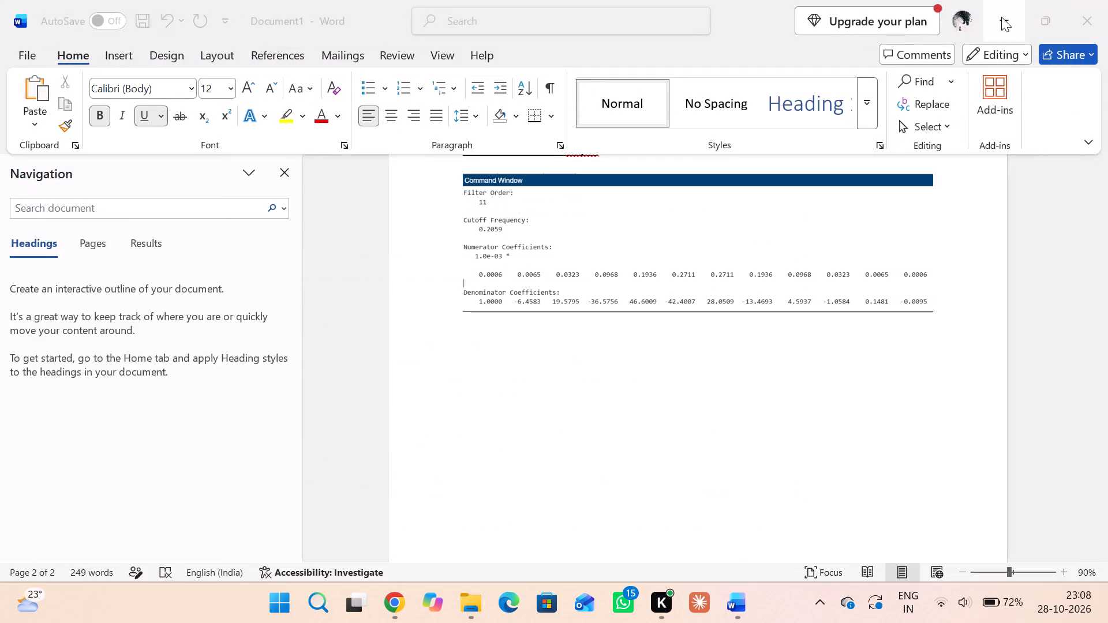
pyautogui.click(1001, 17)
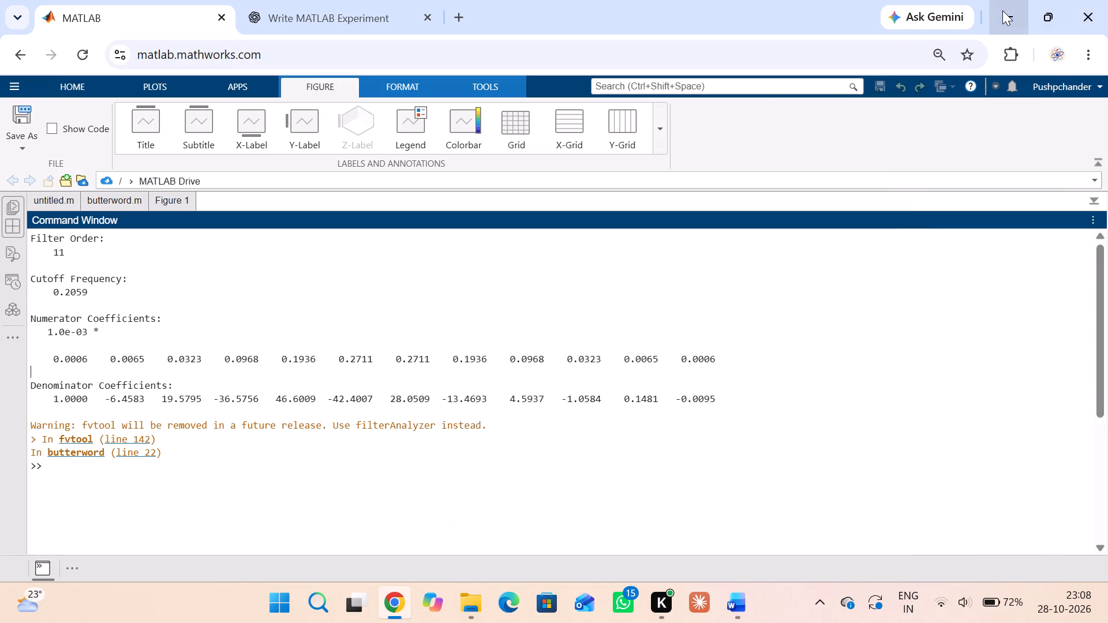
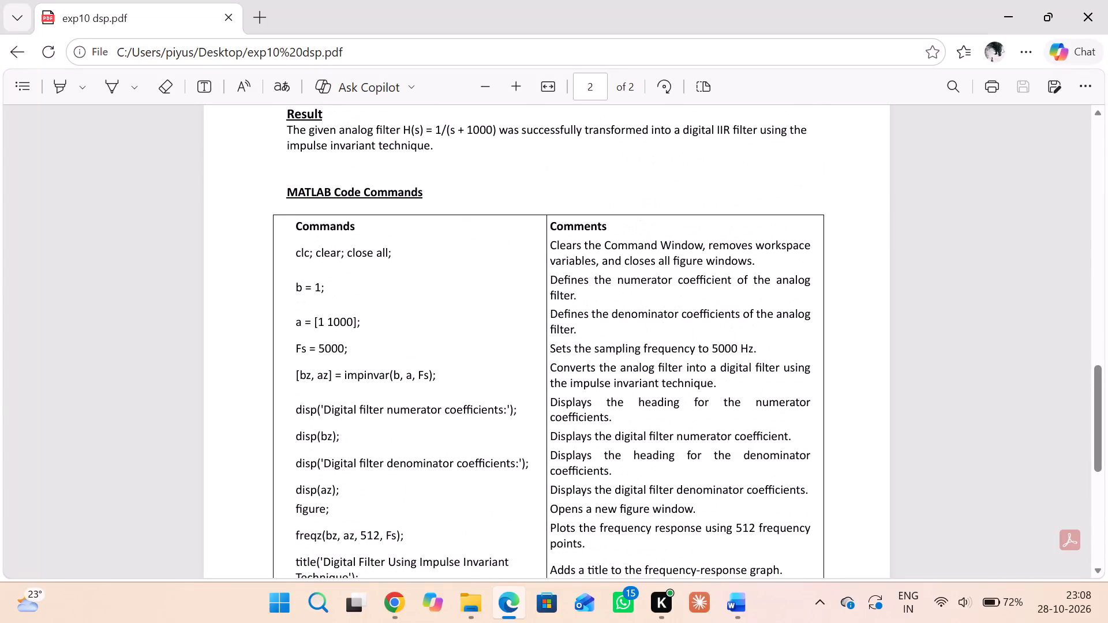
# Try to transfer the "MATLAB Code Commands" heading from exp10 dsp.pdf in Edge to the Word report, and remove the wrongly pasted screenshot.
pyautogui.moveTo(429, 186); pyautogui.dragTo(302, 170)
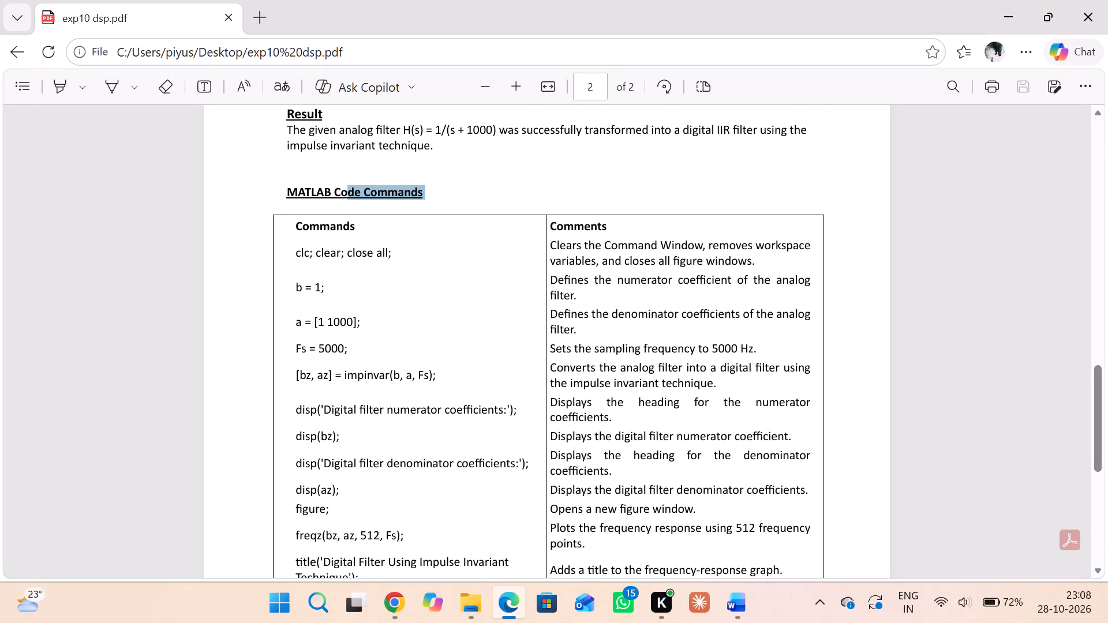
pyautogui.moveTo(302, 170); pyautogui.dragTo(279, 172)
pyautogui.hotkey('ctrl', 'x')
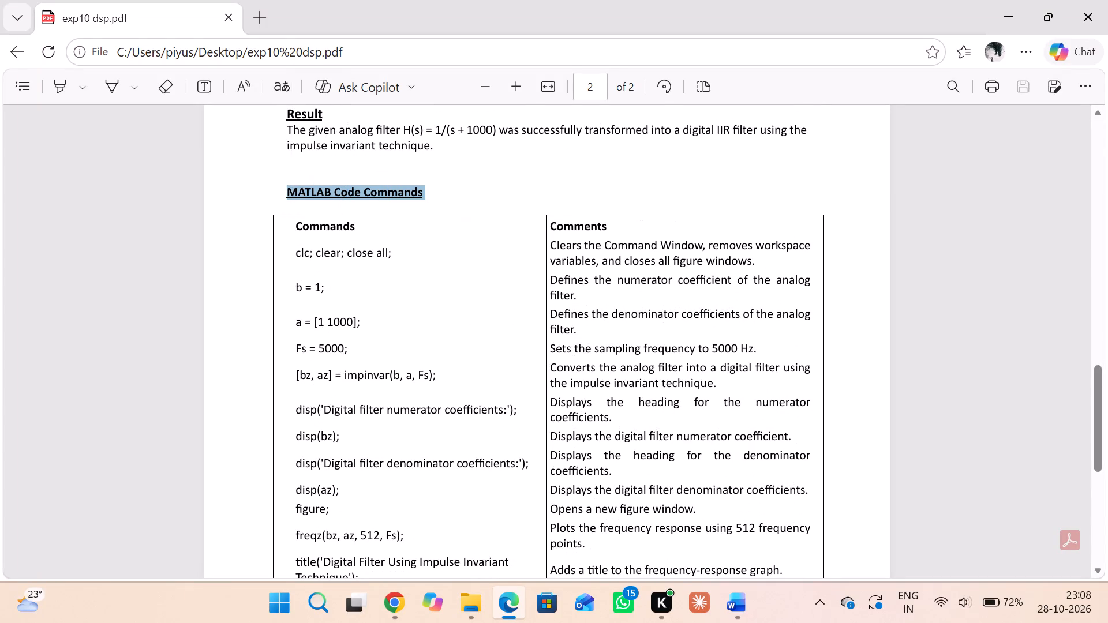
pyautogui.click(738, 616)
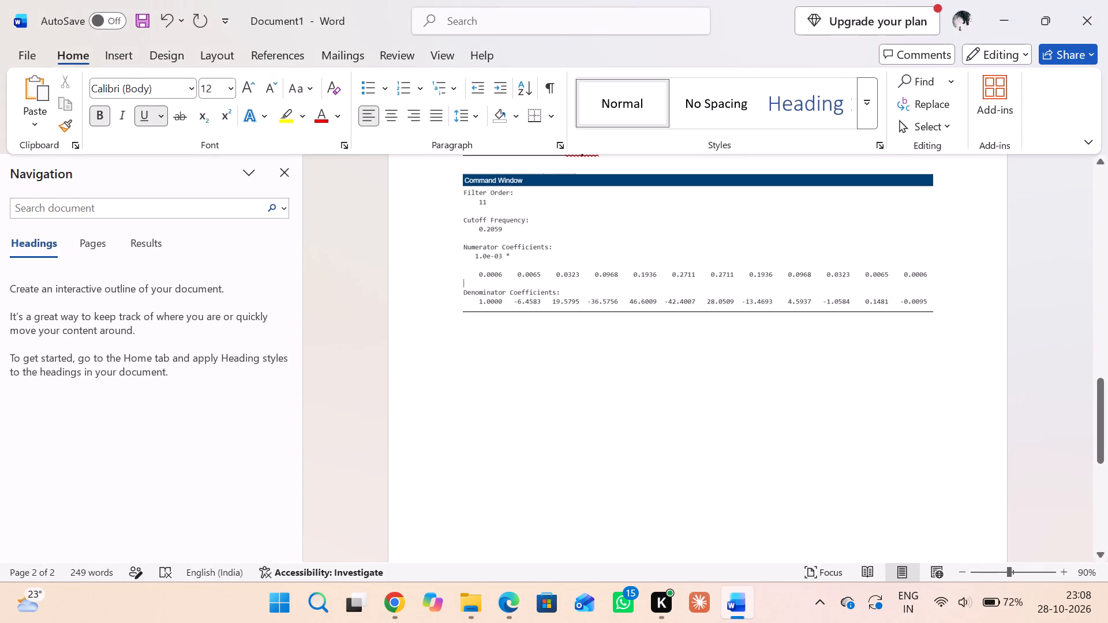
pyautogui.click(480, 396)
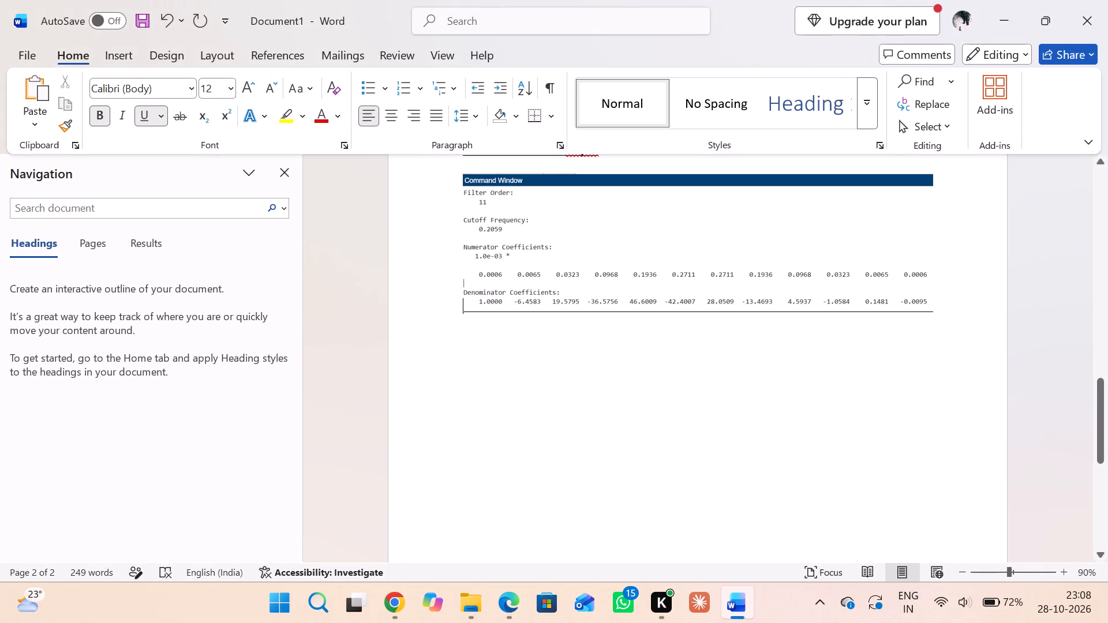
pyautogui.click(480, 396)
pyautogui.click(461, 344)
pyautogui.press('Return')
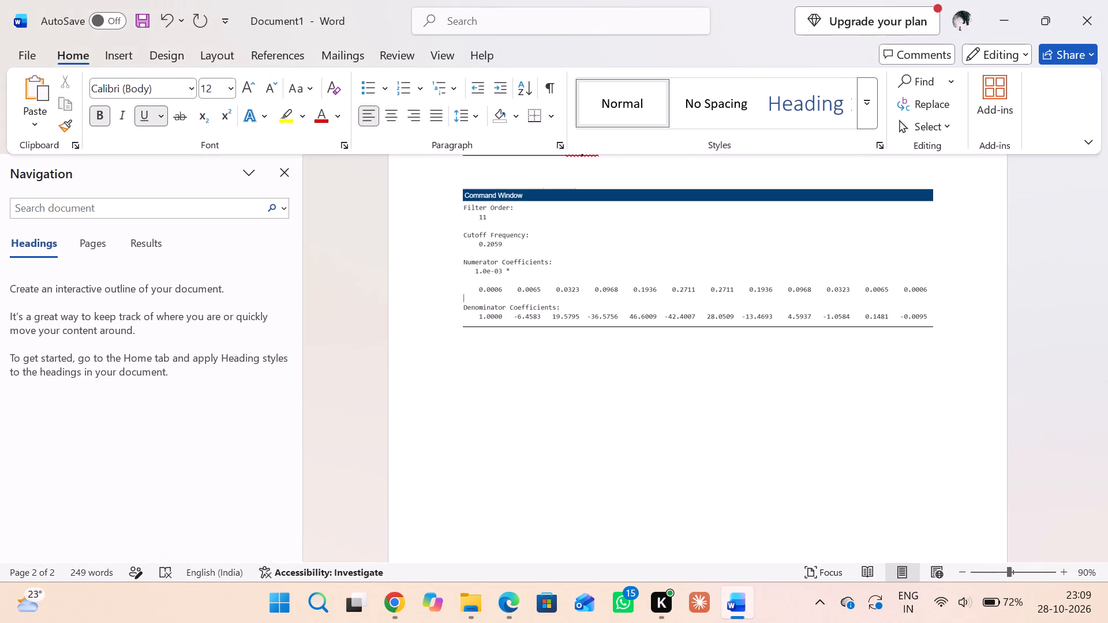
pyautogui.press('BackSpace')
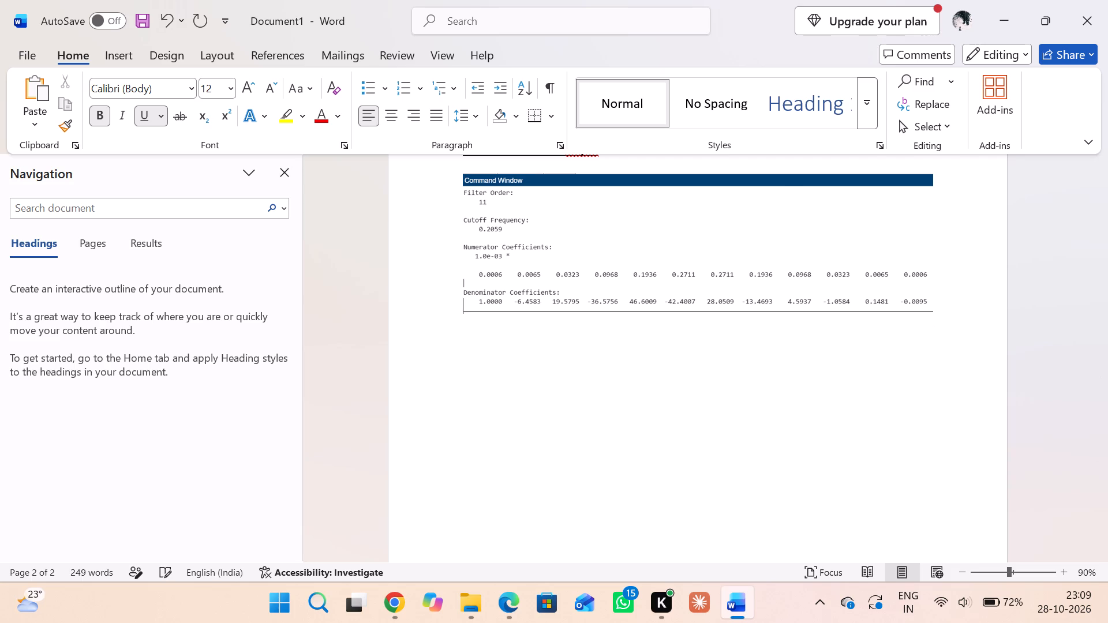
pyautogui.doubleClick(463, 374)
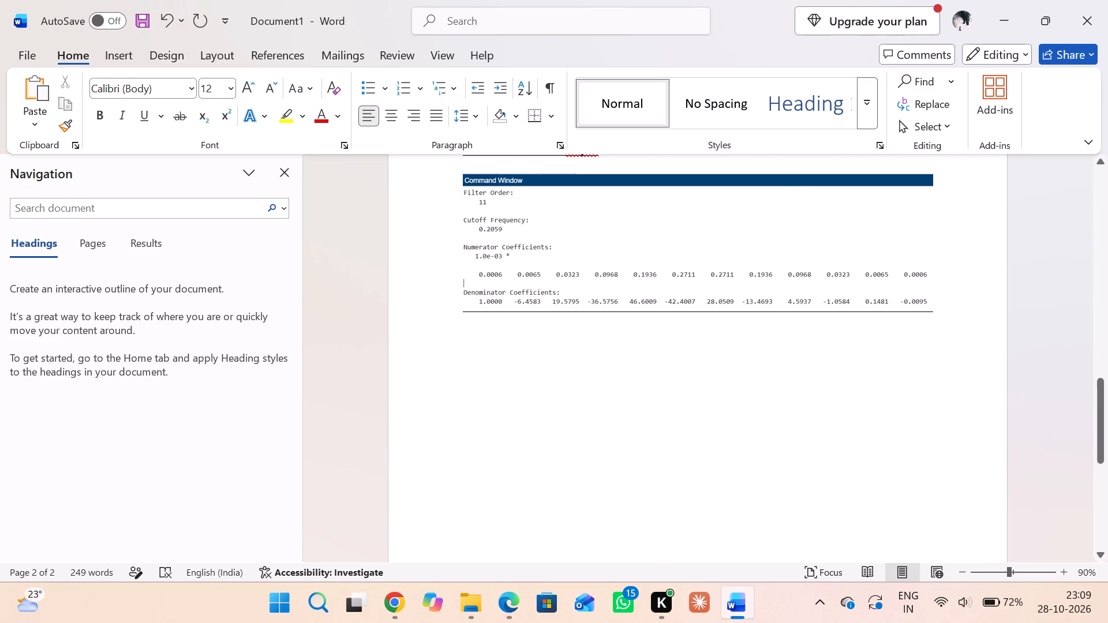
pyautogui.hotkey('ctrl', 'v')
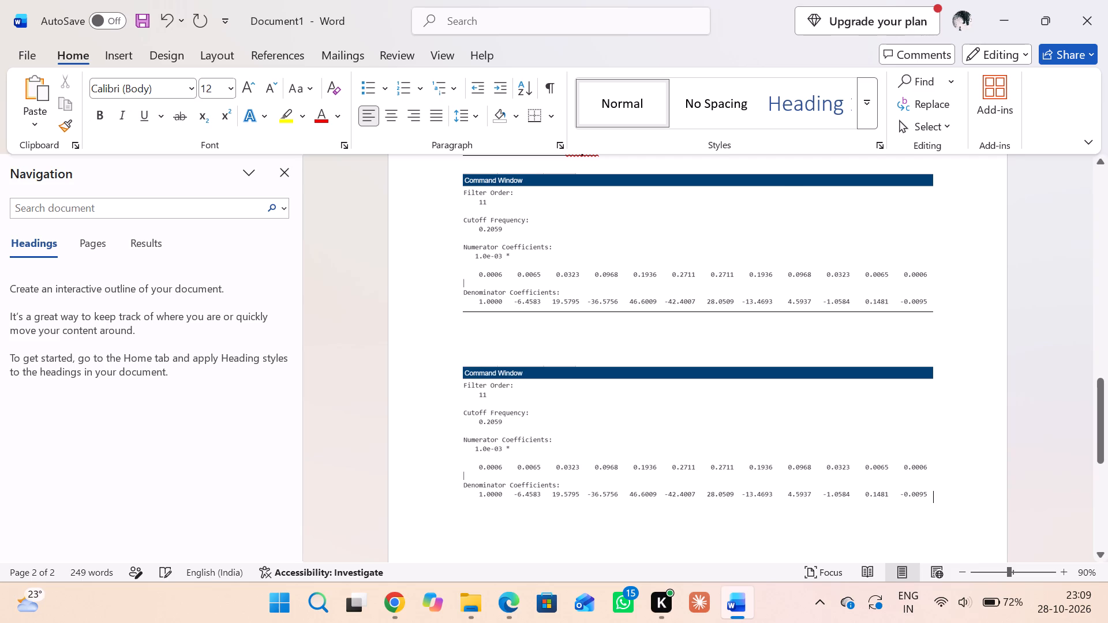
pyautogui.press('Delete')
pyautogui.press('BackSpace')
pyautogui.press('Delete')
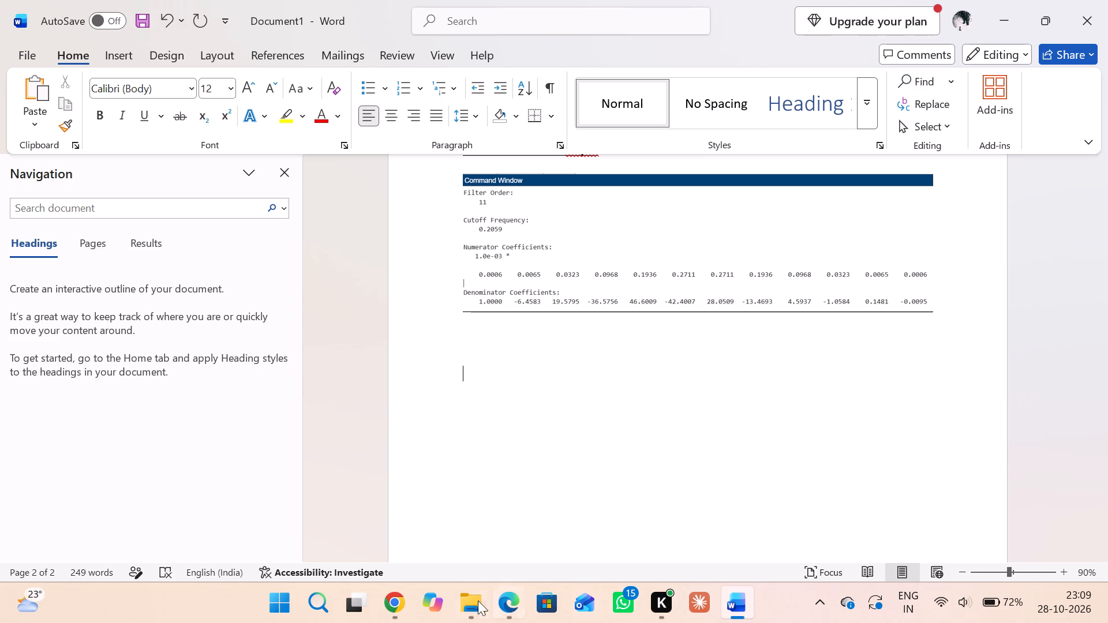
# Copy the "MATLAB Code Commands" heading from exp10 dsp.pdf in Edge and paste it below the Command Window screenshot in the Word report.
pyautogui.click(509, 607)
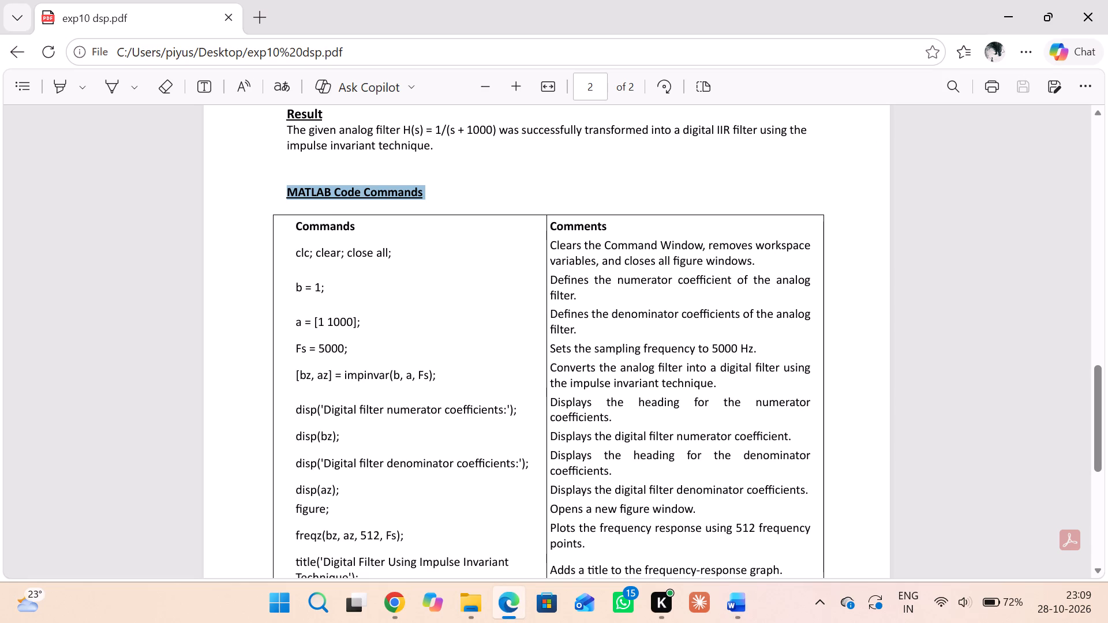
pyautogui.moveTo(426, 204); pyautogui.dragTo(277, 193)
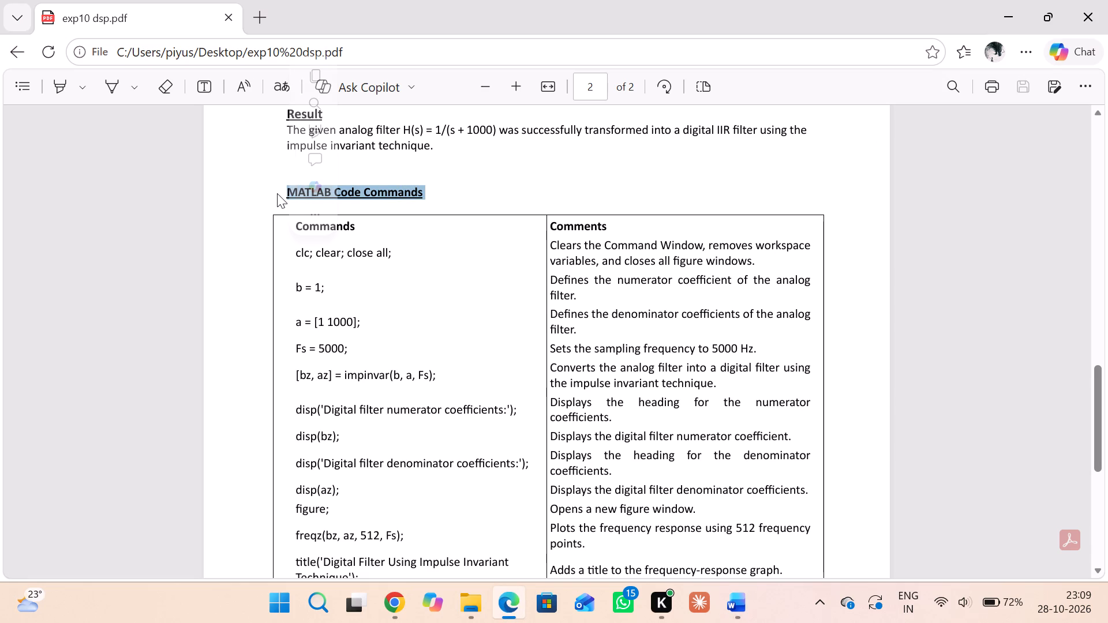
pyautogui.hotkey('ctrl', 'c')
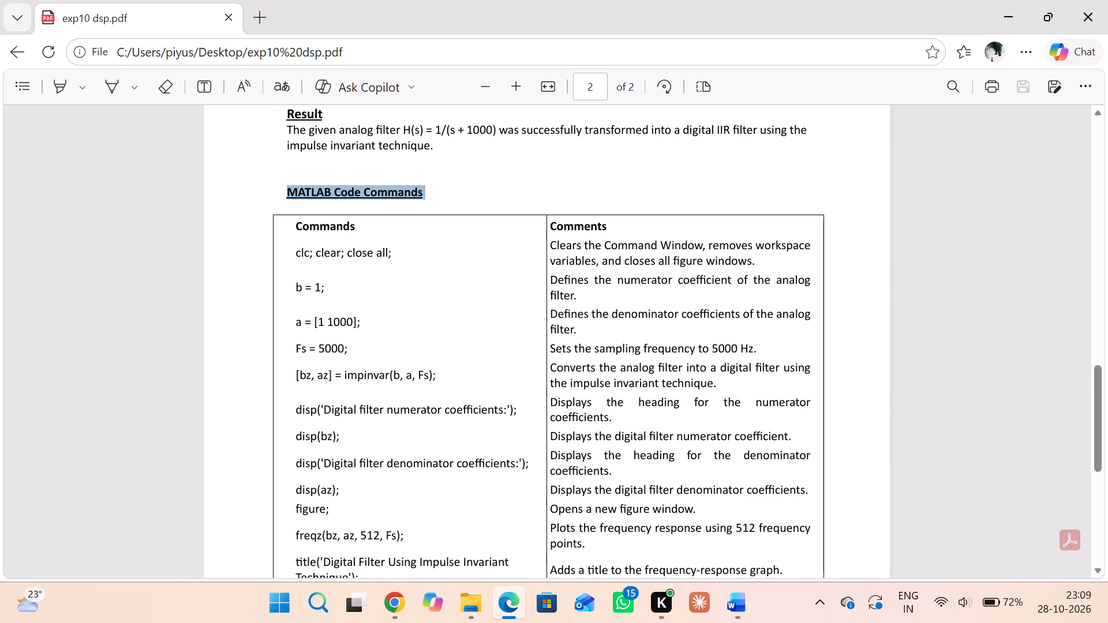
pyautogui.click(728, 621)
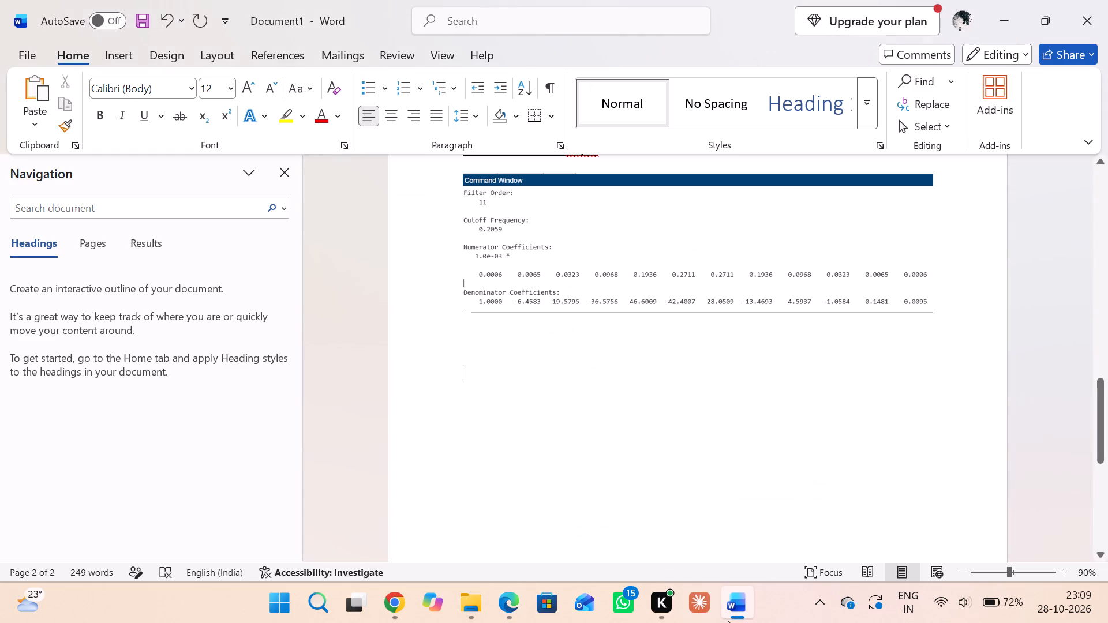
pyautogui.hotkey('ctrl', 'v')
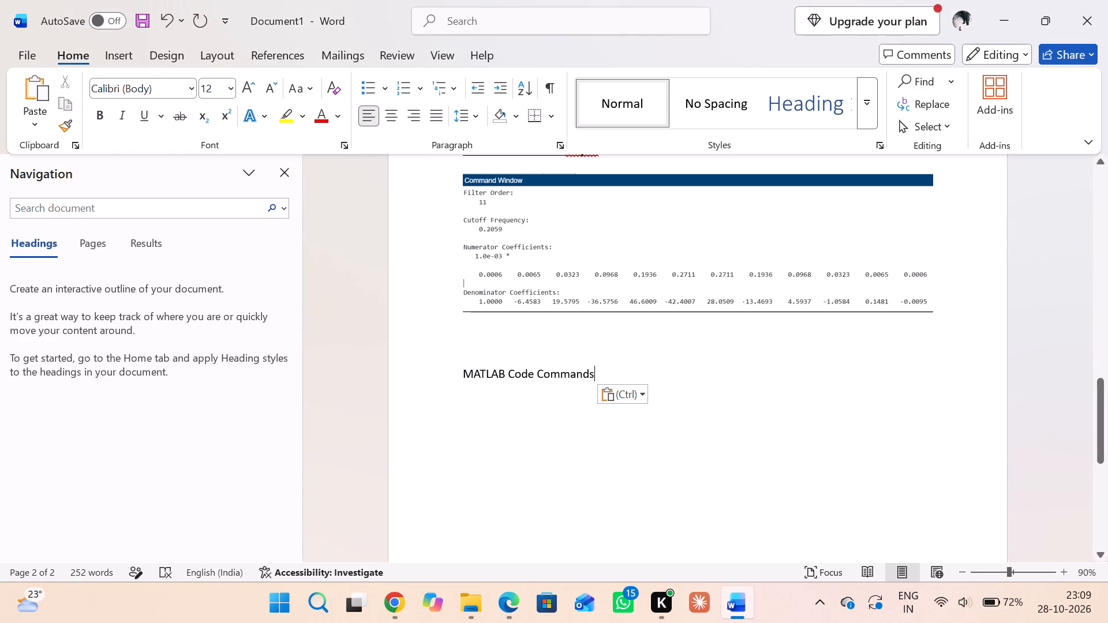
# Make the pasted "MATLAB Code Commands" heading bold and underlined.
pyautogui.moveTo(594, 373); pyautogui.dragTo(445, 372)
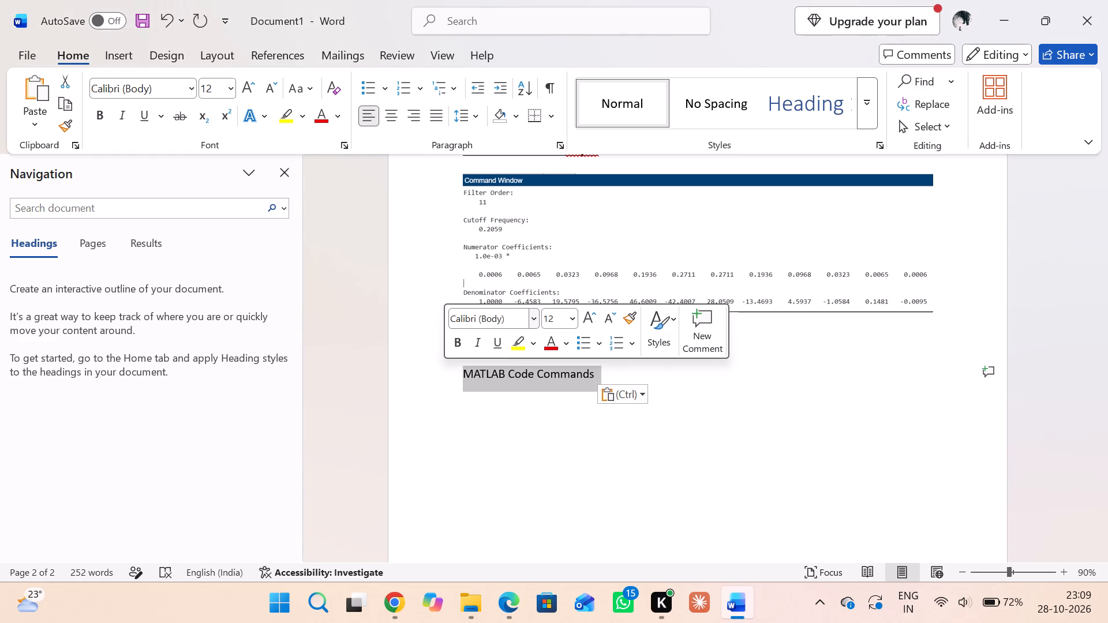
pyautogui.click(459, 340)
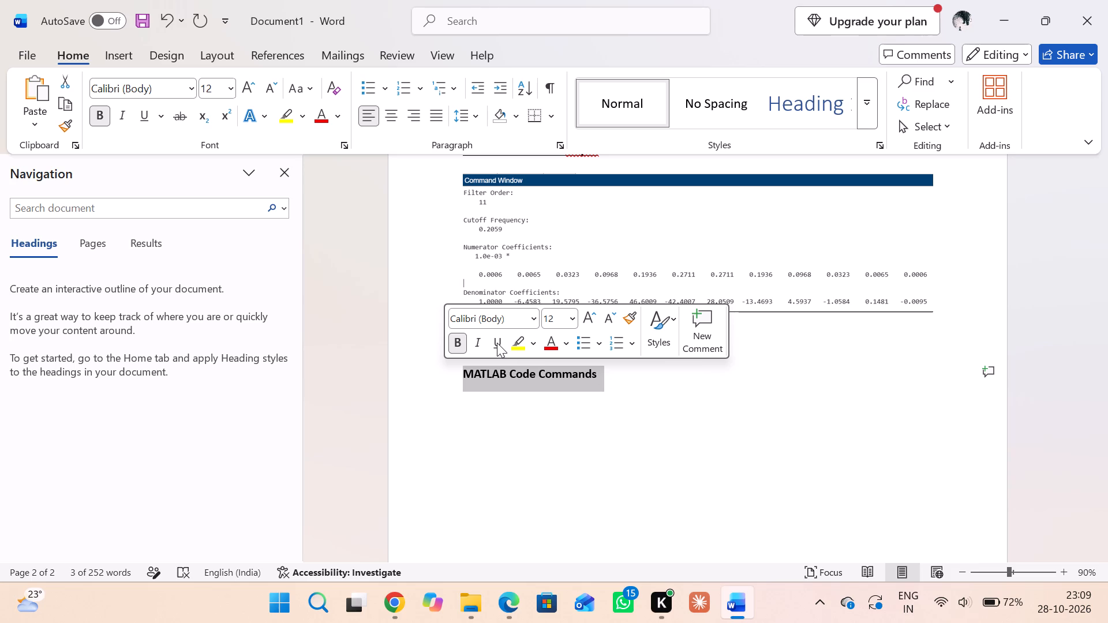
pyautogui.click(497, 343)
pyautogui.click(577, 411)
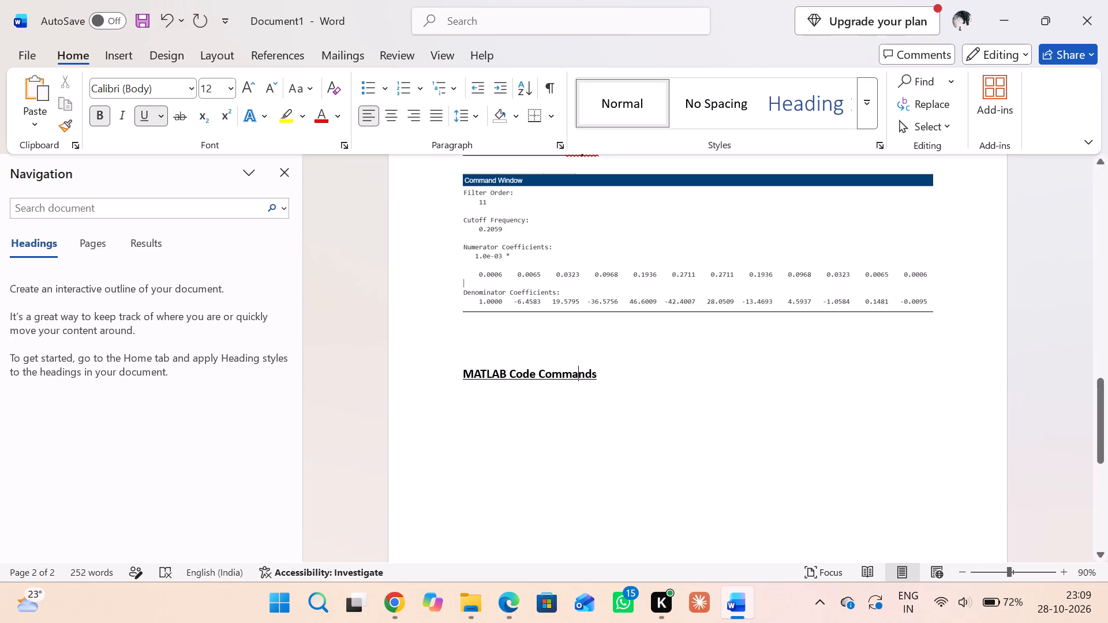
# Remove one empty line between the Command Window screenshot and the "MATLAB Code Commands" heading.
pyautogui.click(459, 374)
pyautogui.press('BackSpace')
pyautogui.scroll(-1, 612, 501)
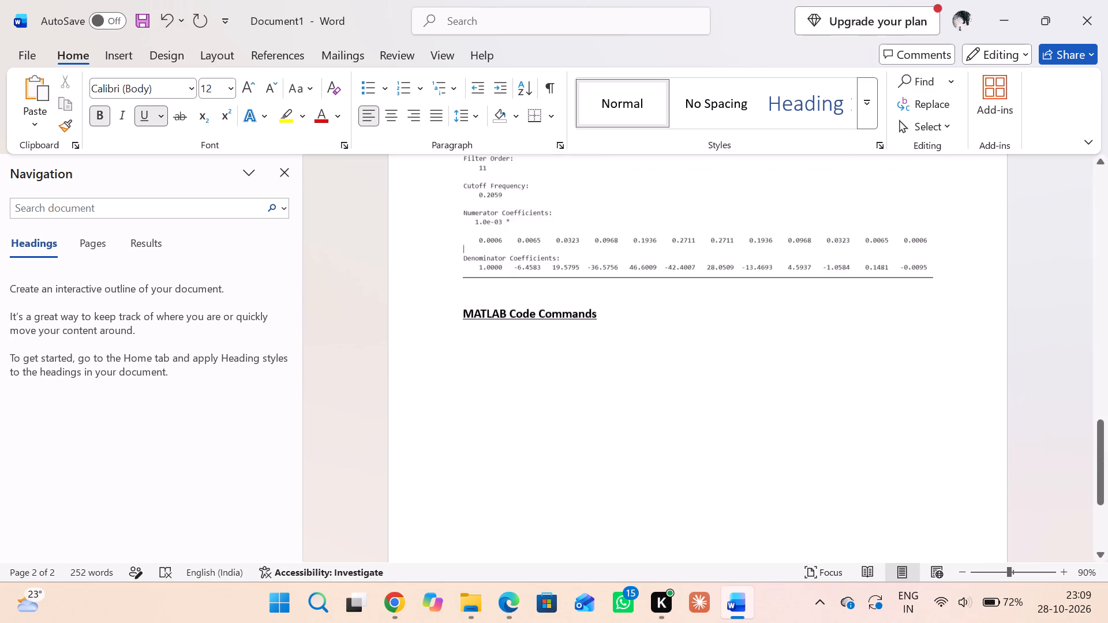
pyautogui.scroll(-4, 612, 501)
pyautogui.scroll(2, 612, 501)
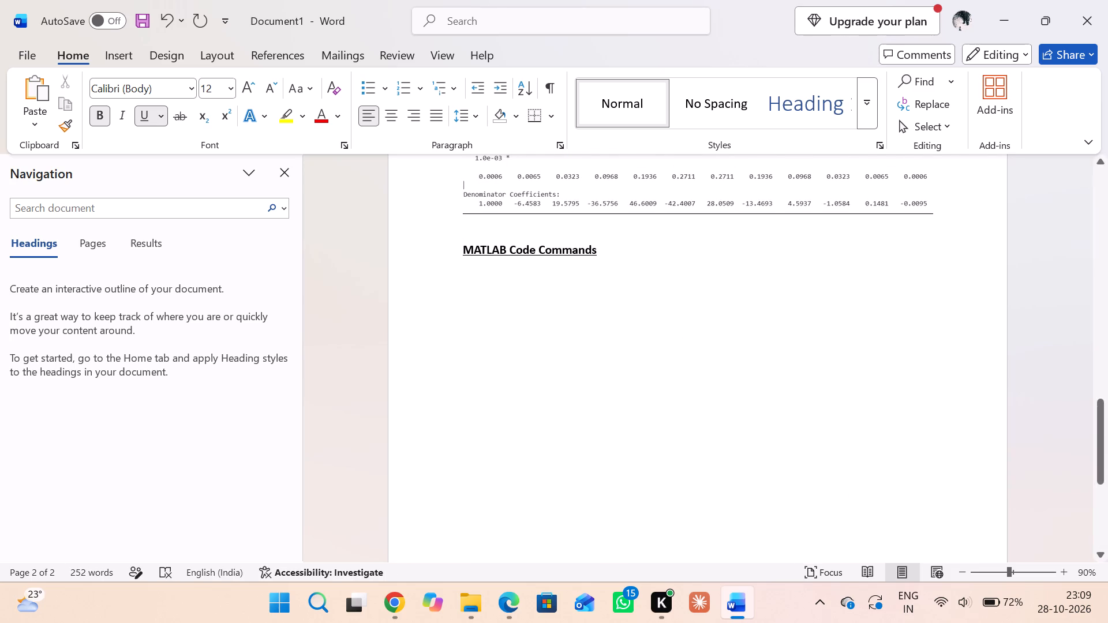
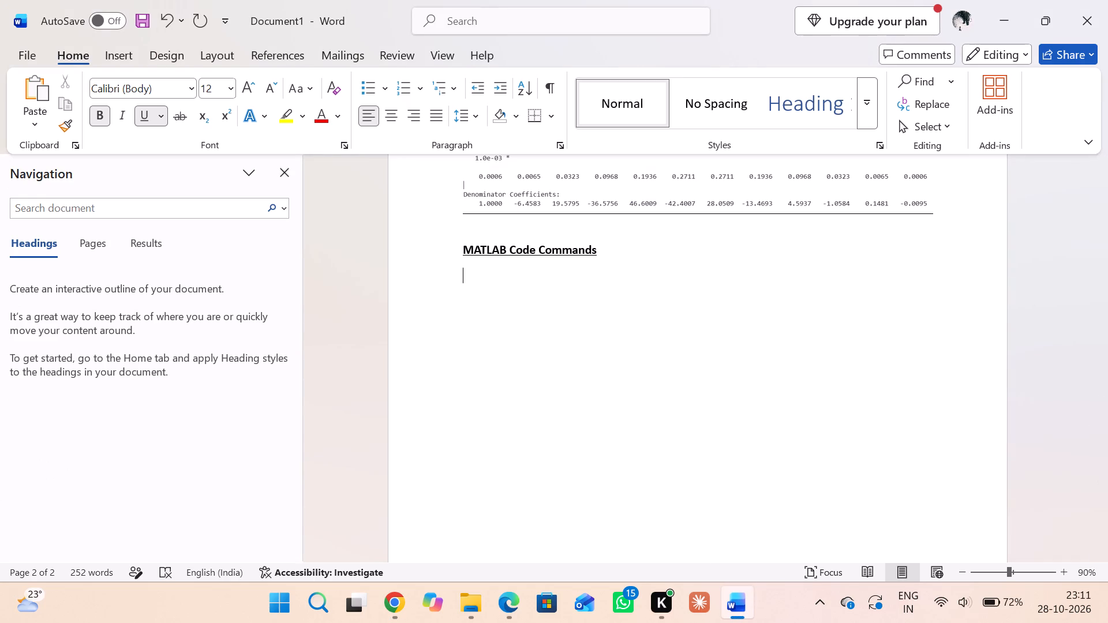
pyautogui.hotkey('ctrl', 'v')
# Delete the pasted "MATLAB Code Commands and Description Table" line so the table directly follows the "MATLAB Code Commands" heading.
pyautogui.scroll(2, 606, 248)
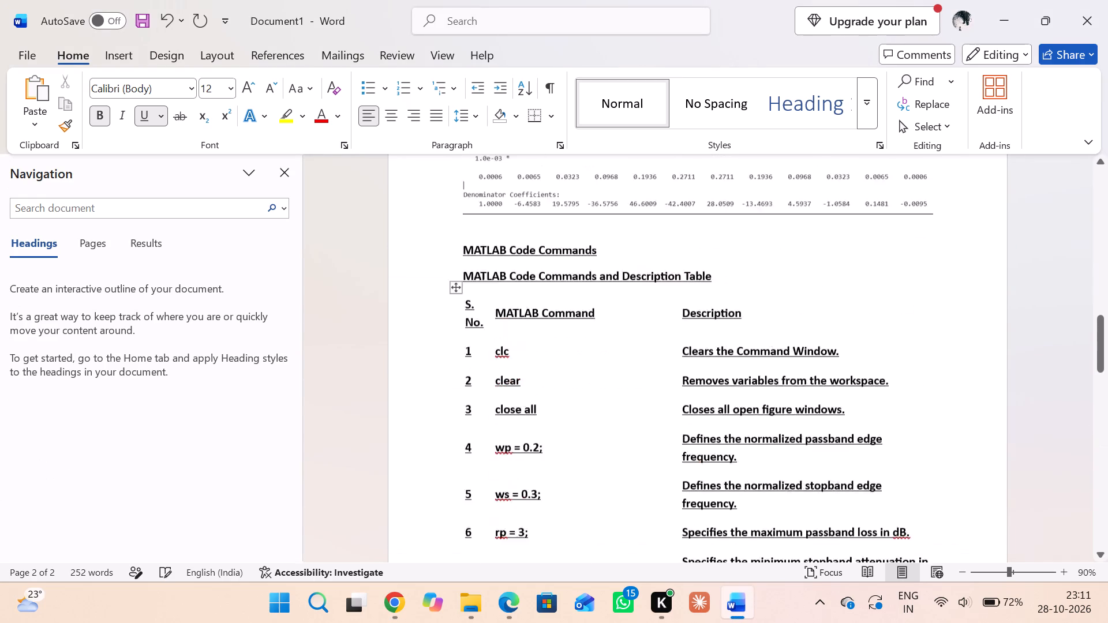
pyautogui.scroll(1, 606, 248)
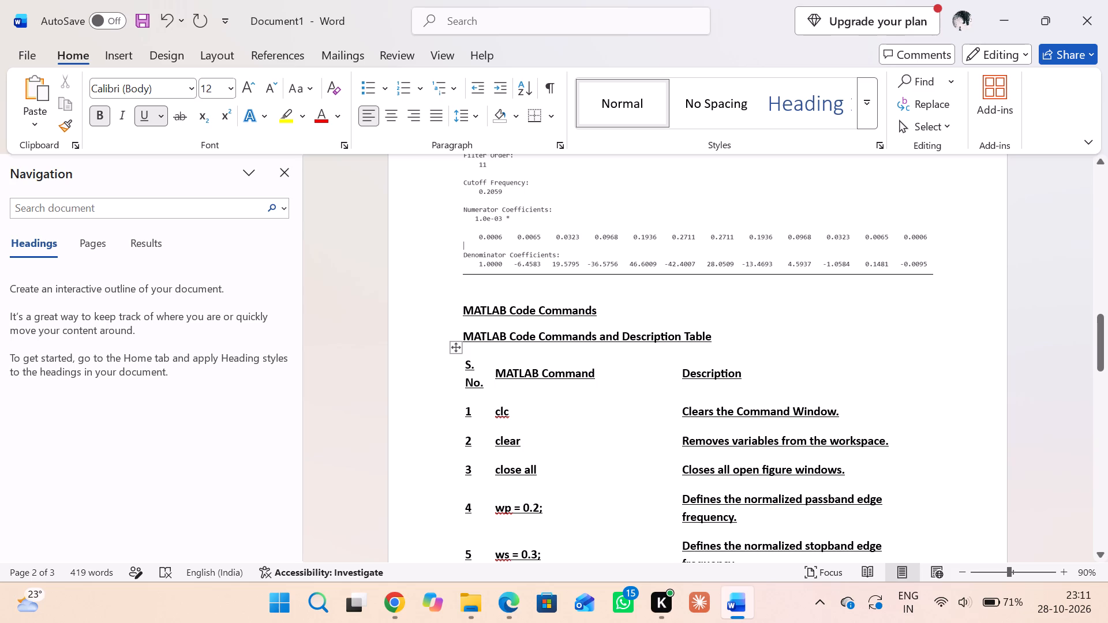
pyautogui.click(714, 333)
pyautogui.press('BackSpace')
pyautogui.press('BackSpace')
pyautogui.press('BackSpace')
pyautogui.press('BackSpace')
pyautogui.press('BackSpace')
pyautogui.press('BackSpace')
pyautogui.press('BackSpace')
pyautogui.press('BackSpace')
pyautogui.press('BackSpace')
pyautogui.press('BackSpace')
pyautogui.press('BackSpace')
pyautogui.press('BackSpace')
pyautogui.press('BackSpace')
pyautogui.press('BackSpace')
pyautogui.press('BackSpace')
pyautogui.press('BackSpace')
pyautogui.press('BackSpace')
pyautogui.press('BackSpace')
pyautogui.press('BackSpace')
pyautogui.press('BackSpace')
pyautogui.press('BackSpace')
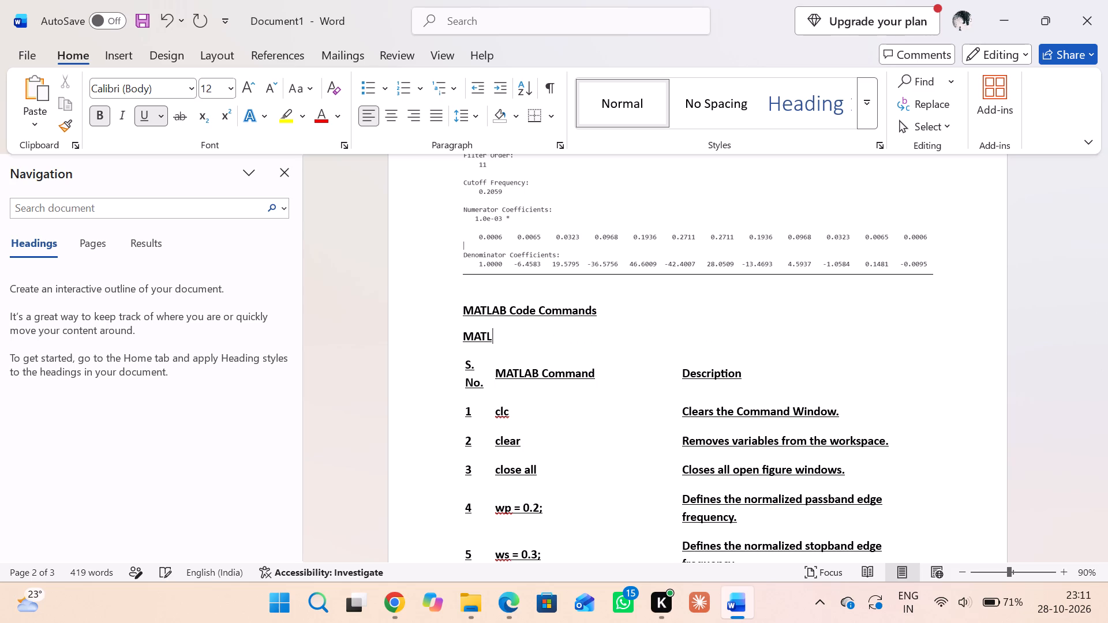
pyautogui.press('BackSpace')
pyautogui.press('BackSpace')
pyautogui.press('BackSpace')
pyautogui.press('BackSpace')
pyautogui.press('BackSpace')
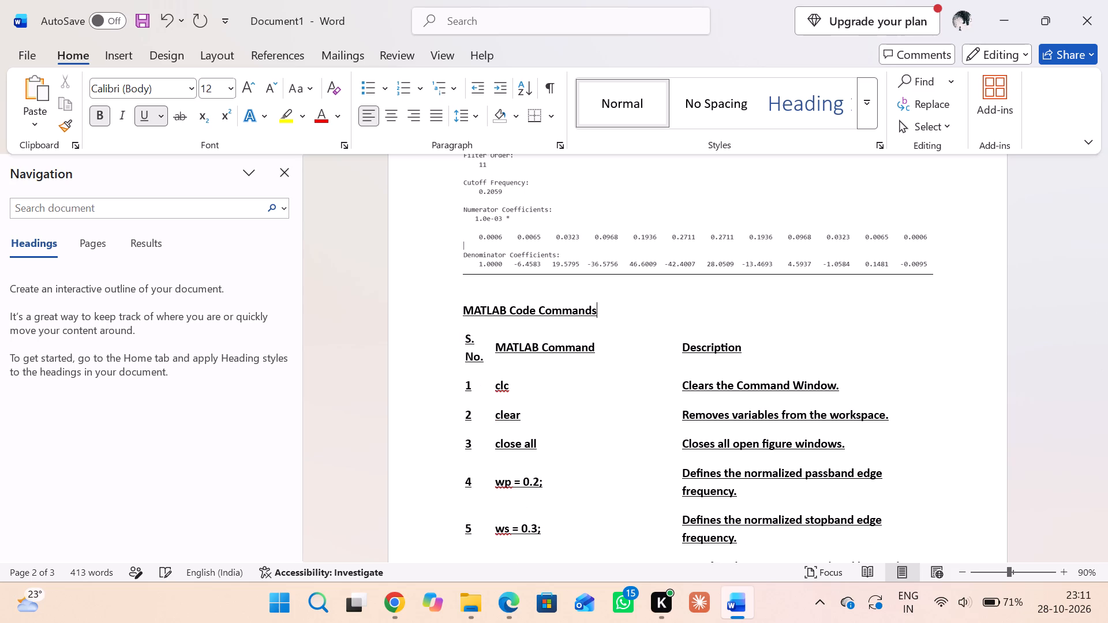
pyautogui.press('BackSpace')
pyautogui.press('s')
# Rewrite the first column header of the commands table as "S.No." on one line, keeping the "MATLAB Command" header intact.
pyautogui.click(481, 355)
pyautogui.press('BackSpace')
pyautogui.press('BackSpace')
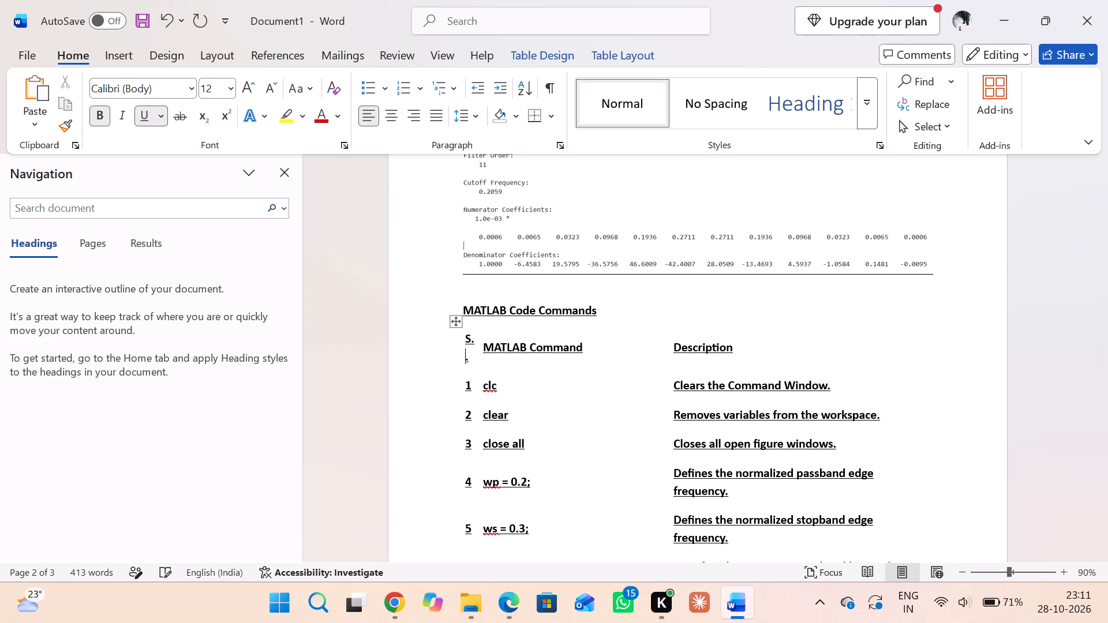
pyautogui.press('Right')
pyautogui.press('BackSpace')
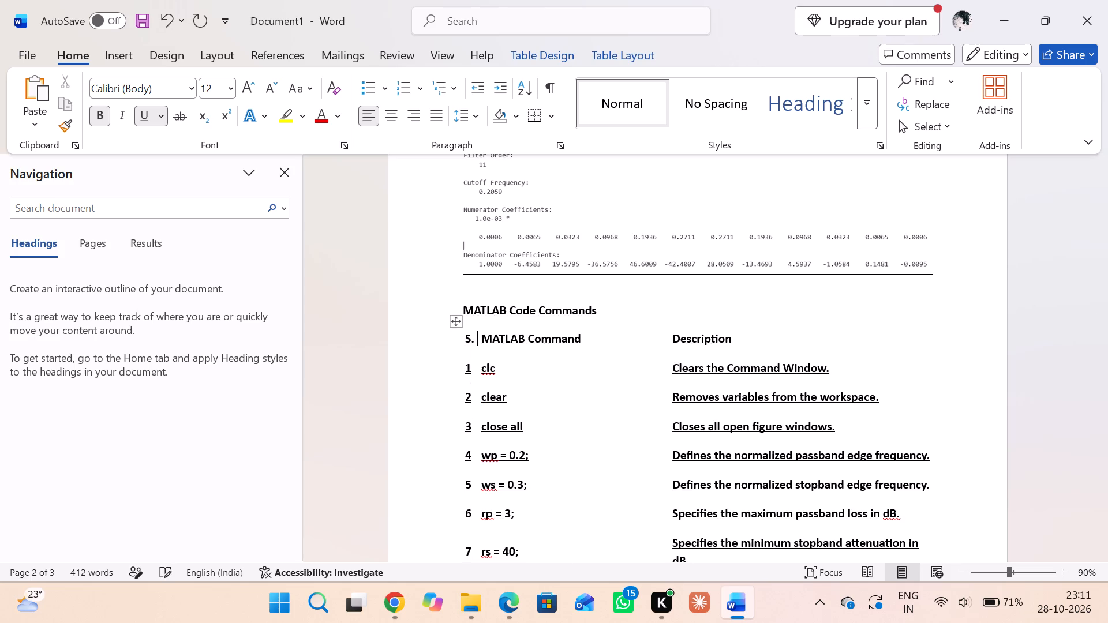
pyautogui.press('Right')
pyautogui.press('Right')
pyautogui.press('BackSpace')
pyautogui.press('BackSpace')
pyautogui.press('BackSpace')
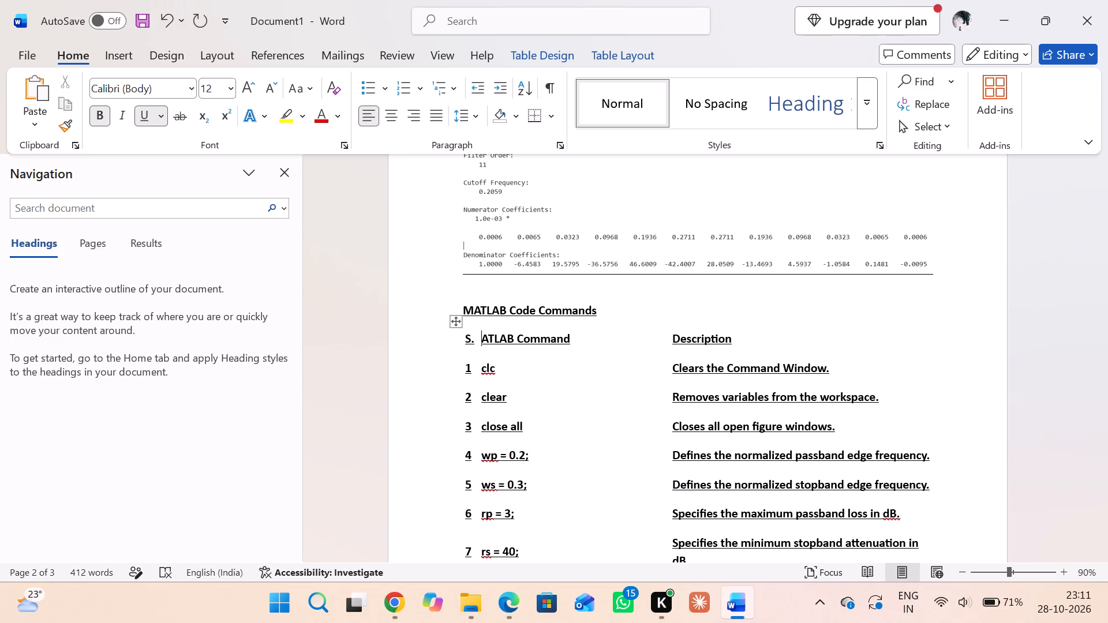
pyautogui.press('m')
pyautogui.press('BackSpace')
pyautogui.press('m')
pyautogui.press('Left')
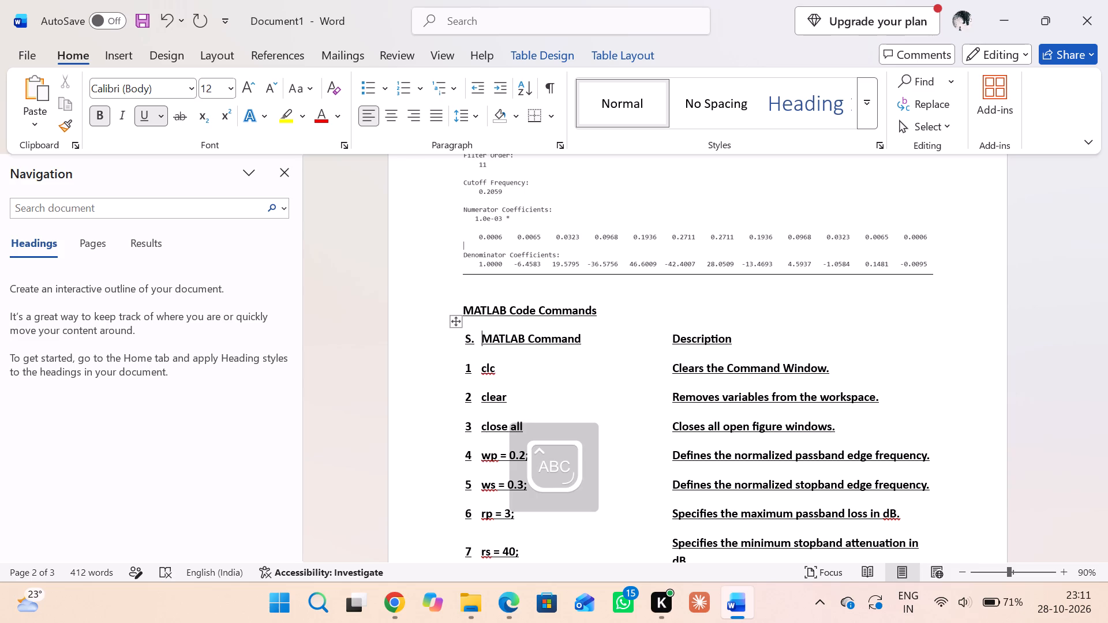
pyautogui.press('Left')
pyautogui.press('Left')
pyautogui.press('n')
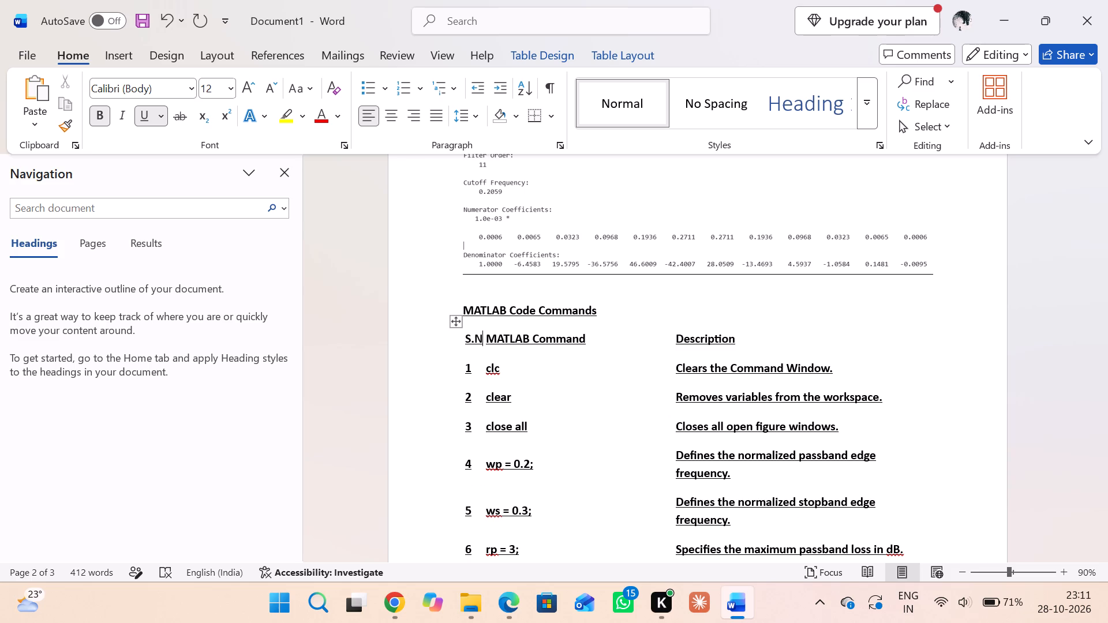
pyautogui.press('0')
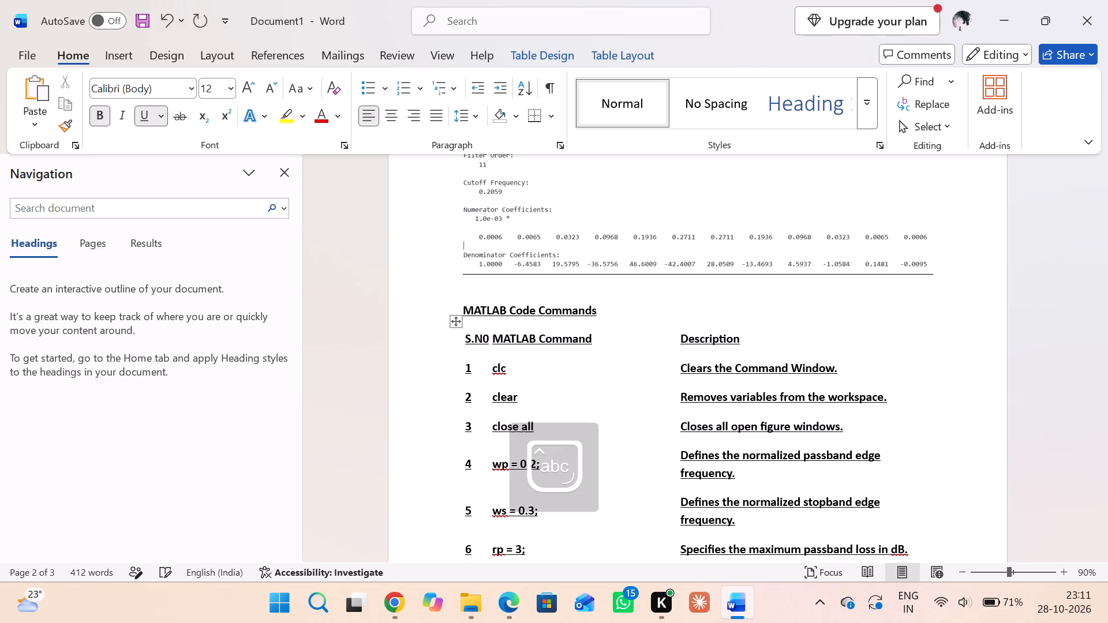
pyautogui.press('.')
pyautogui.press('BackSpace')
pyautogui.press('BackSpace')
pyautogui.press('o')
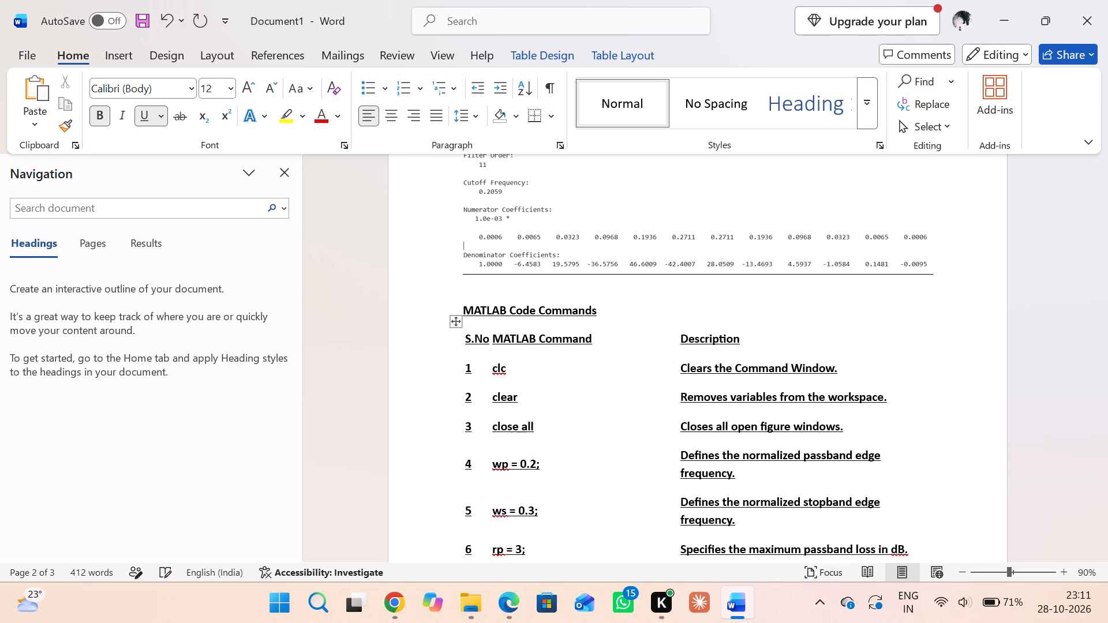
pyautogui.press('.')
pyautogui.press('space')
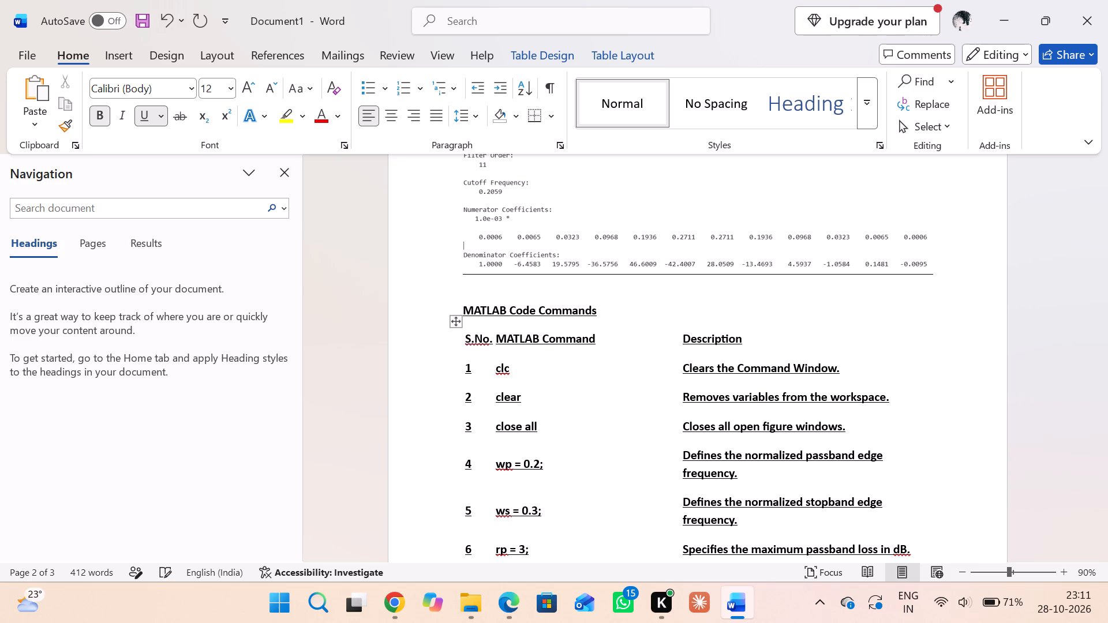
pyautogui.press('space')
pyautogui.press('space')
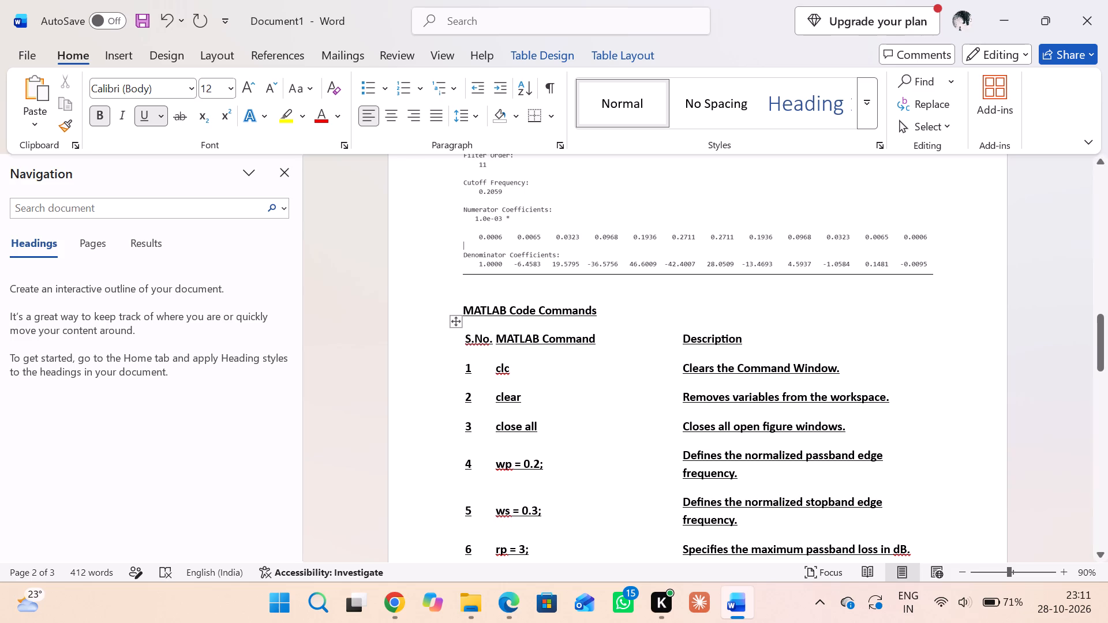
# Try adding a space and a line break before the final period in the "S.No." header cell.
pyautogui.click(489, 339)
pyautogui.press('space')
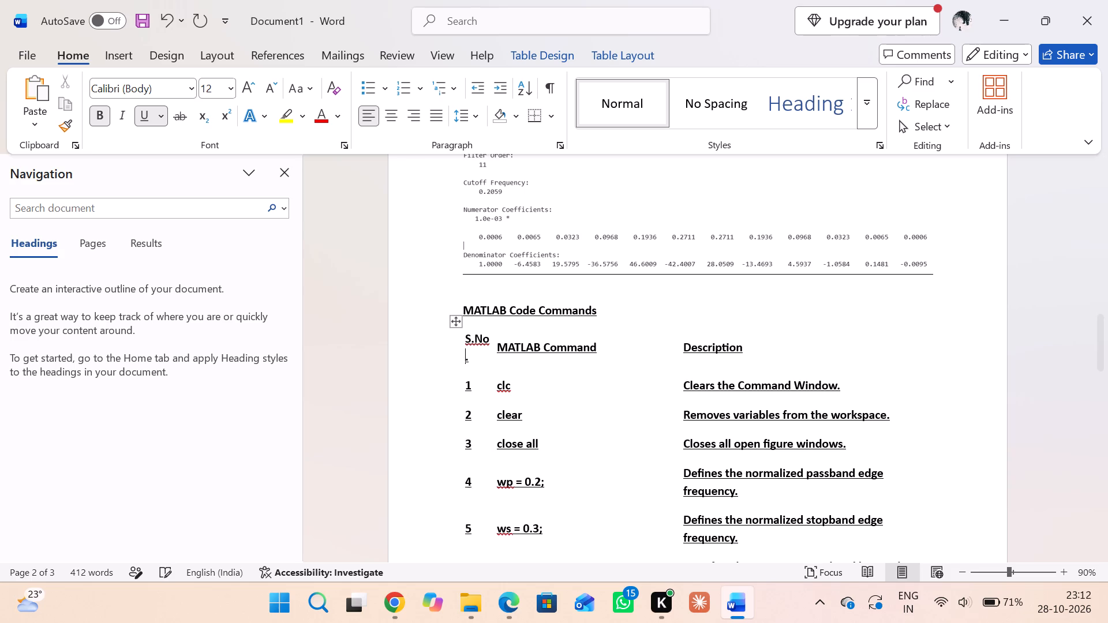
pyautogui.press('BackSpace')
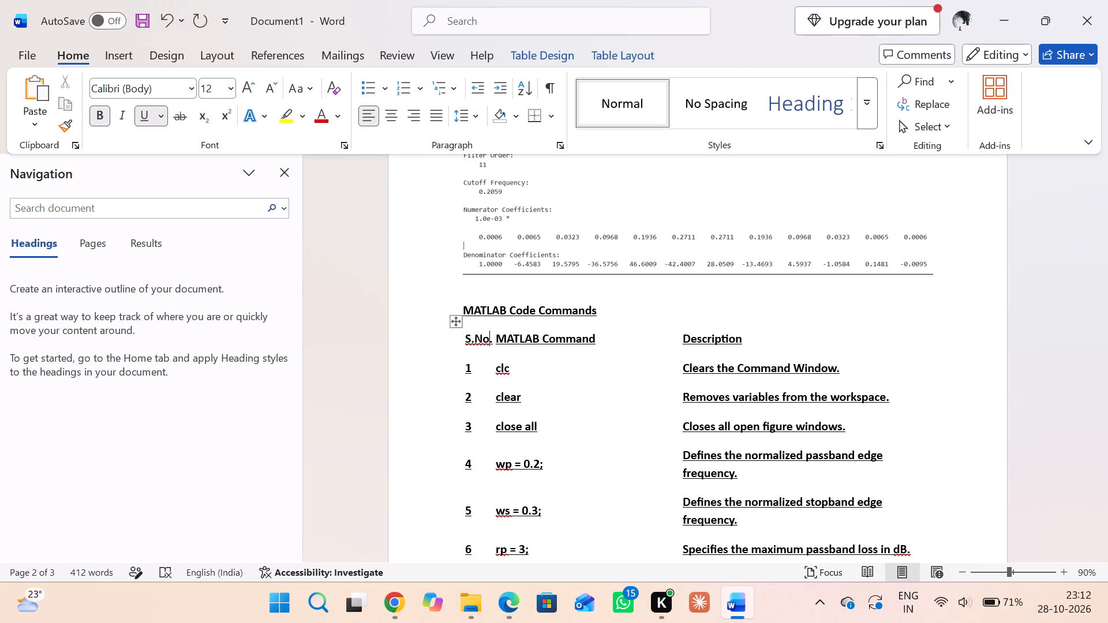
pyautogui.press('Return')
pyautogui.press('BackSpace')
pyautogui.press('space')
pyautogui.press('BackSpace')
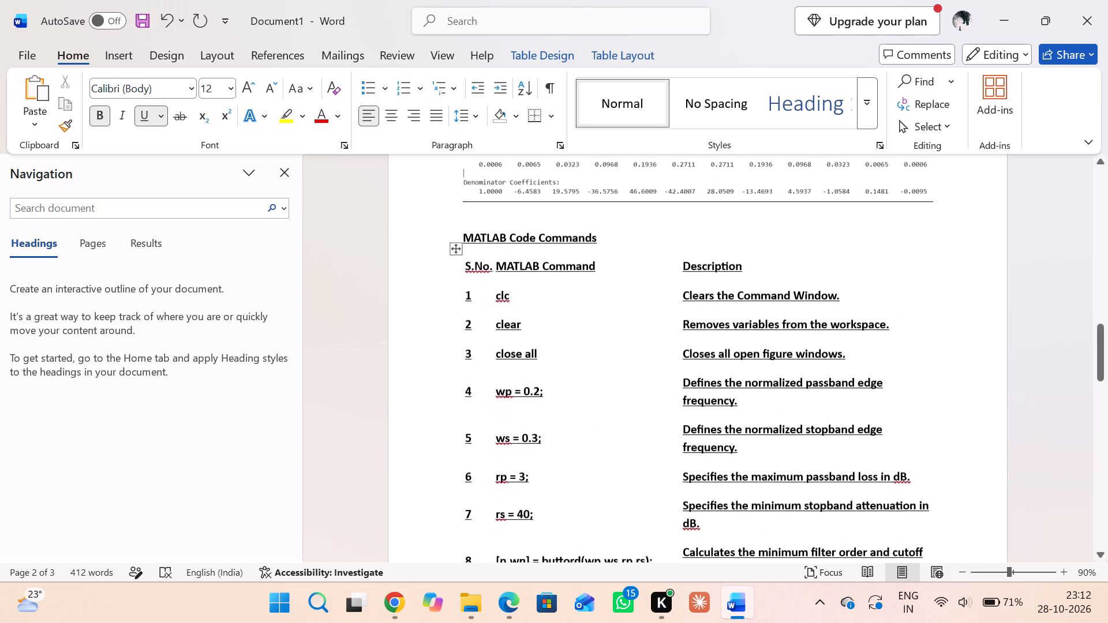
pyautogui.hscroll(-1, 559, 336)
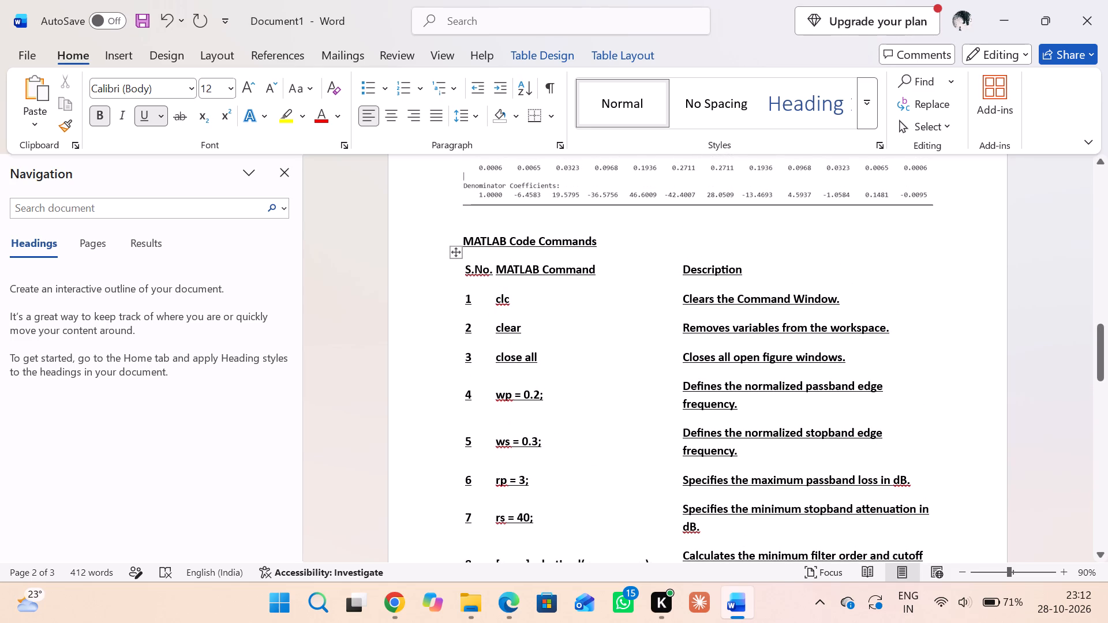
# Remove the bold and underline formatting from the whole commands table, from the "S.No." header row to row 18.
pyautogui.moveTo(464, 266); pyautogui.dragTo(469, 275)
pyautogui.moveTo(469, 275); pyautogui.dragTo(851, 200)
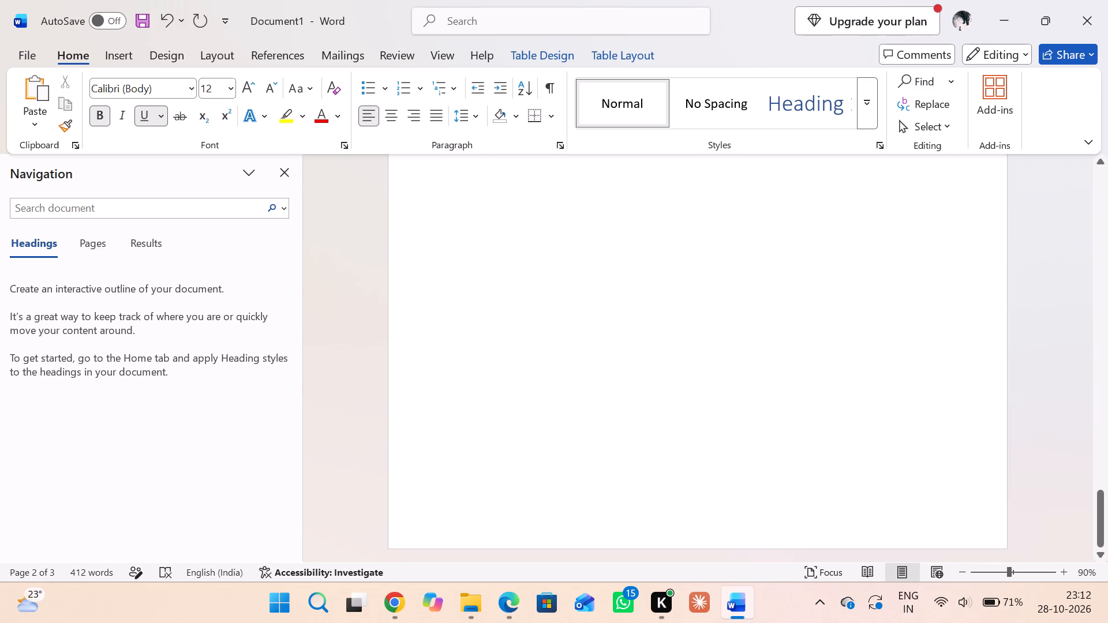
pyautogui.moveTo(851, 200); pyautogui.dragTo(878, 276)
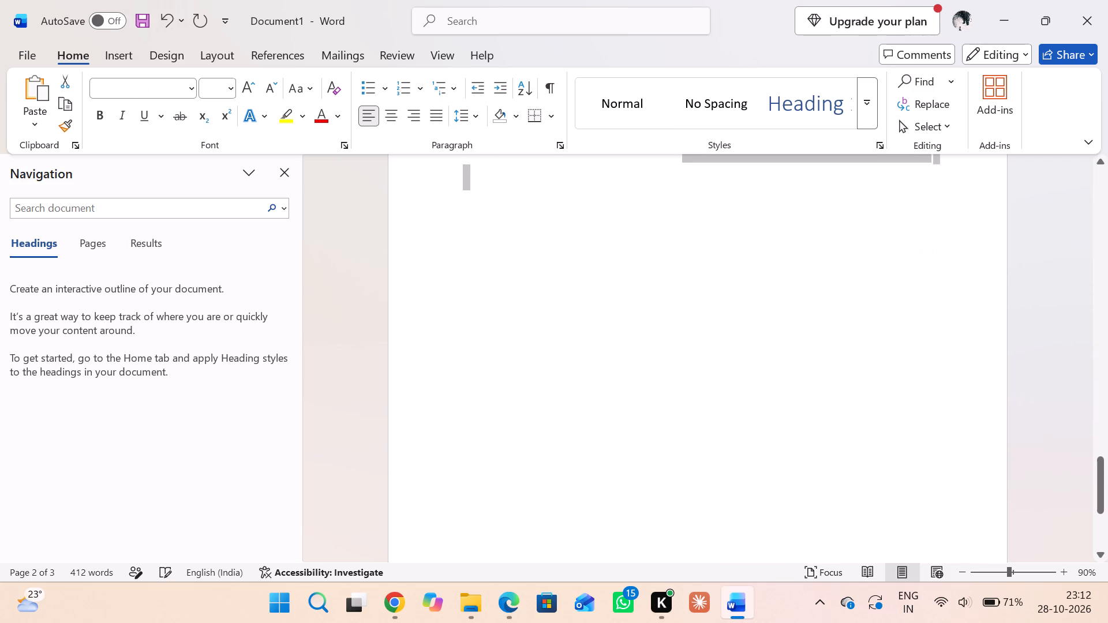
pyautogui.click(99, 110)
pyautogui.click(139, 115)
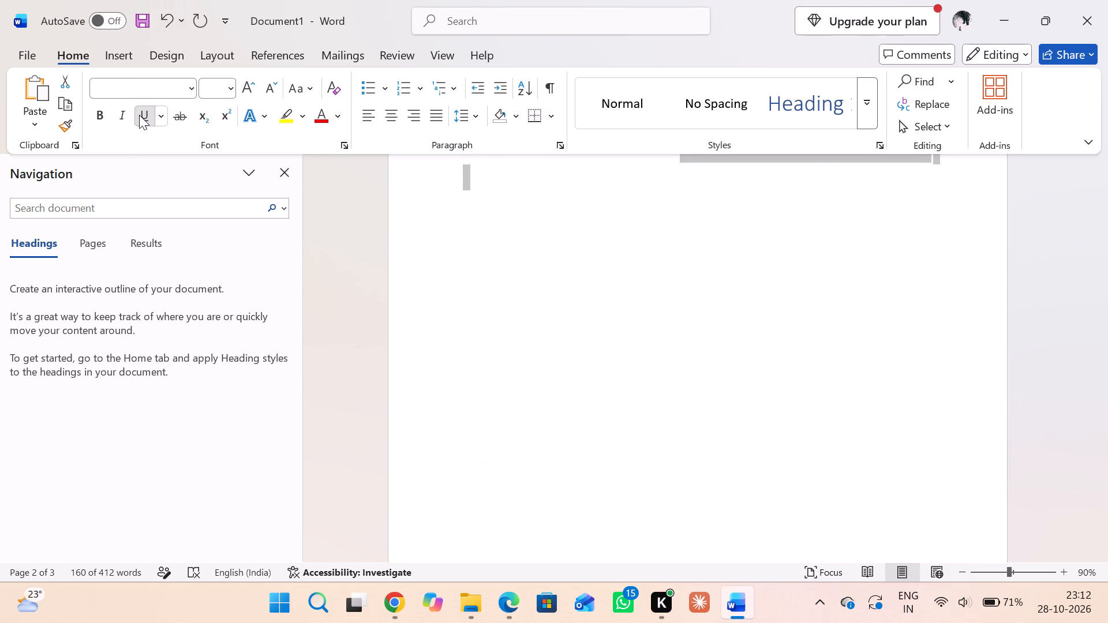
pyautogui.scroll(2, 360, 267)
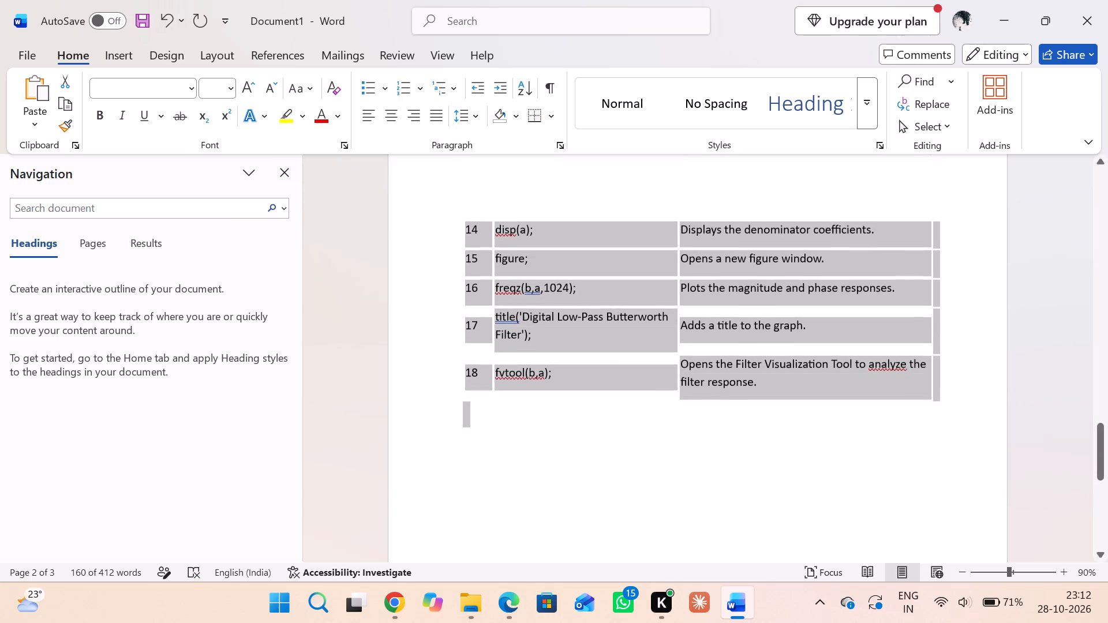
pyautogui.click(500, 473)
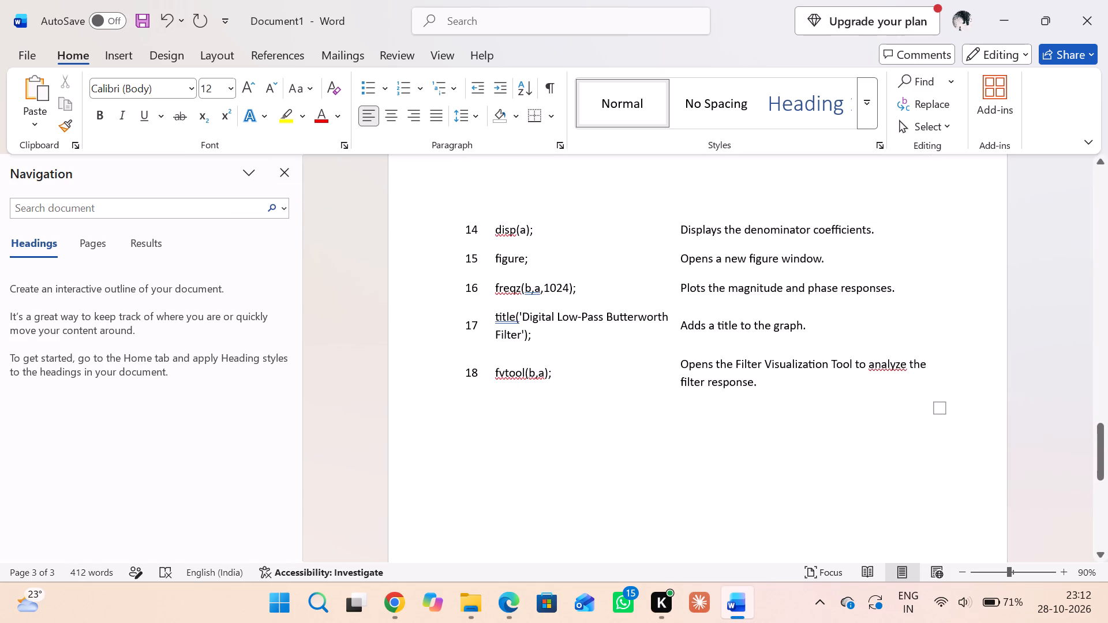
# Set the font size of commands table rows 1 to 18 to 11, leaving out the header row.
pyautogui.scroll(3, 500, 309)
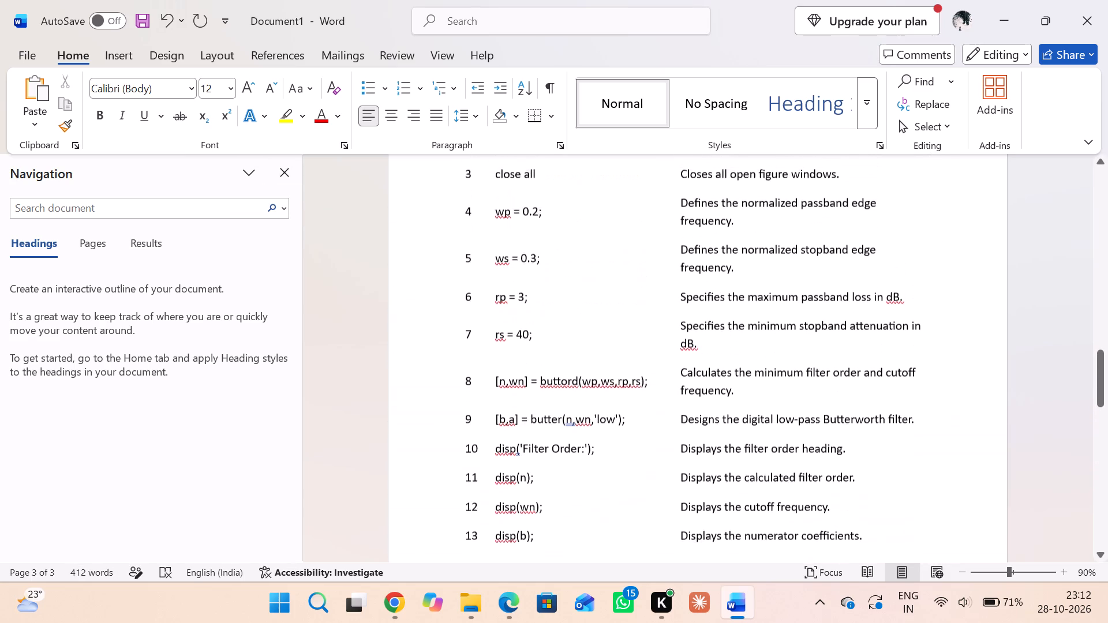
pyautogui.scroll(1, 500, 309)
pyautogui.scroll(1, 471, 229)
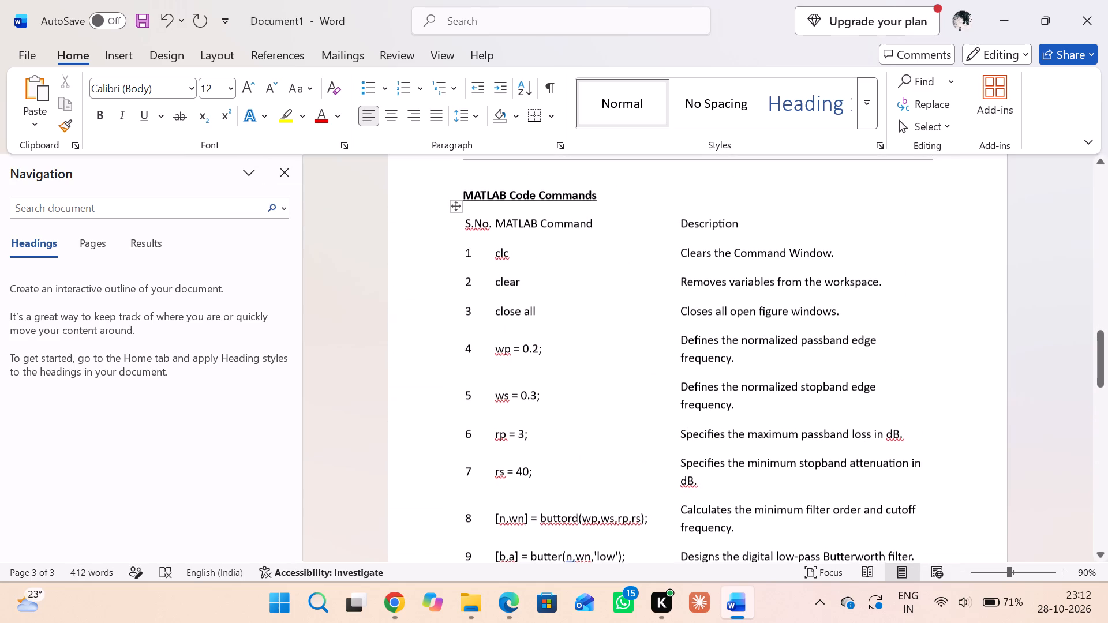
pyautogui.scroll(1, 471, 229)
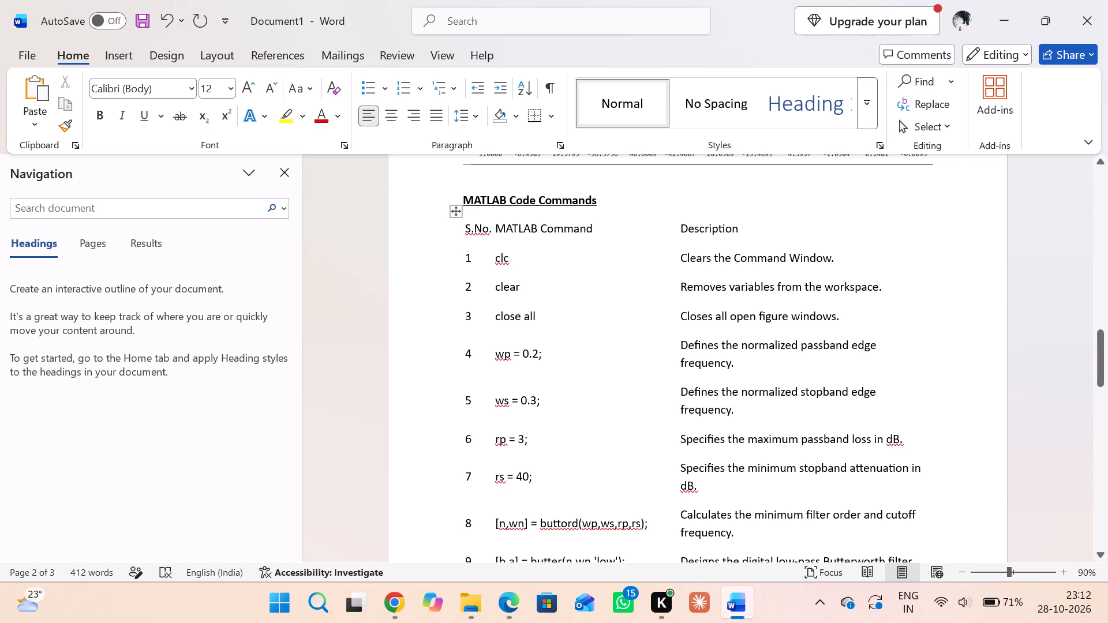
pyautogui.moveTo(465, 250); pyautogui.dragTo(680, 490)
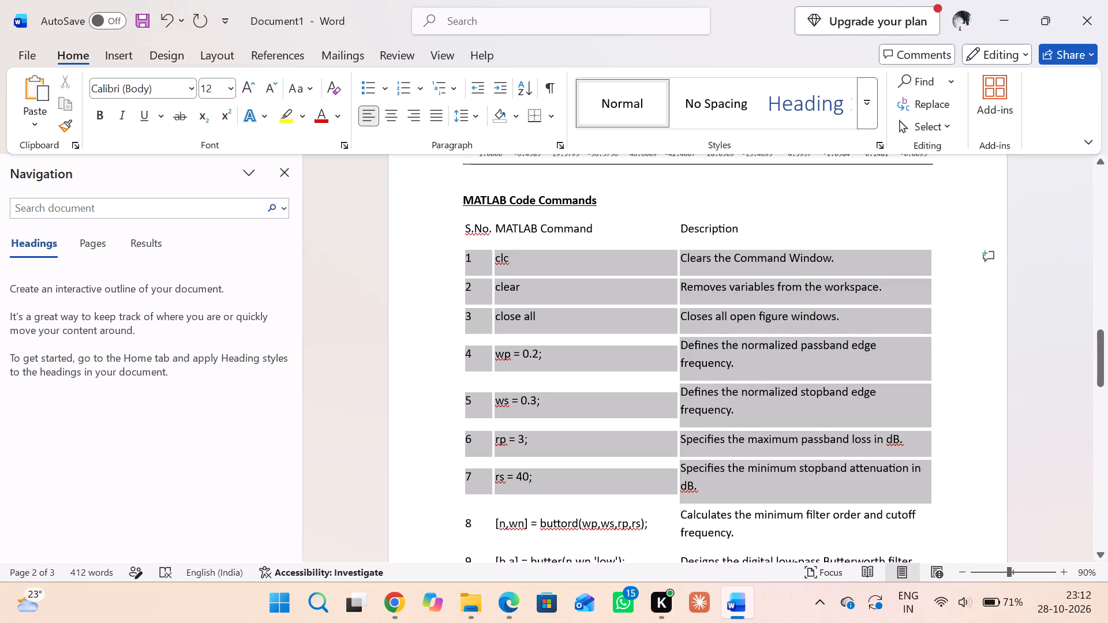
pyautogui.moveTo(680, 490); pyautogui.dragTo(807, 351)
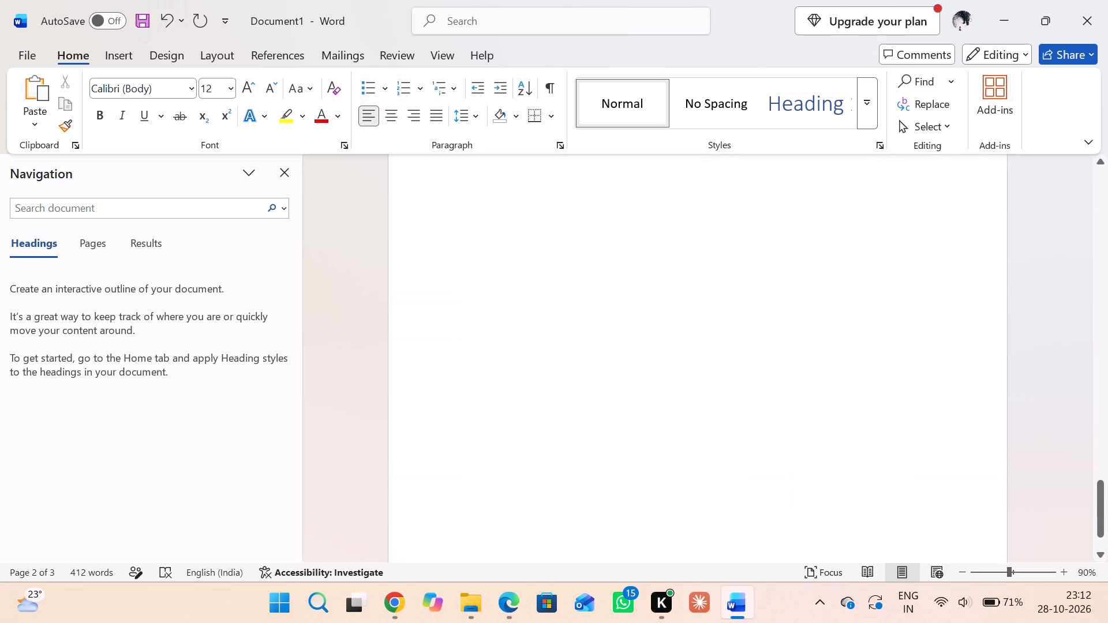
pyautogui.moveTo(807, 351); pyautogui.dragTo(807, 352)
pyautogui.click(914, 299)
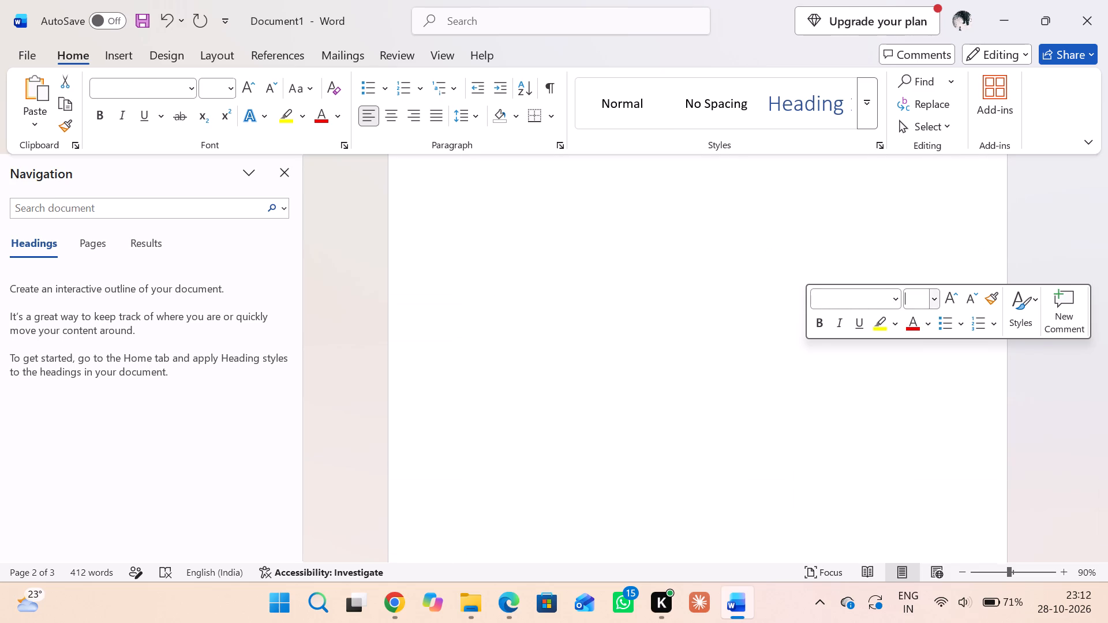
pyautogui.write('11')
pyautogui.press('Return')
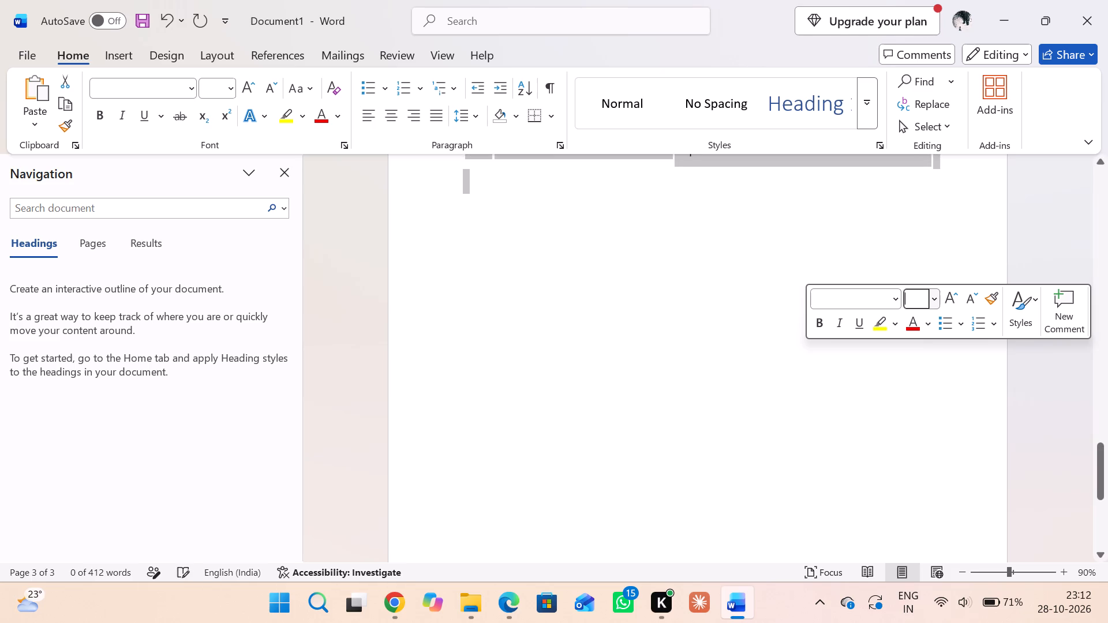
pyautogui.scroll(1, 754, 211)
pyautogui.keyDown('ctrl'); pyautogui.scroll(-1, 754, 211); pyautogui.keyUp('ctrl')
pyautogui.keyDown('ctrl'); pyautogui.scroll(1, 754, 211); pyautogui.keyUp('ctrl')
pyautogui.scroll(1, 754, 211)
pyautogui.scroll(1, 754, 321)
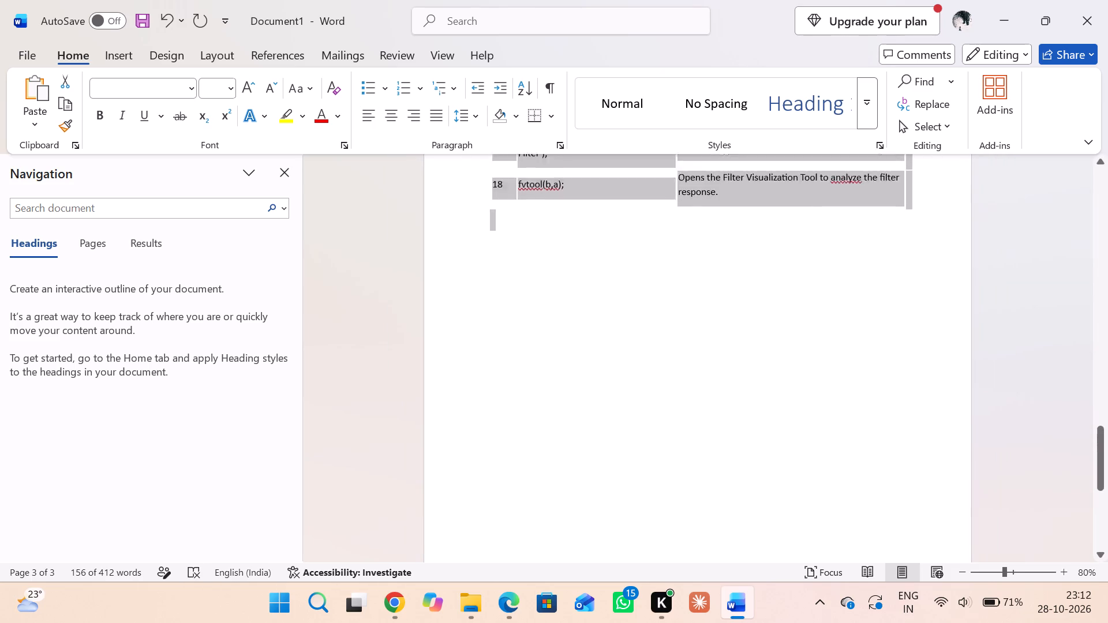
pyautogui.scroll(3, 754, 321)
pyautogui.scroll(-1, 754, 321)
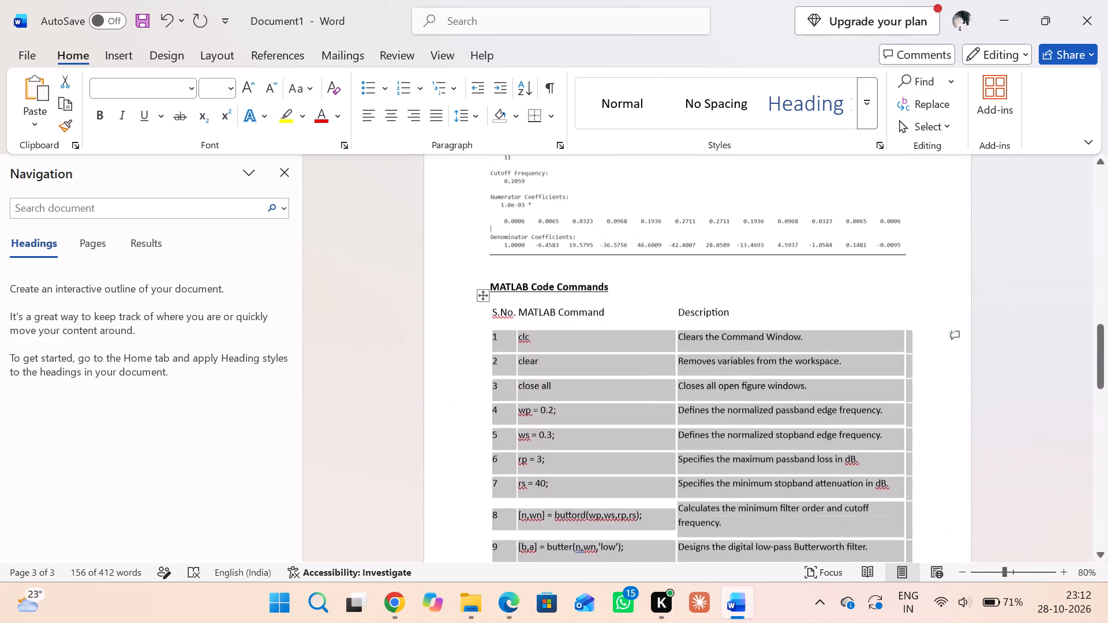
pyautogui.scroll(-1, 754, 321)
pyautogui.click(1006, 363)
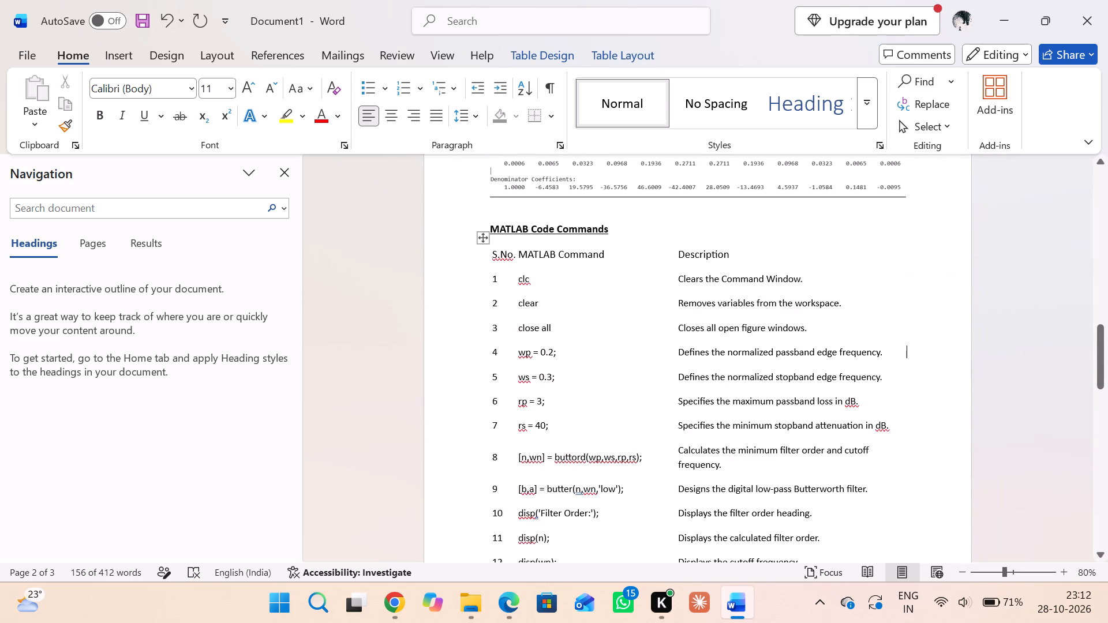
# Make the commands table's header row ("S.No.", "MATLAB Command", "Description") bold.
pyautogui.scroll(-1, 1006, 363)
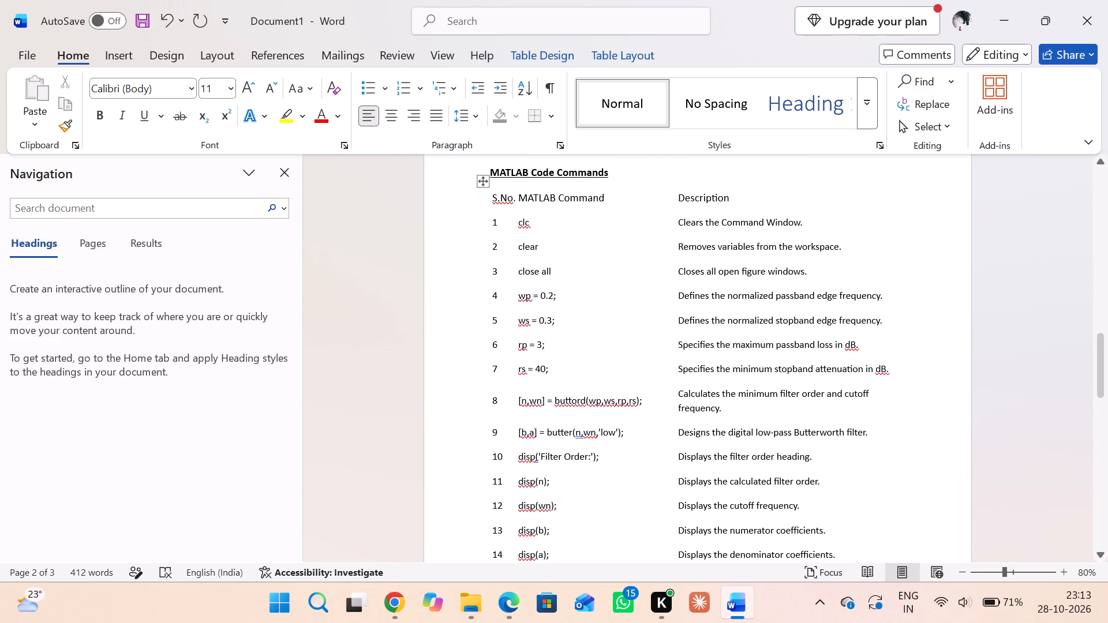
pyautogui.moveTo(732, 197); pyautogui.dragTo(484, 205)
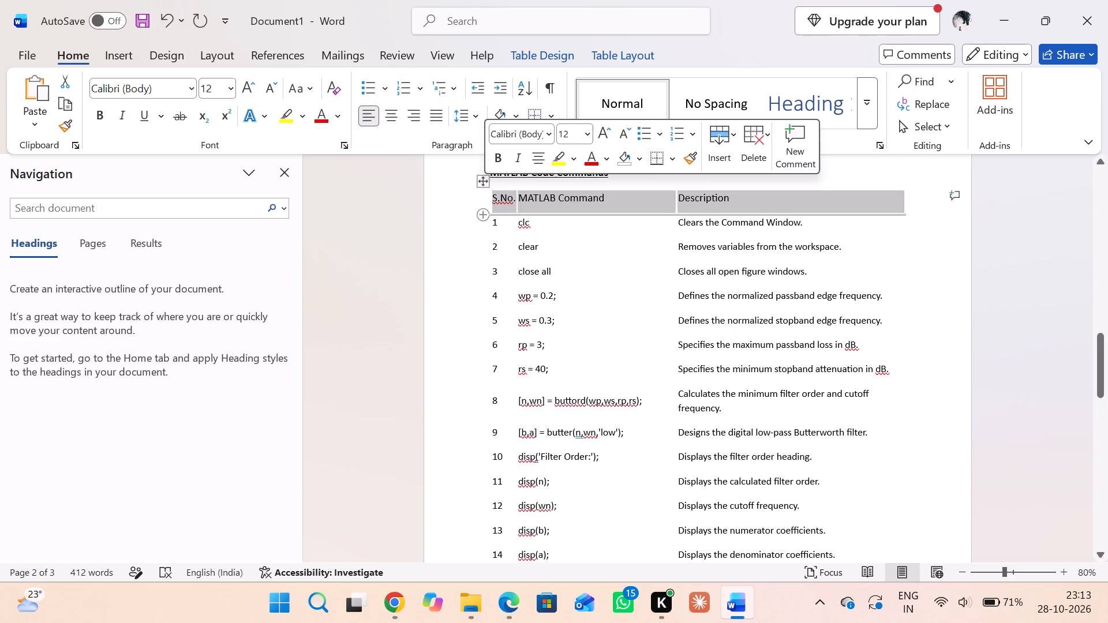
pyautogui.click(497, 156)
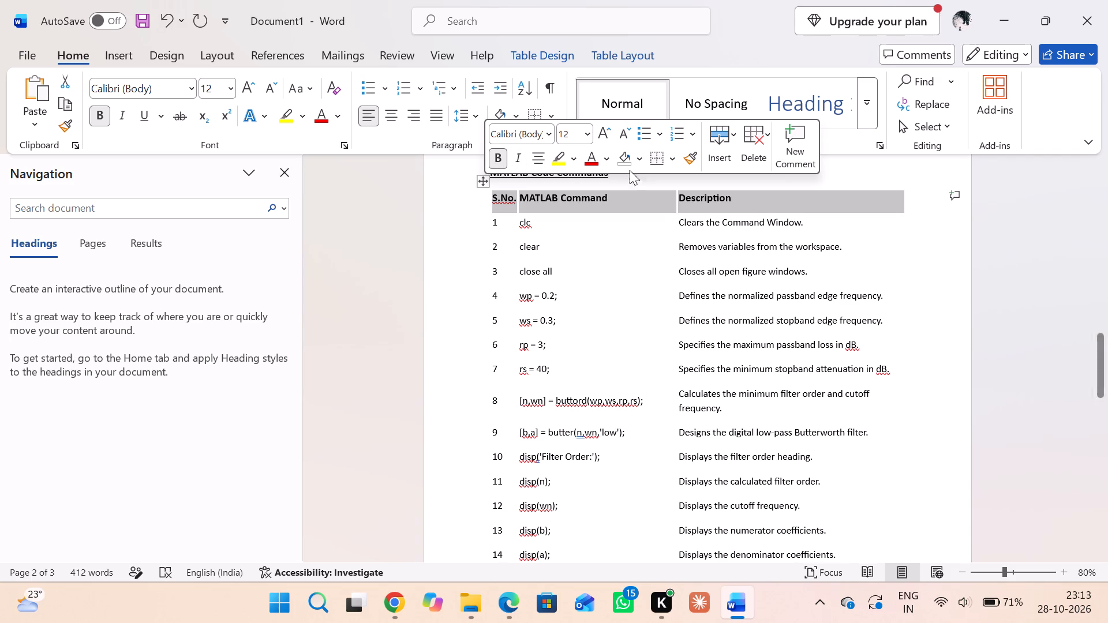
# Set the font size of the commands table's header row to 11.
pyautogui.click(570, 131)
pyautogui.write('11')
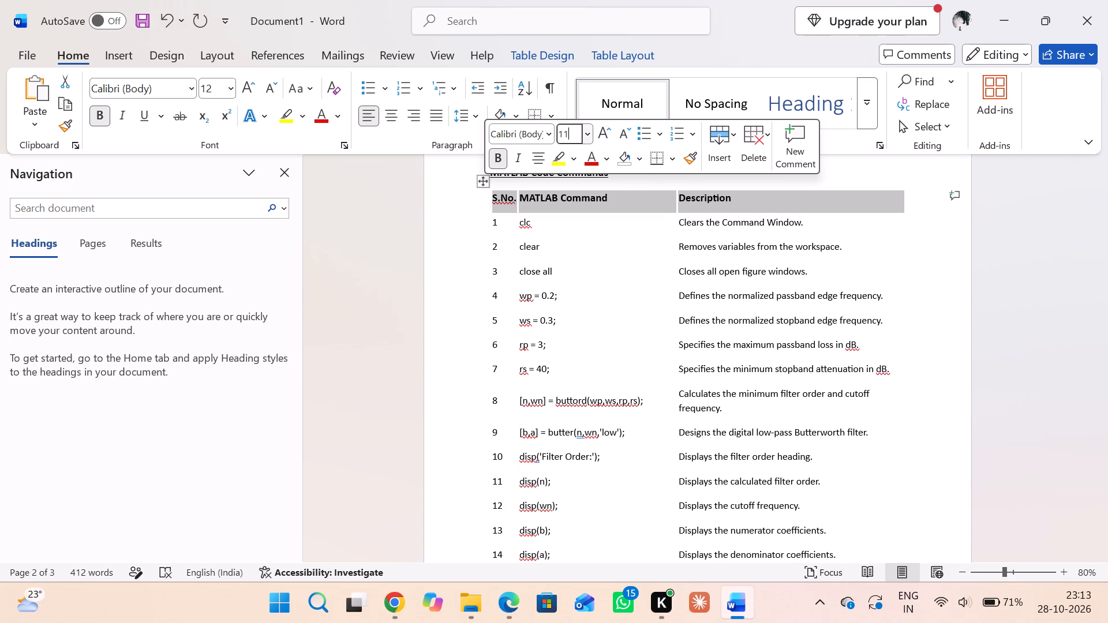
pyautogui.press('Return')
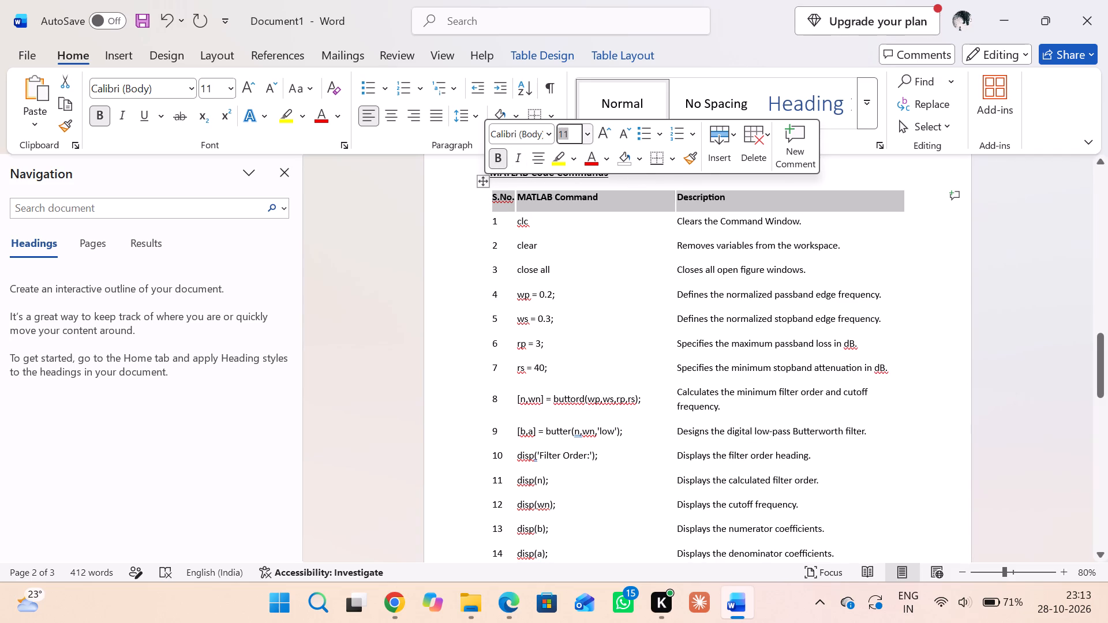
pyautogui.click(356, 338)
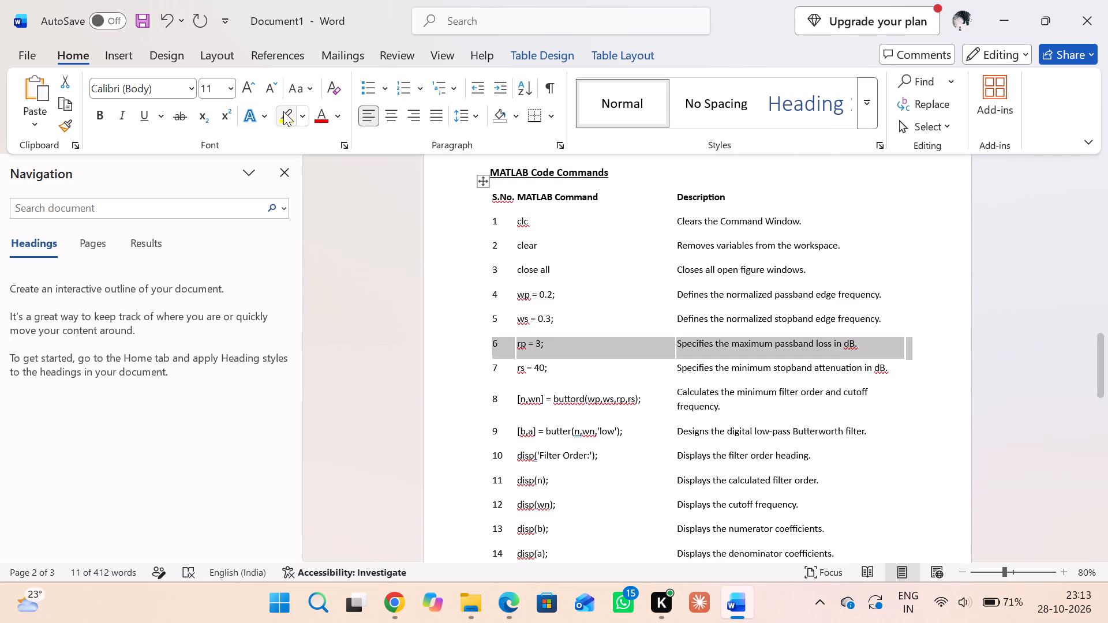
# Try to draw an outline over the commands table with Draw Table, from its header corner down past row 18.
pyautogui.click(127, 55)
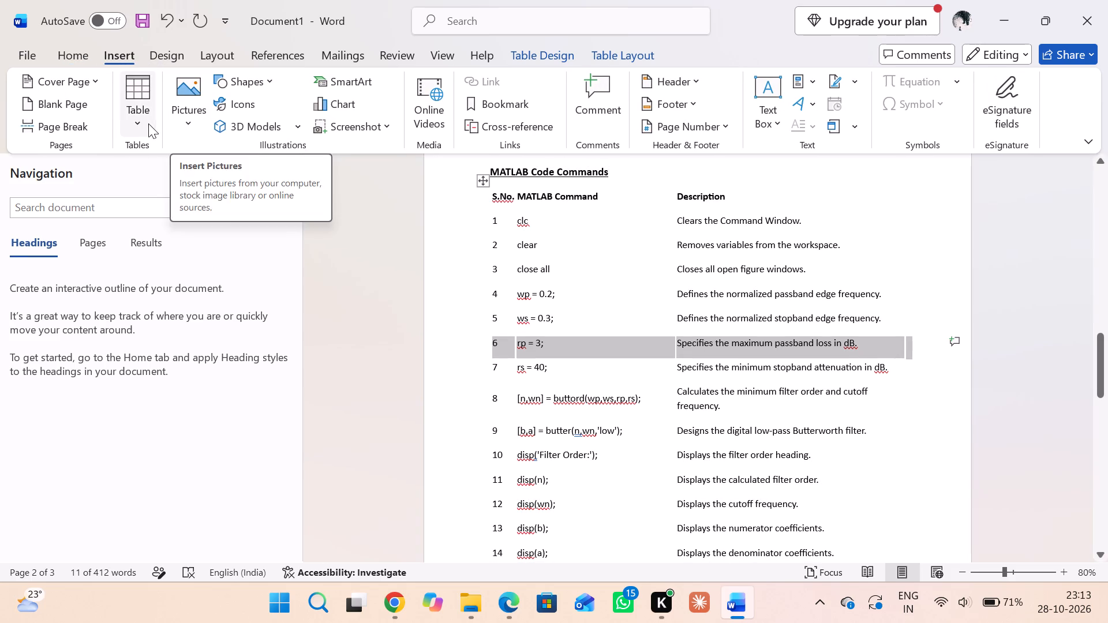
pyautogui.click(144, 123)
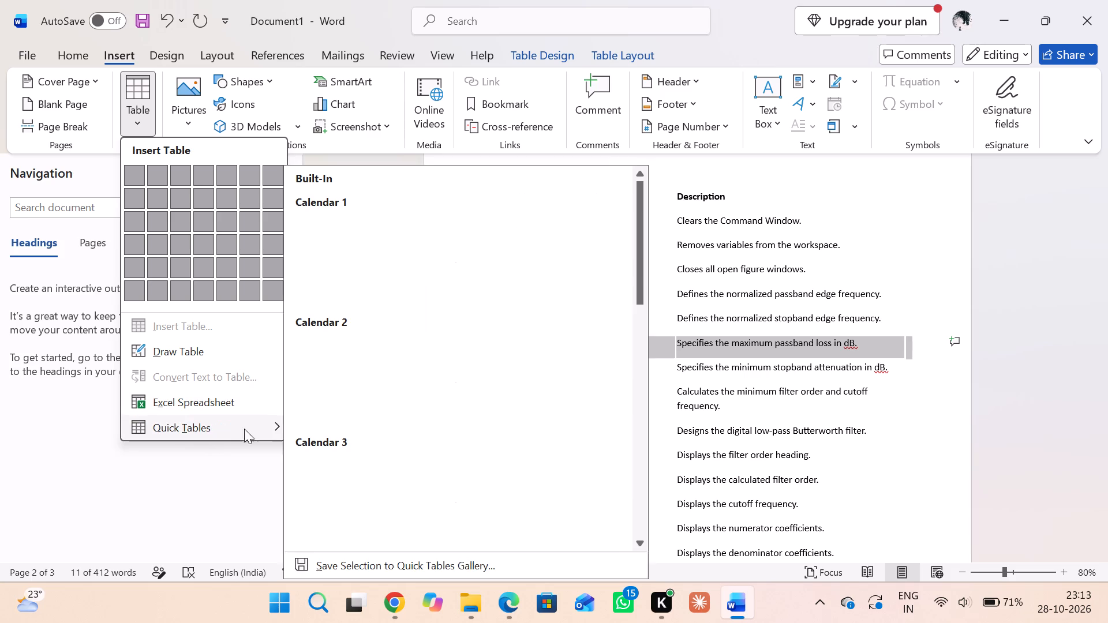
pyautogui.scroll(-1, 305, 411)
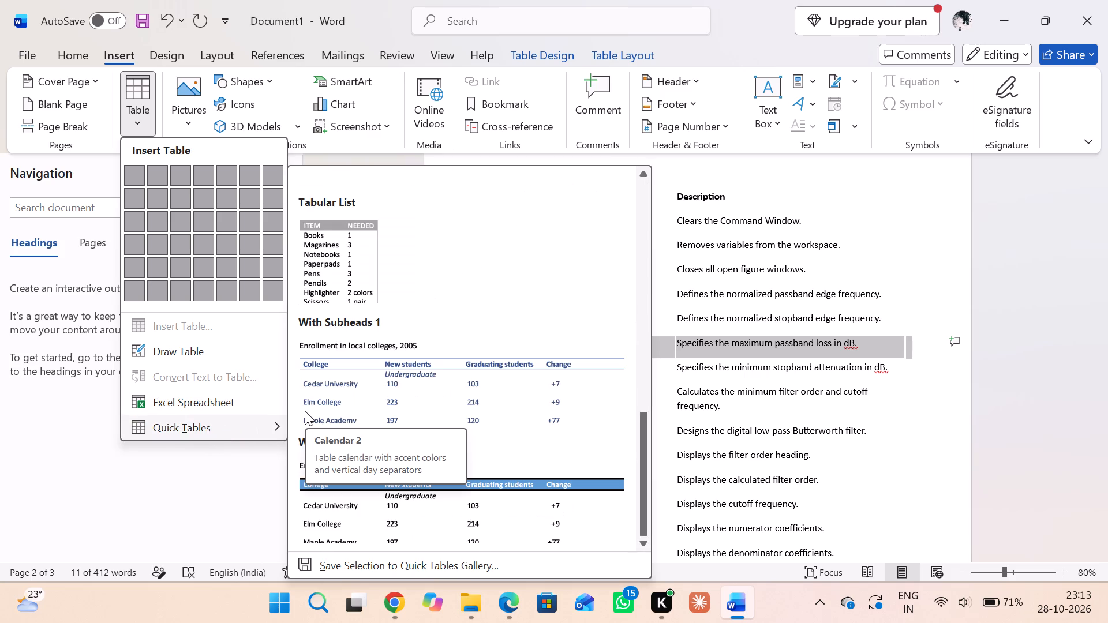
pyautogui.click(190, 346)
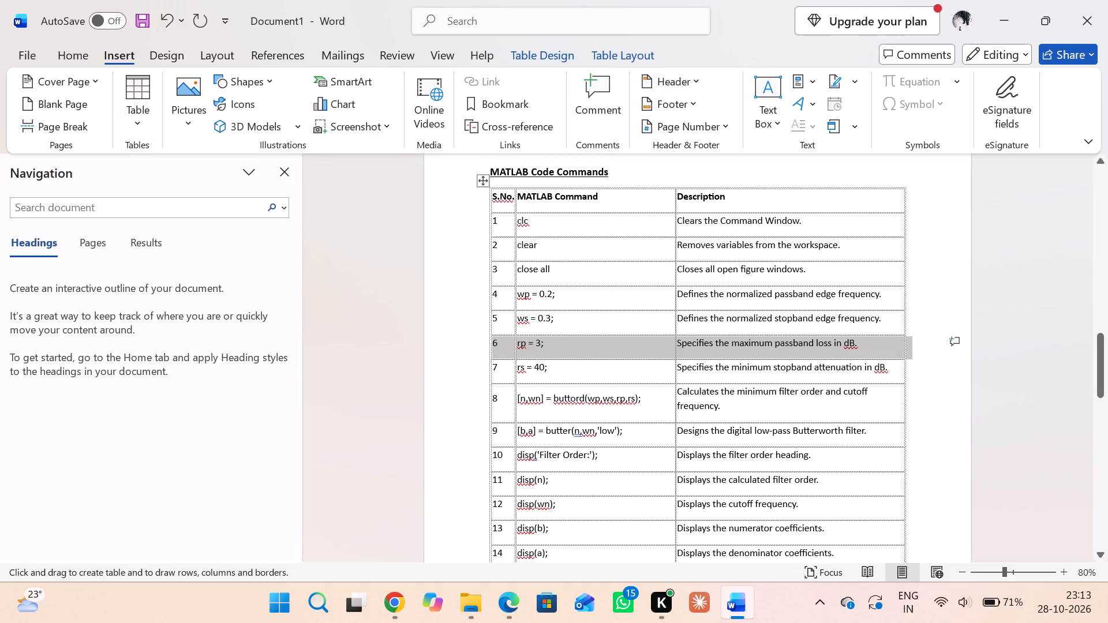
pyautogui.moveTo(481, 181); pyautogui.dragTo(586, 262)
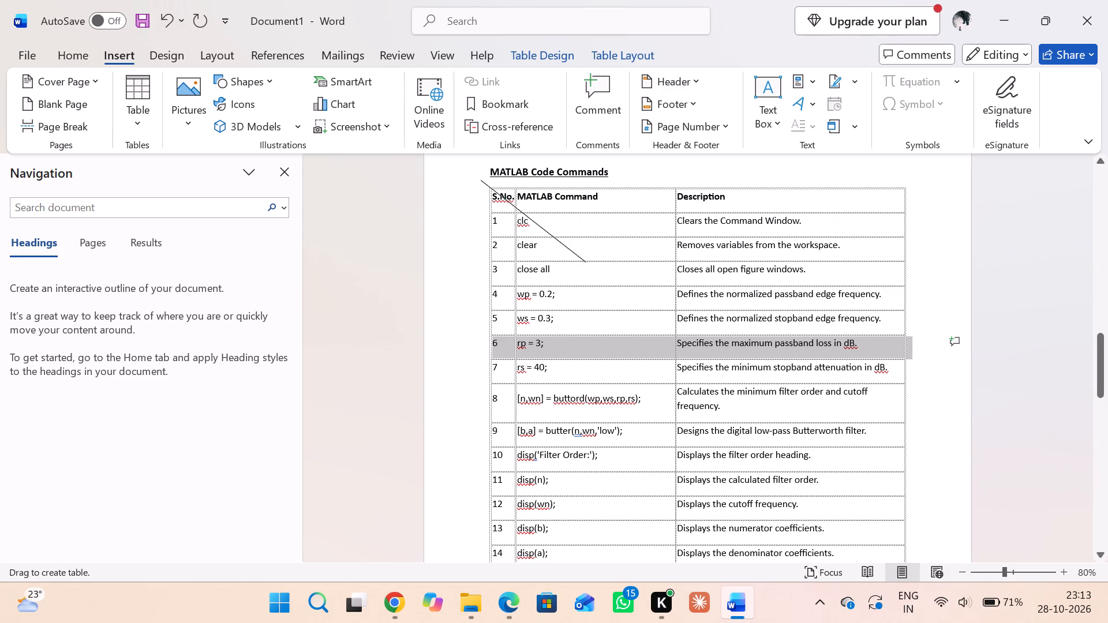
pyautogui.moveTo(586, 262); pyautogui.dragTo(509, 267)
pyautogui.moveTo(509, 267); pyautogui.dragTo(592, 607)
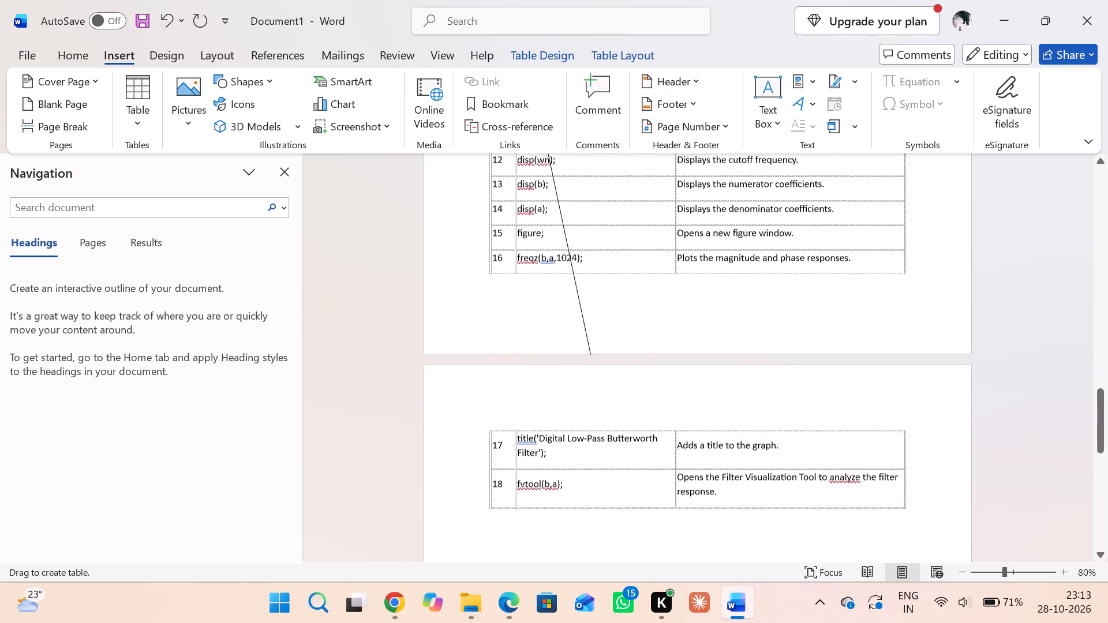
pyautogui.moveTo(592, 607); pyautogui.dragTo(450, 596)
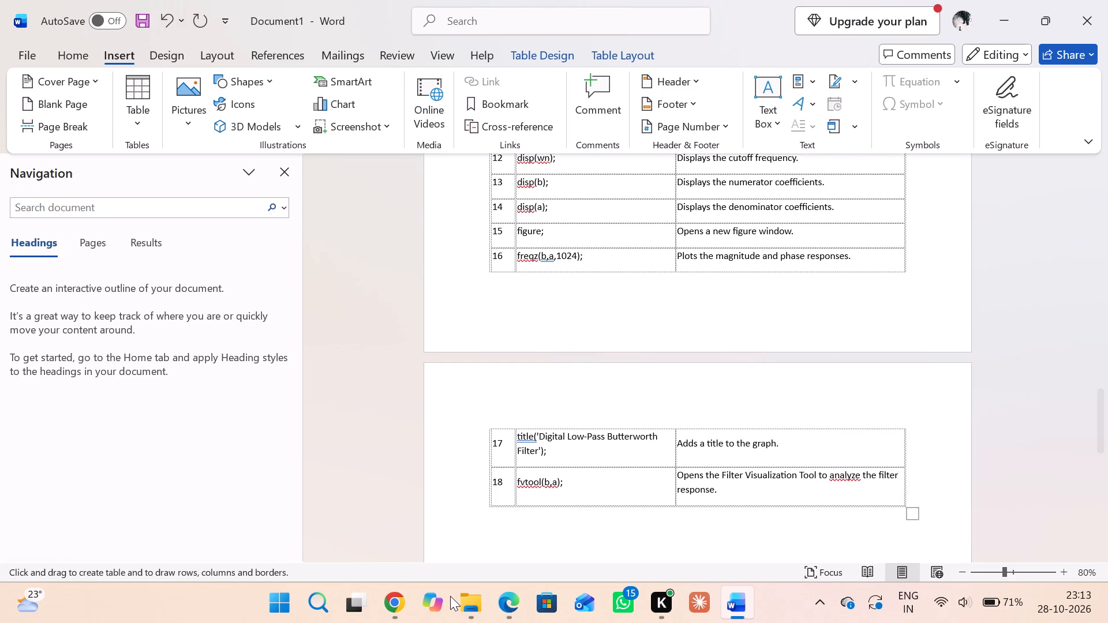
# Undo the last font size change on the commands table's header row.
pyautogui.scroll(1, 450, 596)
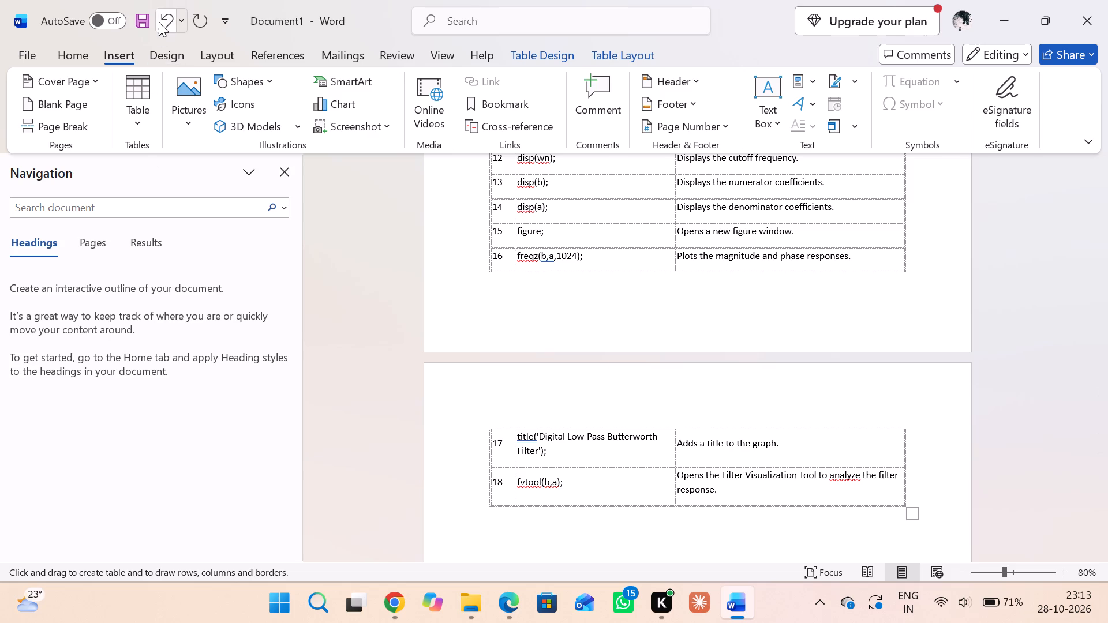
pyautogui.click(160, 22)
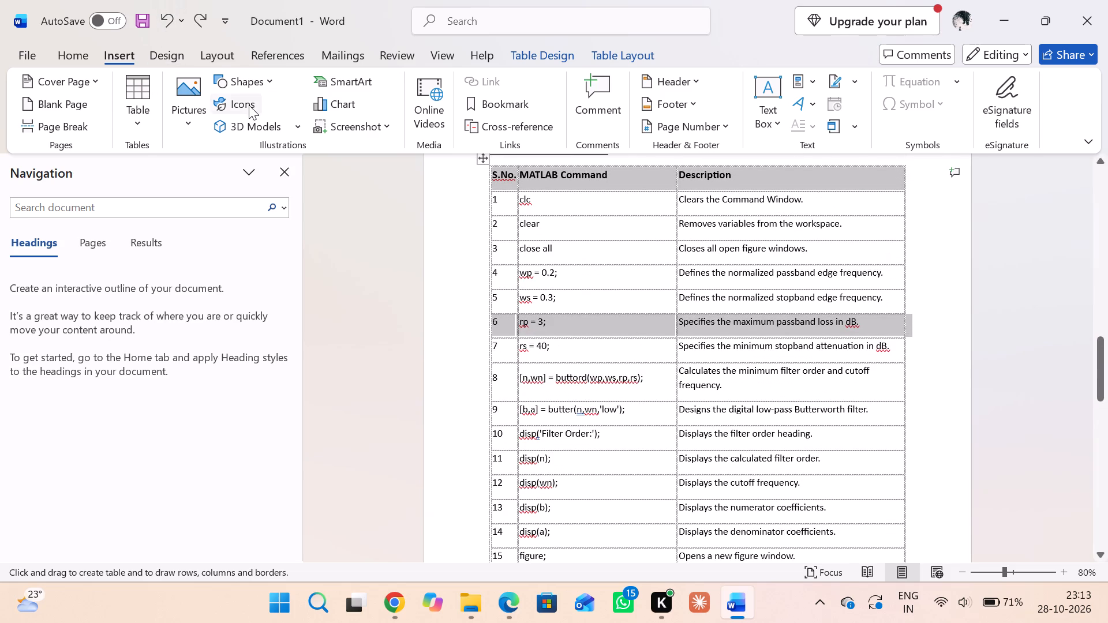
# Draw a one-cell table about 2.4 cm high and 0.9 cm wide just below the end of the commands table.
pyautogui.scroll(-3, 352, 186)
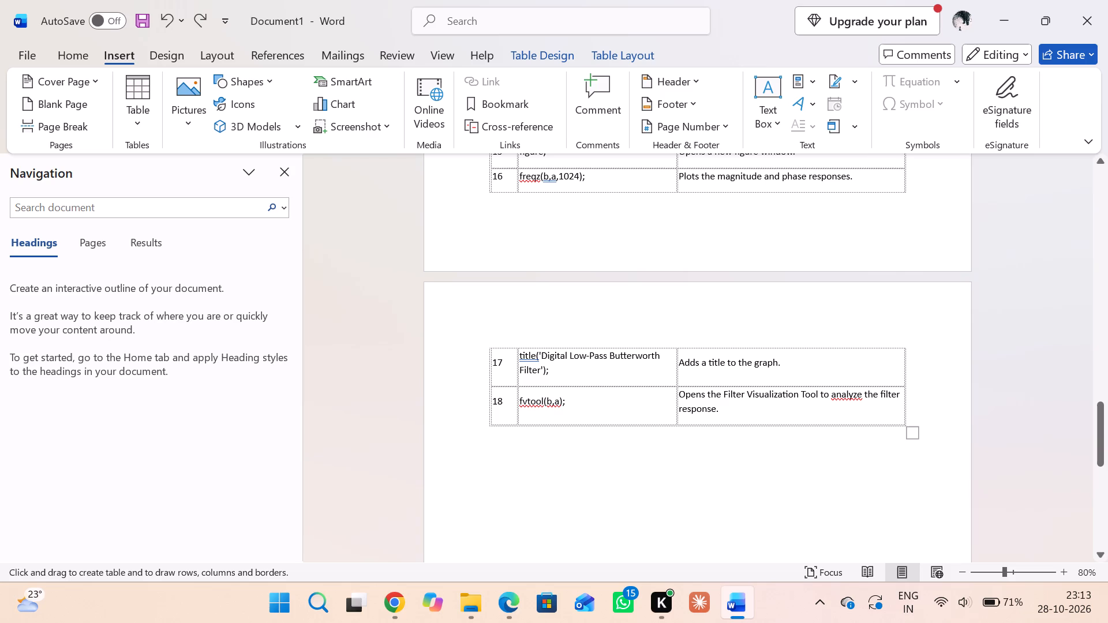
pyautogui.moveTo(917, 433); pyautogui.dragTo(926, 476)
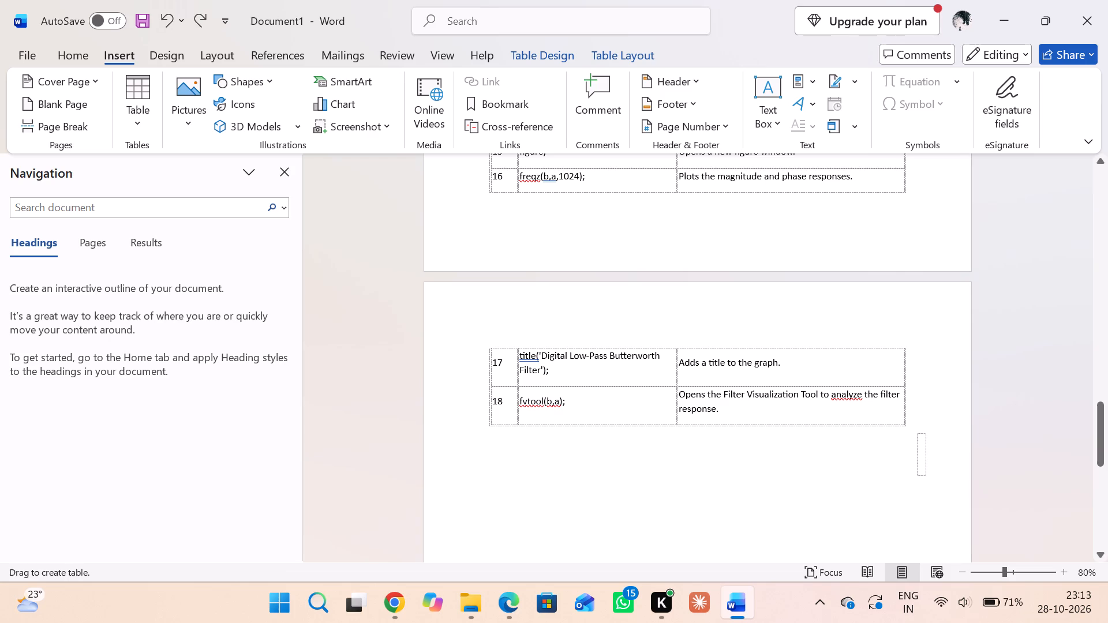
pyautogui.moveTo(926, 476); pyautogui.dragTo(893, 497)
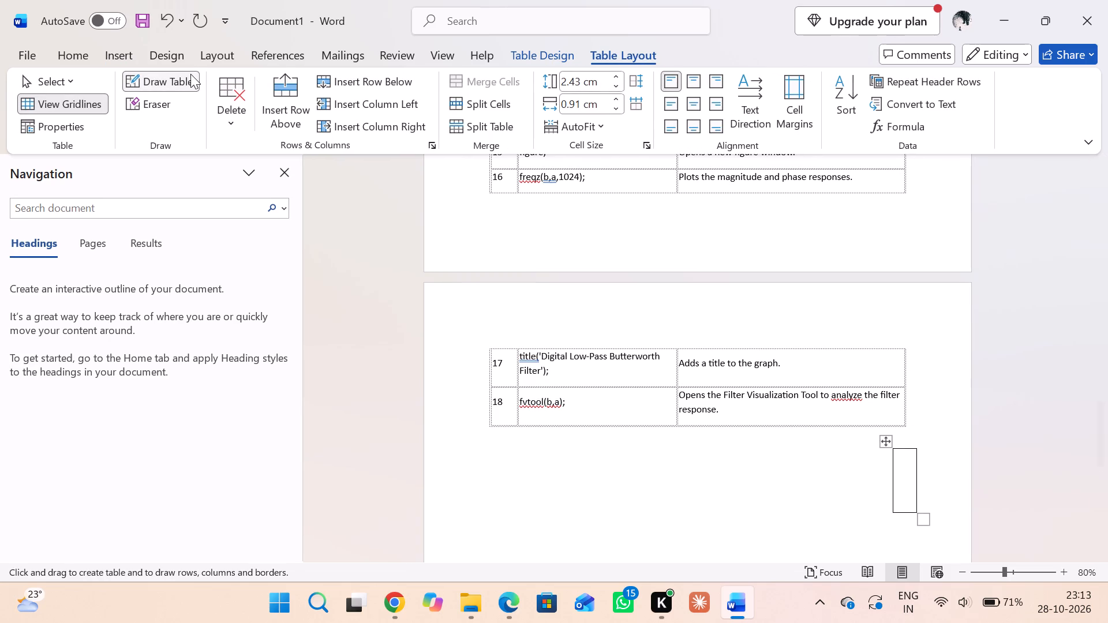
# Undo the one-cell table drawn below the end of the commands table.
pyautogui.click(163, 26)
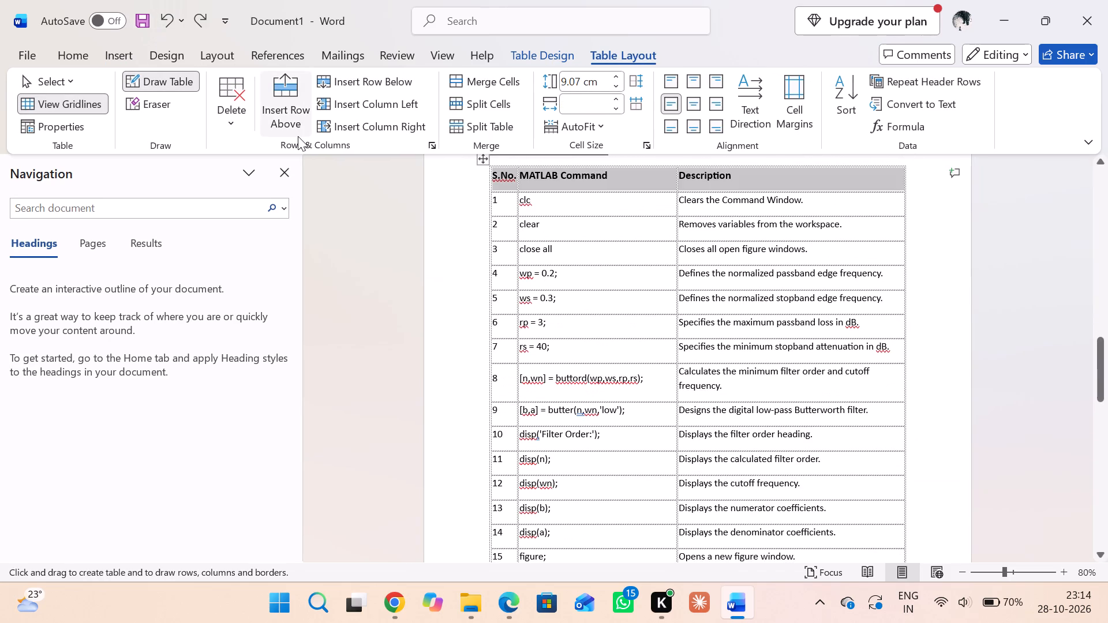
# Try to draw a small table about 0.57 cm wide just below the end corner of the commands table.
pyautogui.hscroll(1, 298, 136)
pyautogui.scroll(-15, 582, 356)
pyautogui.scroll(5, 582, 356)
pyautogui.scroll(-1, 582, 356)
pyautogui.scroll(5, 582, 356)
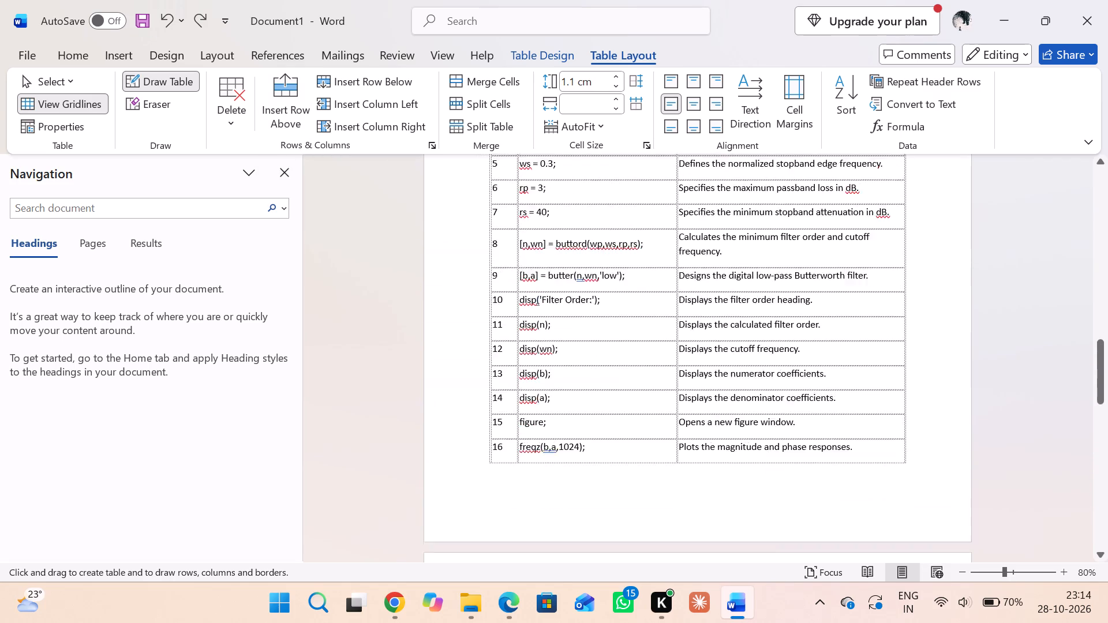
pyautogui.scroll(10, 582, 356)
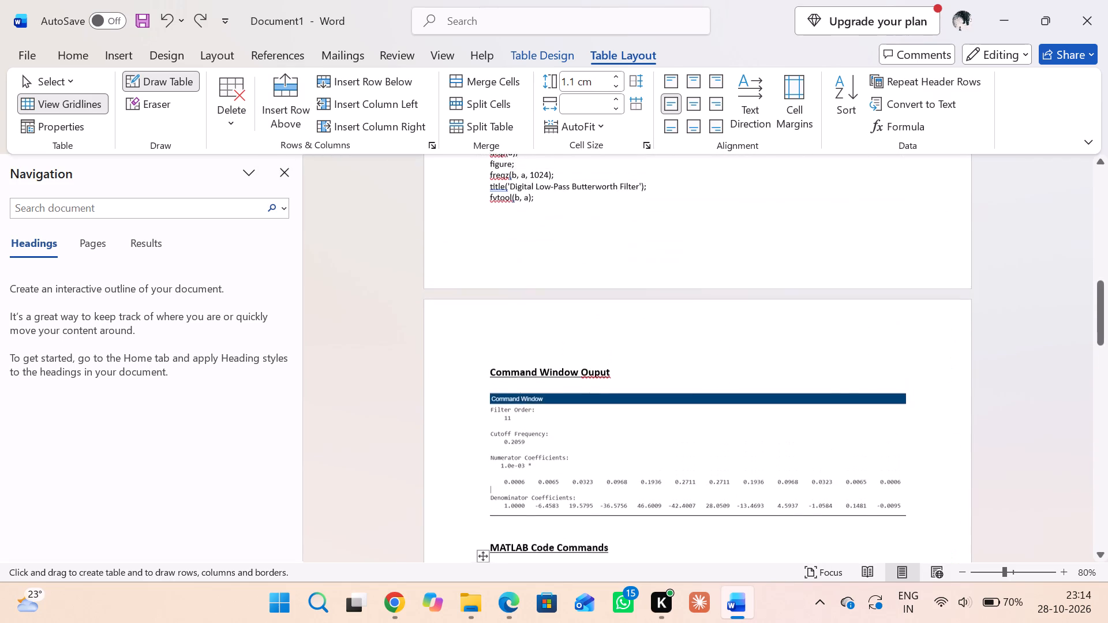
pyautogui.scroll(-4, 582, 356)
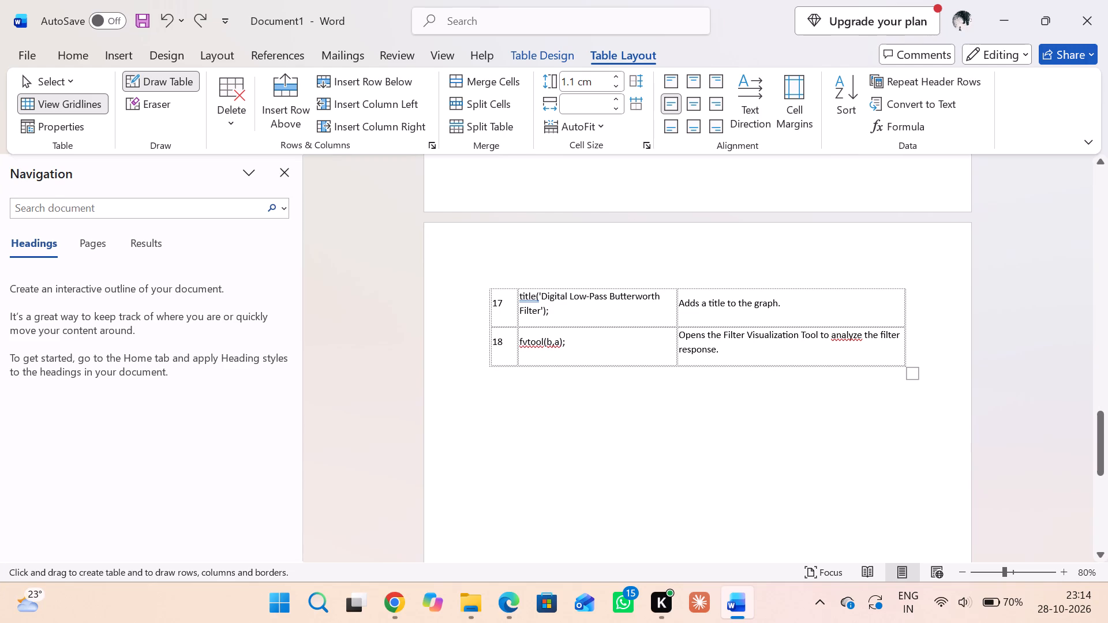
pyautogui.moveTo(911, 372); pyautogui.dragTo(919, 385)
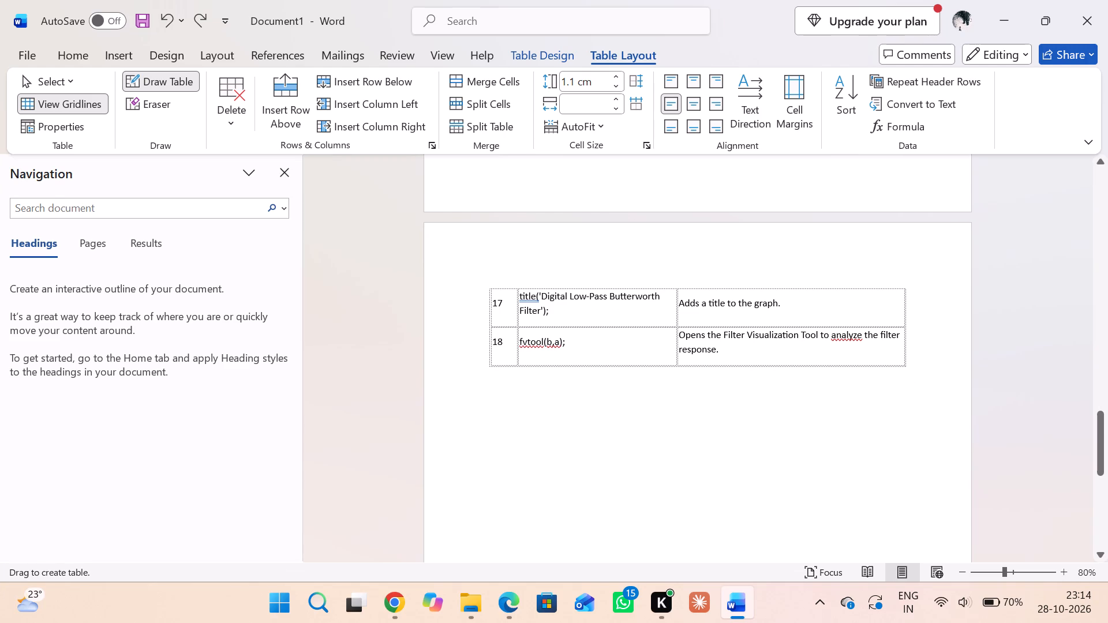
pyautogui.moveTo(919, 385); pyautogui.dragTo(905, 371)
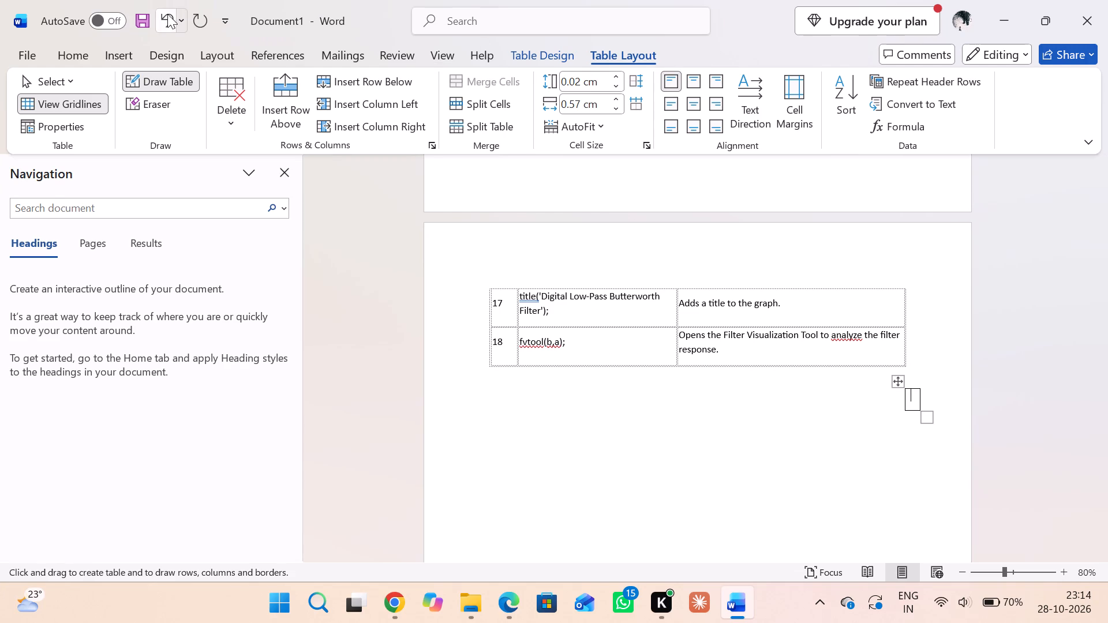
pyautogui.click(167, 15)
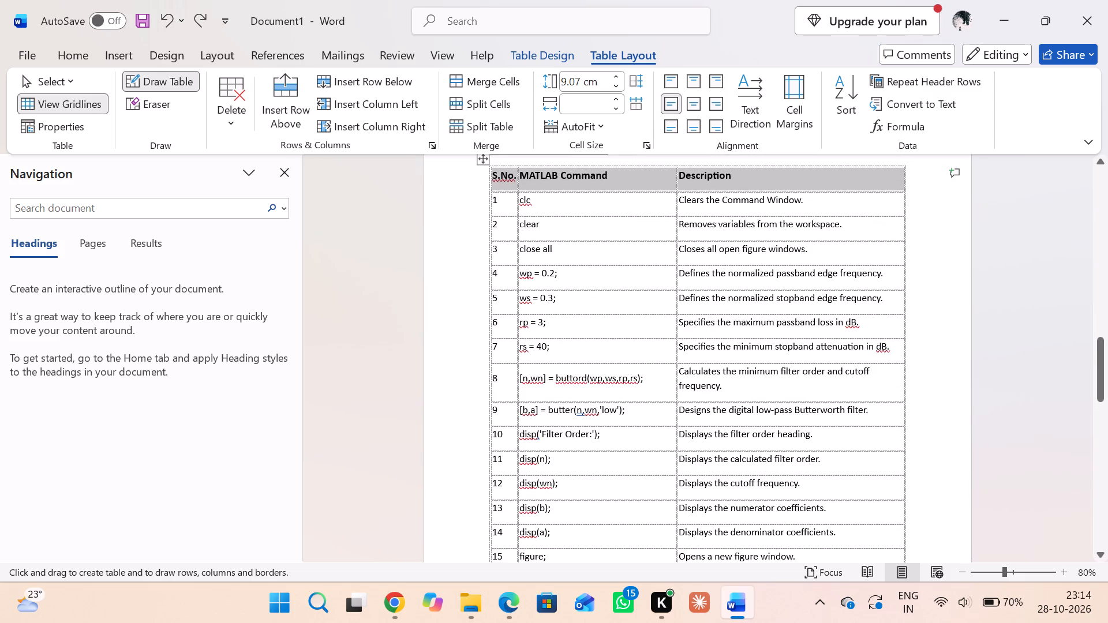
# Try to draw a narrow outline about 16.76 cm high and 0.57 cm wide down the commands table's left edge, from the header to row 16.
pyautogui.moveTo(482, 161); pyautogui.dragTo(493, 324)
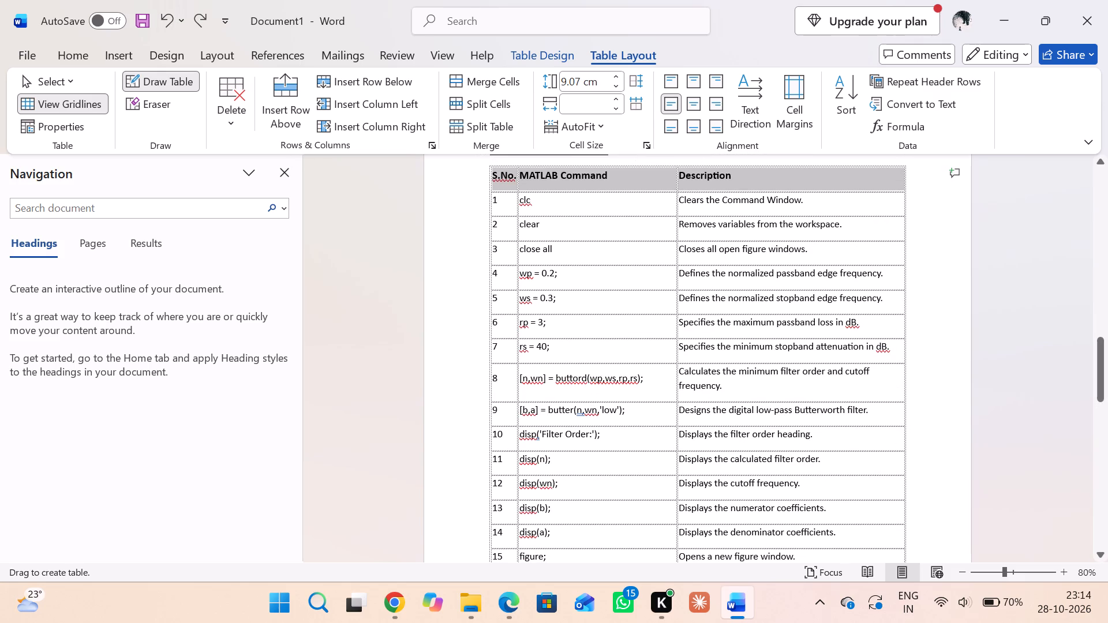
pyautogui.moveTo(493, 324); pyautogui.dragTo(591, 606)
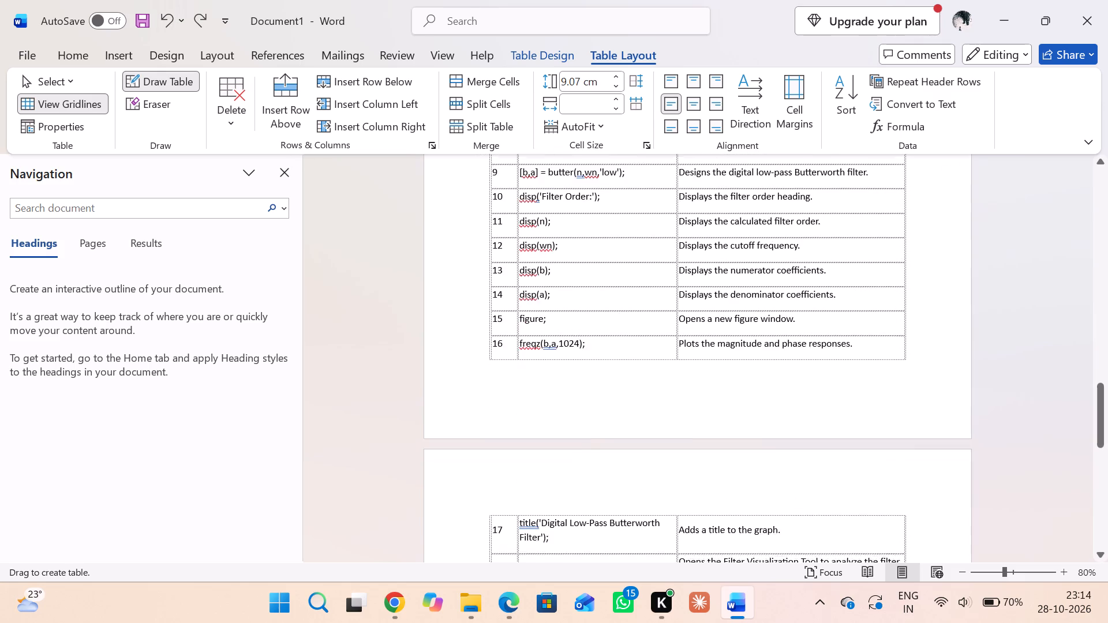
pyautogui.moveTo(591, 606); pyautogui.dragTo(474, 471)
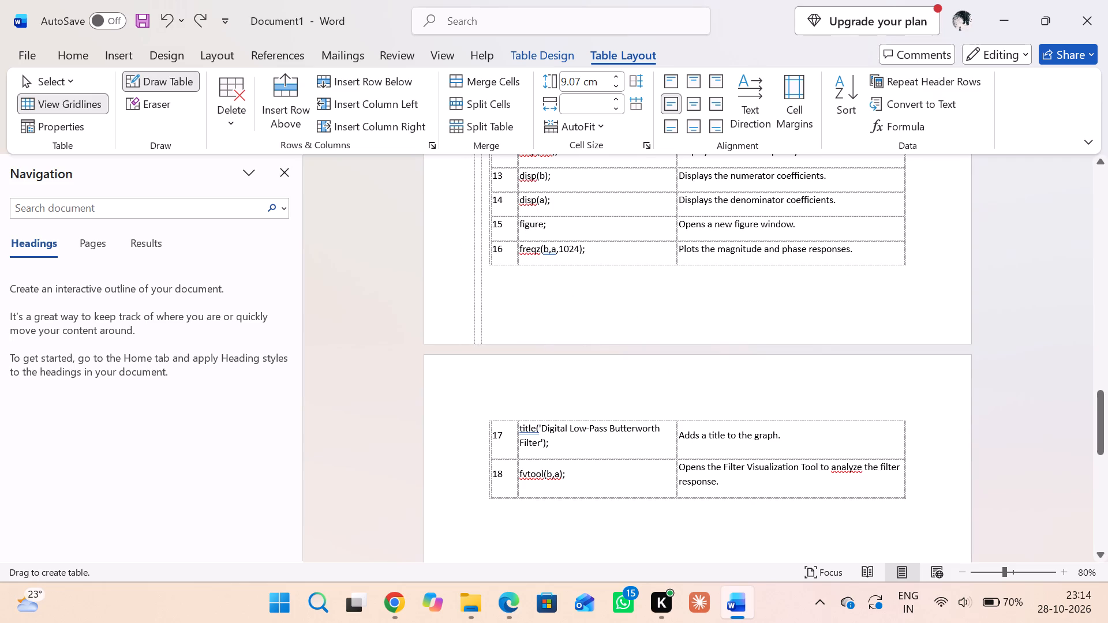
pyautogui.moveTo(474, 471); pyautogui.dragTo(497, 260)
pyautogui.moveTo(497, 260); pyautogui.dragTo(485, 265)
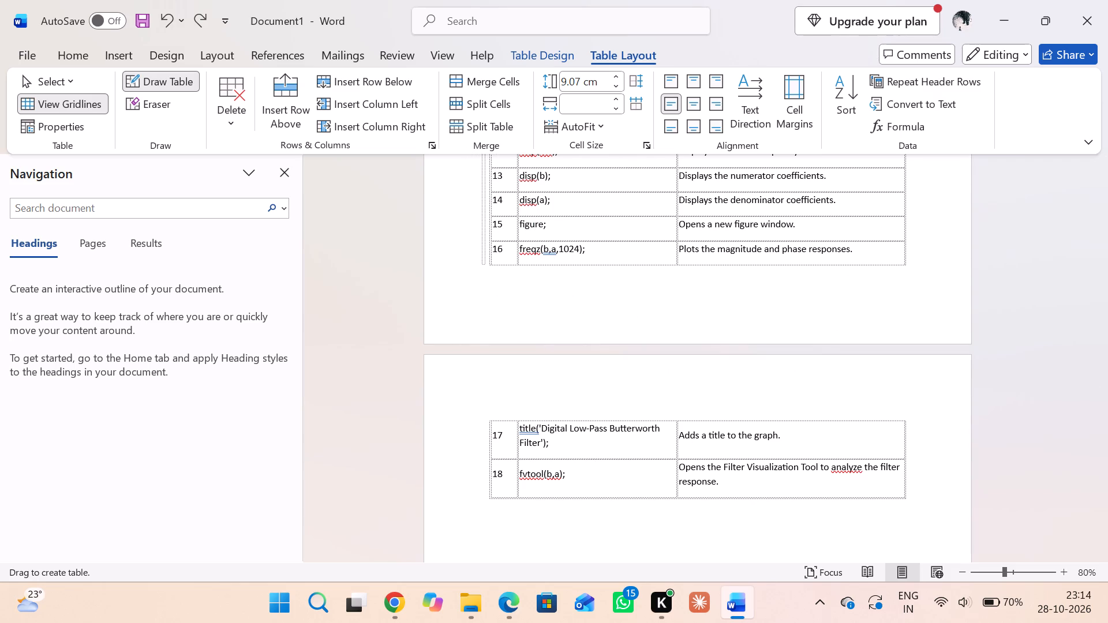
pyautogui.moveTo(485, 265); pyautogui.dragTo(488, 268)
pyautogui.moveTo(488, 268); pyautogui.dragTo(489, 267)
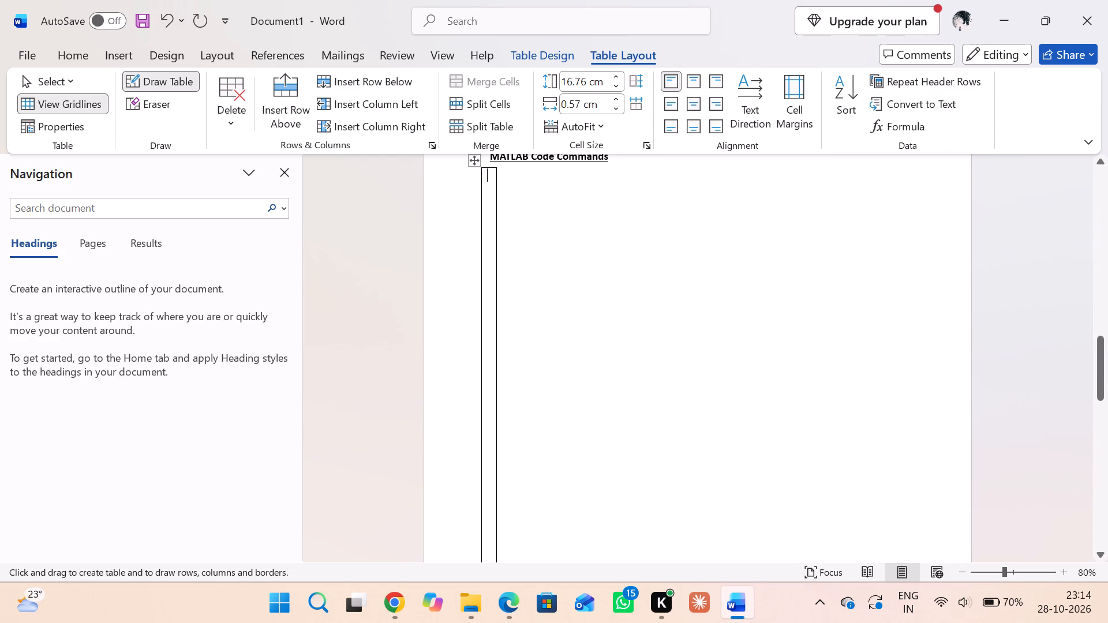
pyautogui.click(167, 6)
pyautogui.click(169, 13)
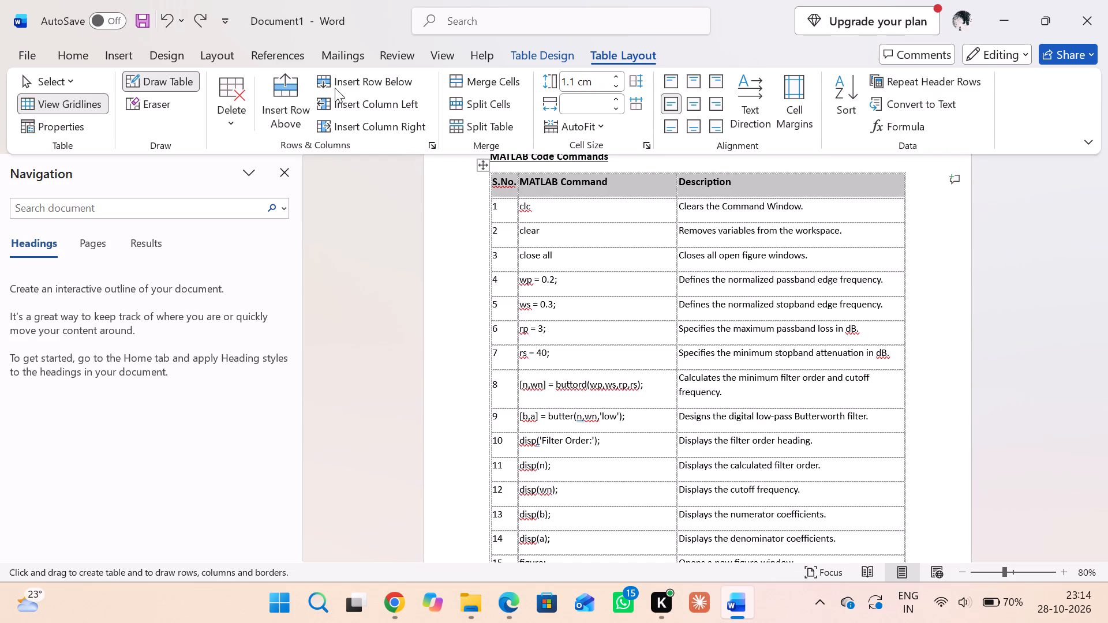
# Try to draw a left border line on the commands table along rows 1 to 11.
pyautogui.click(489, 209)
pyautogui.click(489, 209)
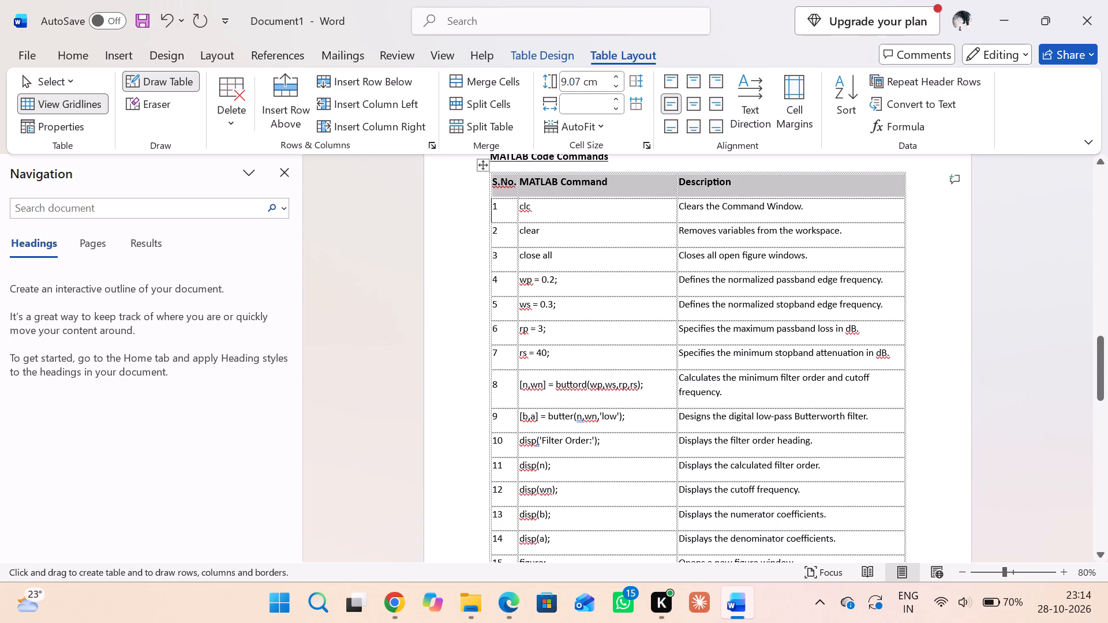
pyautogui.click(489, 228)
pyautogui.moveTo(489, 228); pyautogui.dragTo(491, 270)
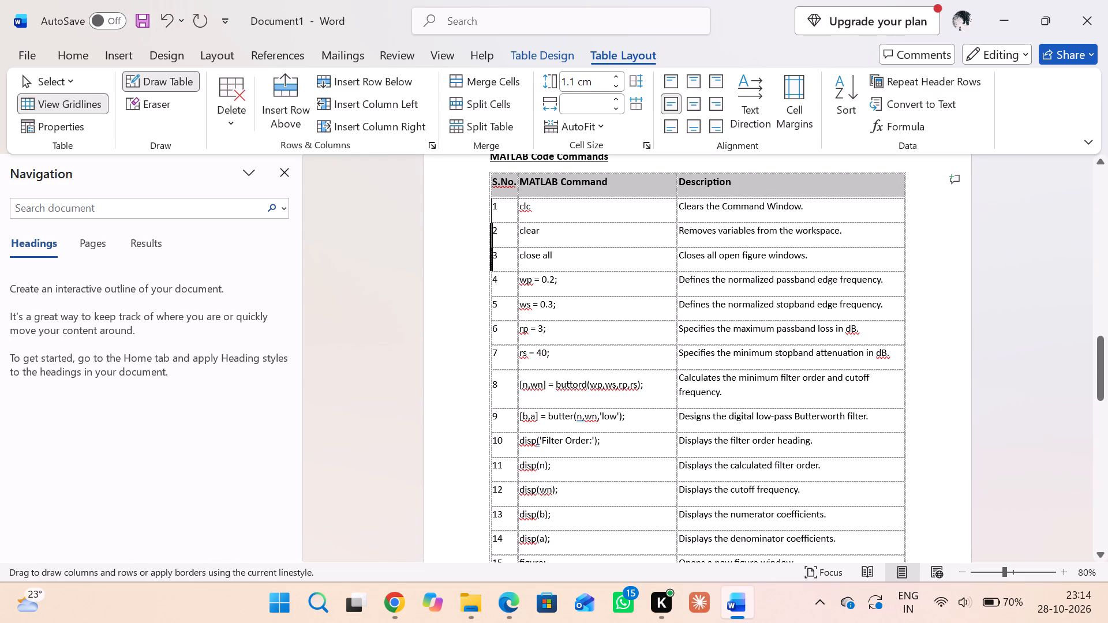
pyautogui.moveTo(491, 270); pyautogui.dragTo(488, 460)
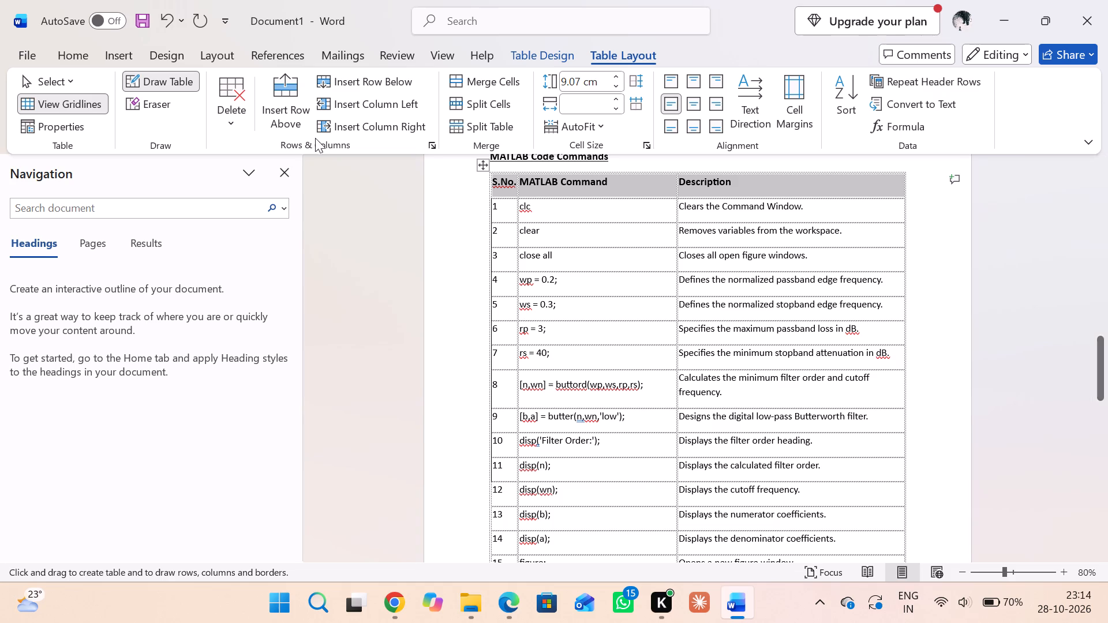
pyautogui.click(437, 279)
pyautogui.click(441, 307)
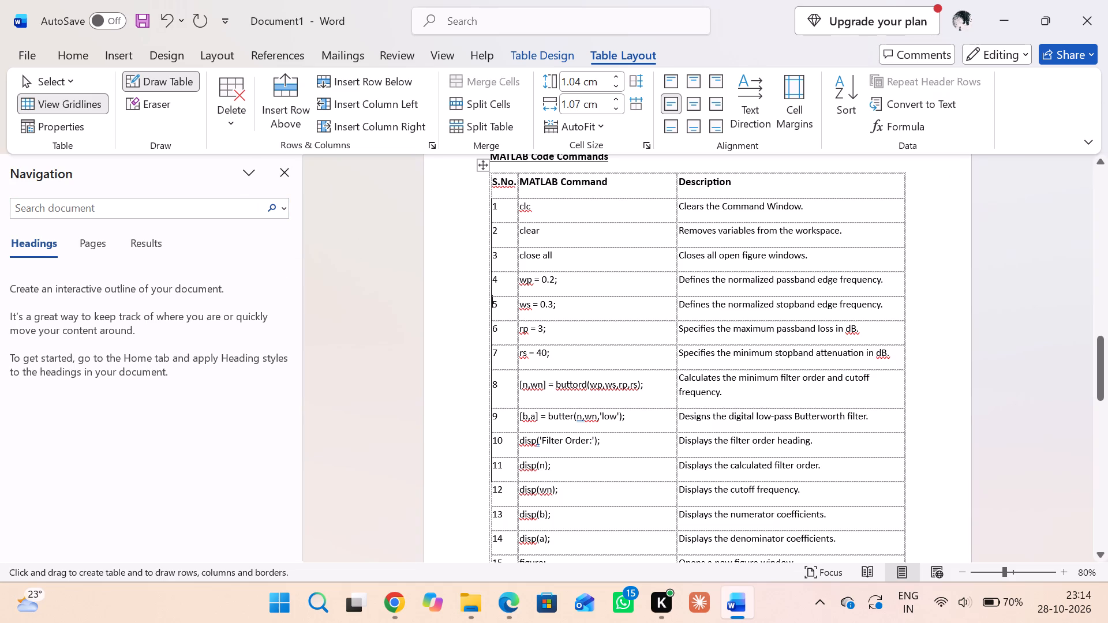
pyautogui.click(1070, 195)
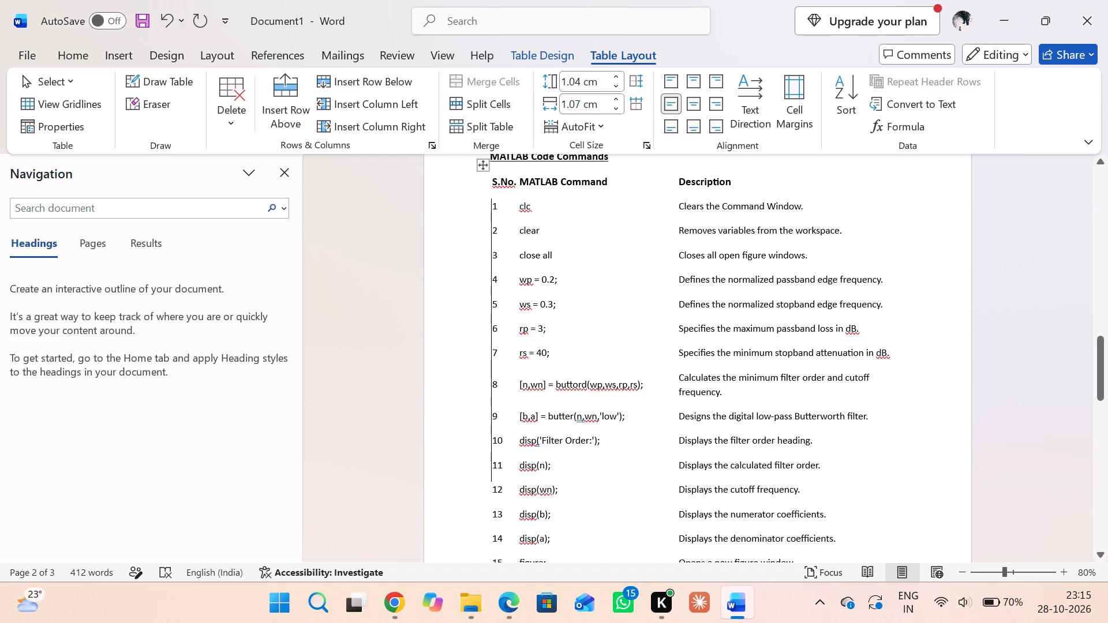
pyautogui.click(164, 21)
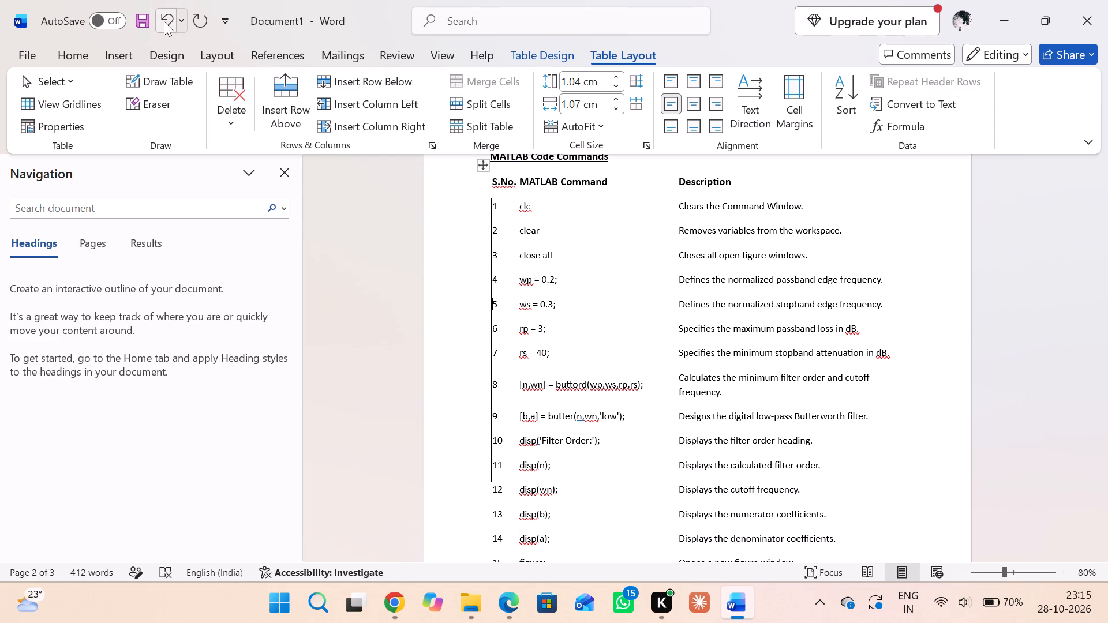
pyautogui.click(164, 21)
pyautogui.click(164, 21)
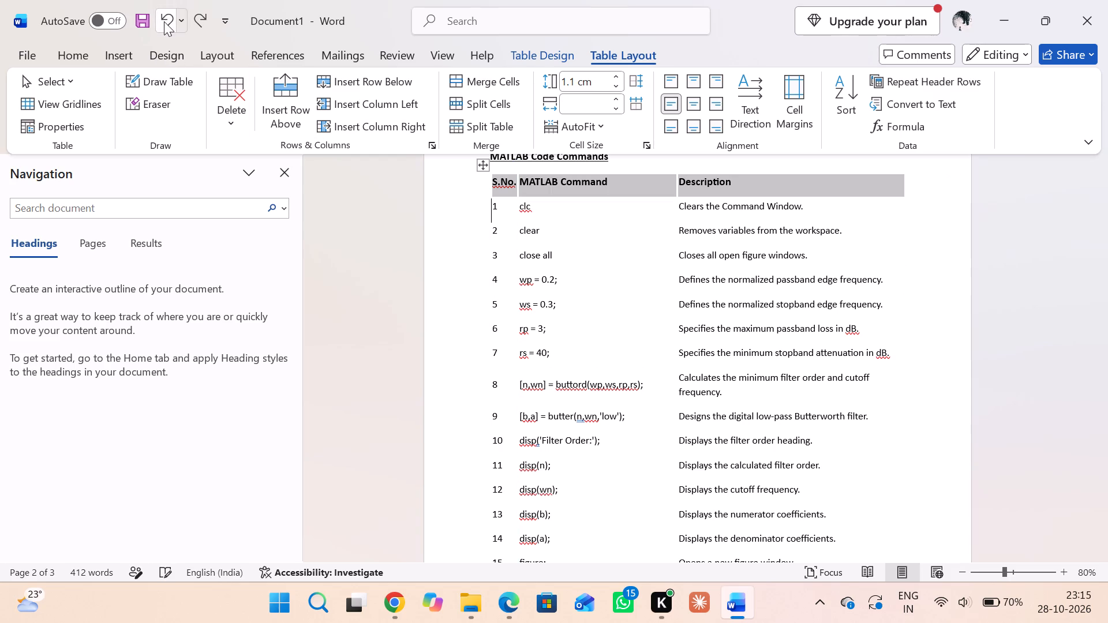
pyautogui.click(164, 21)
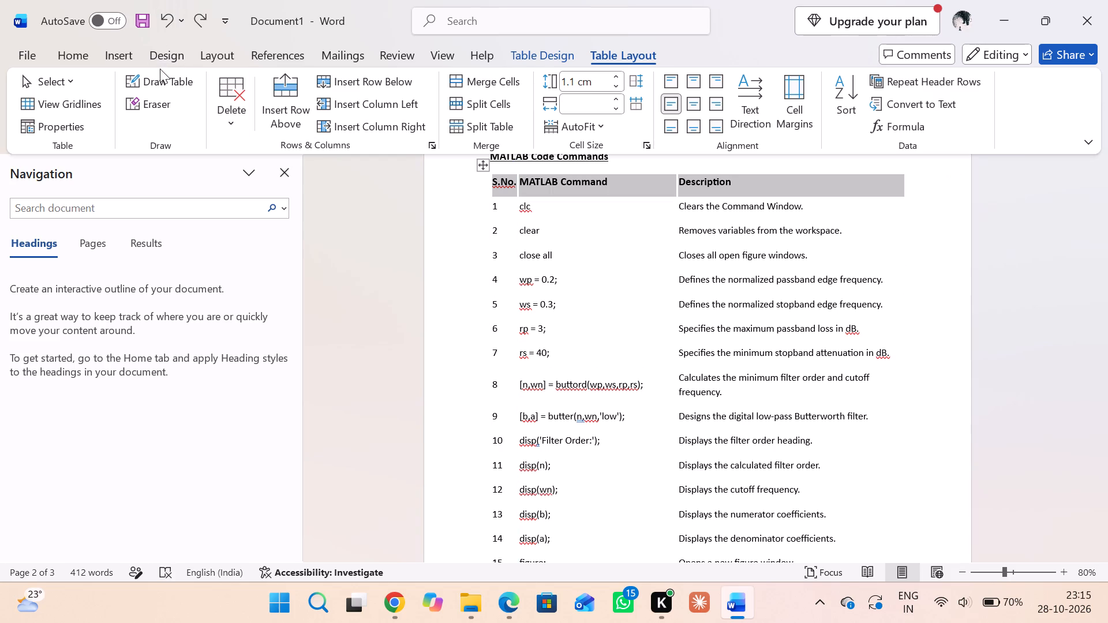
# Draw the commands table's outer left border cell by cell with Draw Table, from the header row through row 9.
pyautogui.click(160, 73)
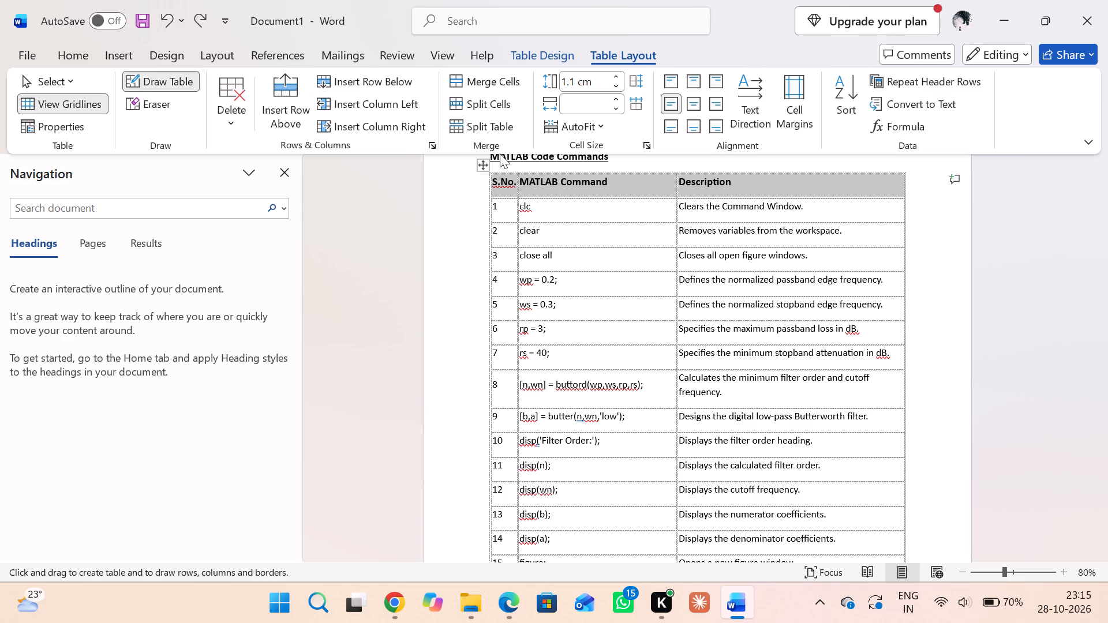
pyautogui.click(491, 178)
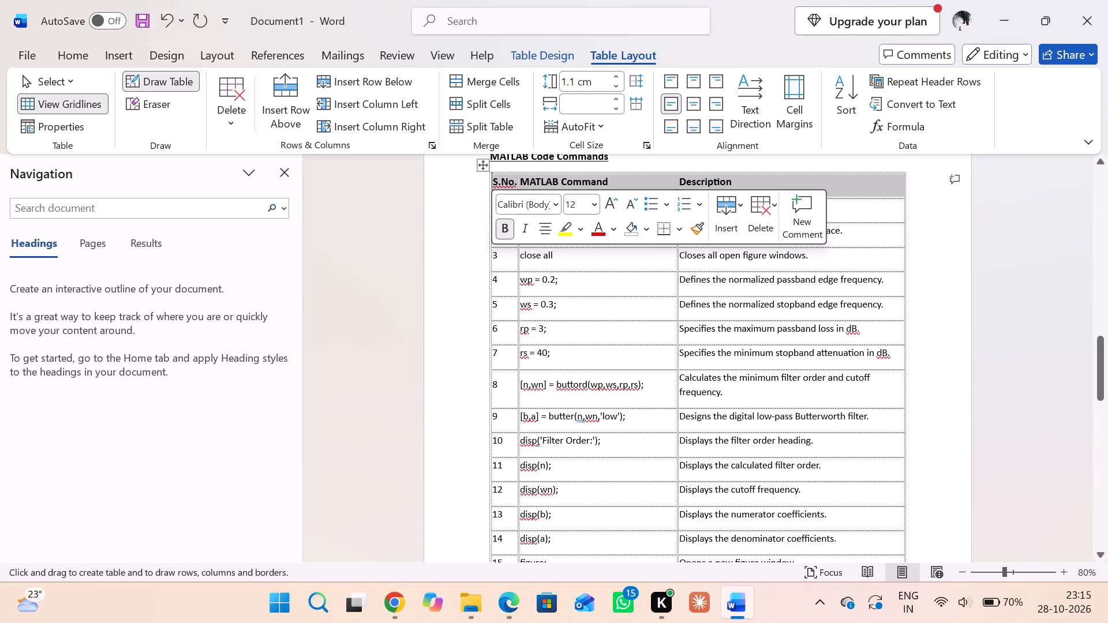
pyautogui.click(490, 182)
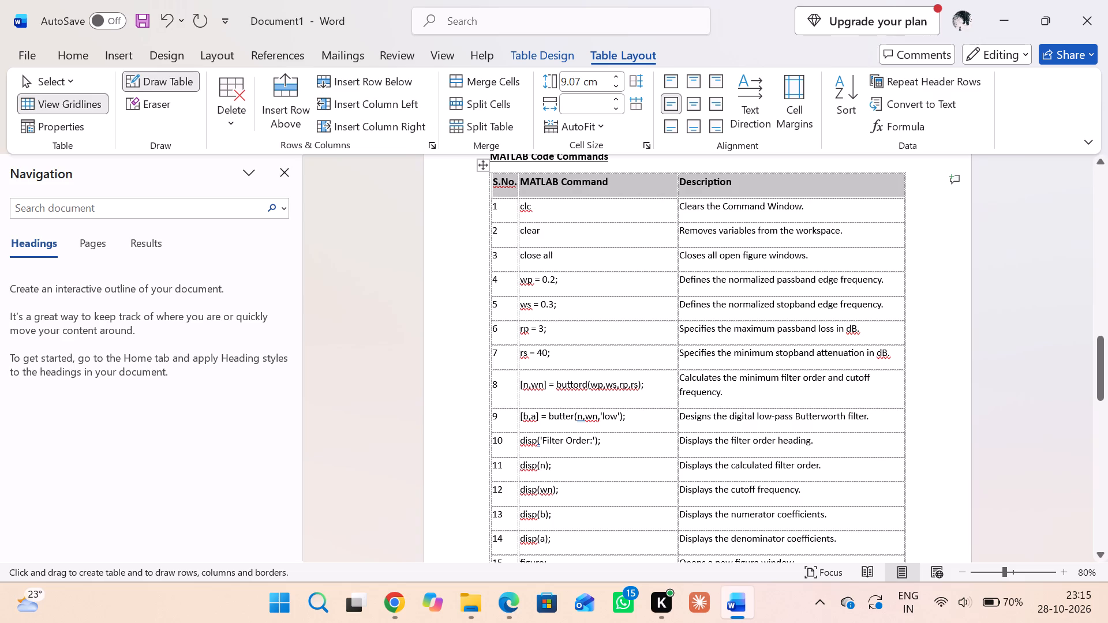
pyautogui.click(491, 213)
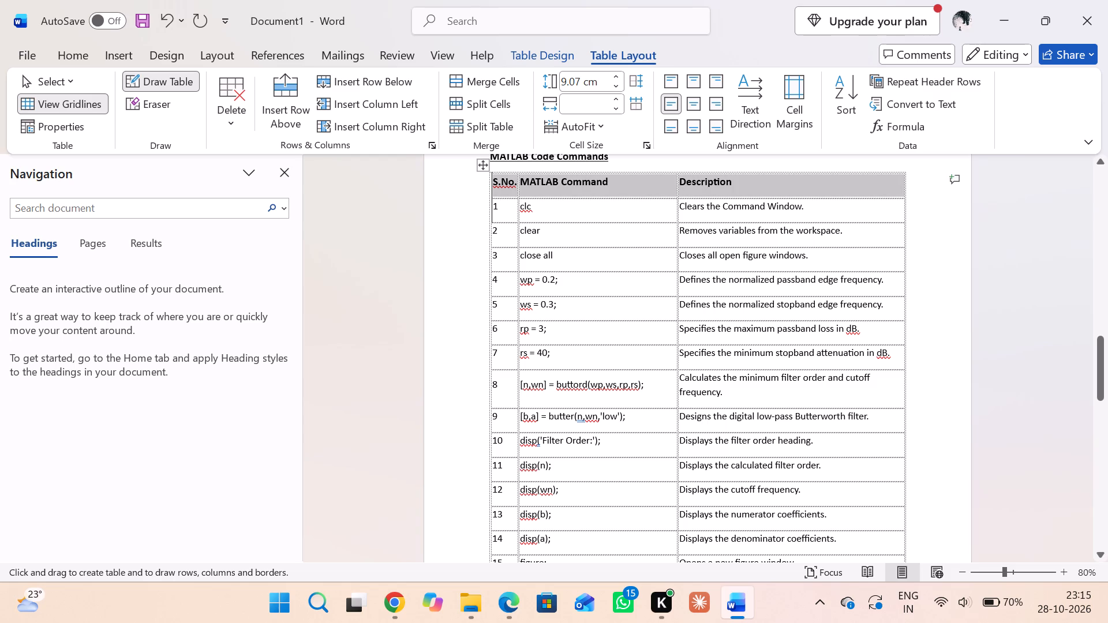
pyautogui.click(491, 230)
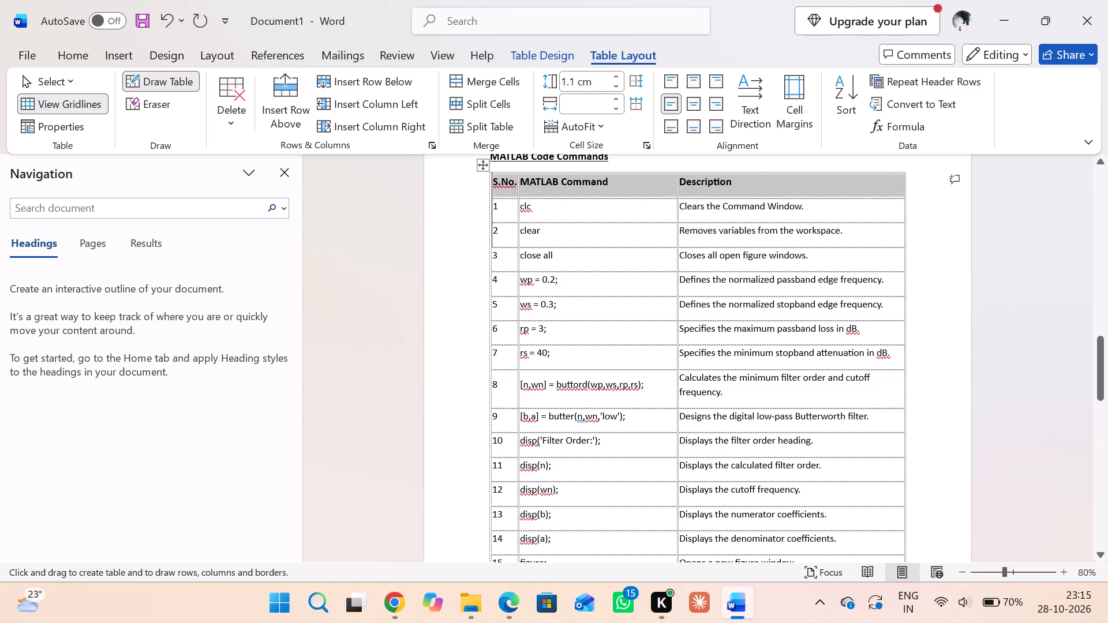
pyautogui.click(491, 256)
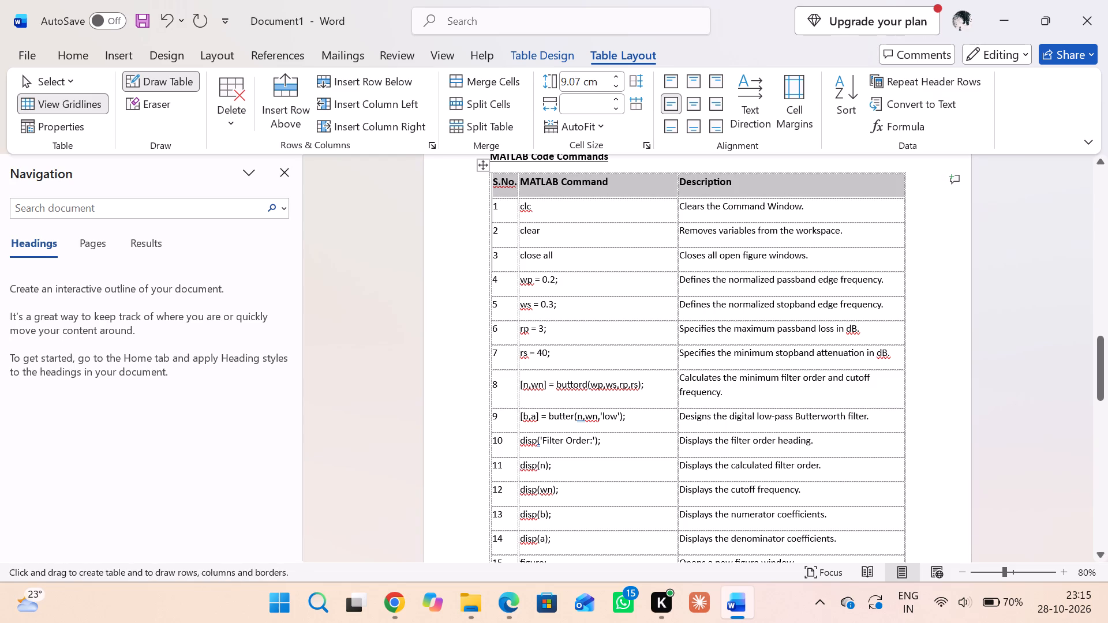
pyautogui.click(490, 291)
pyautogui.click(492, 309)
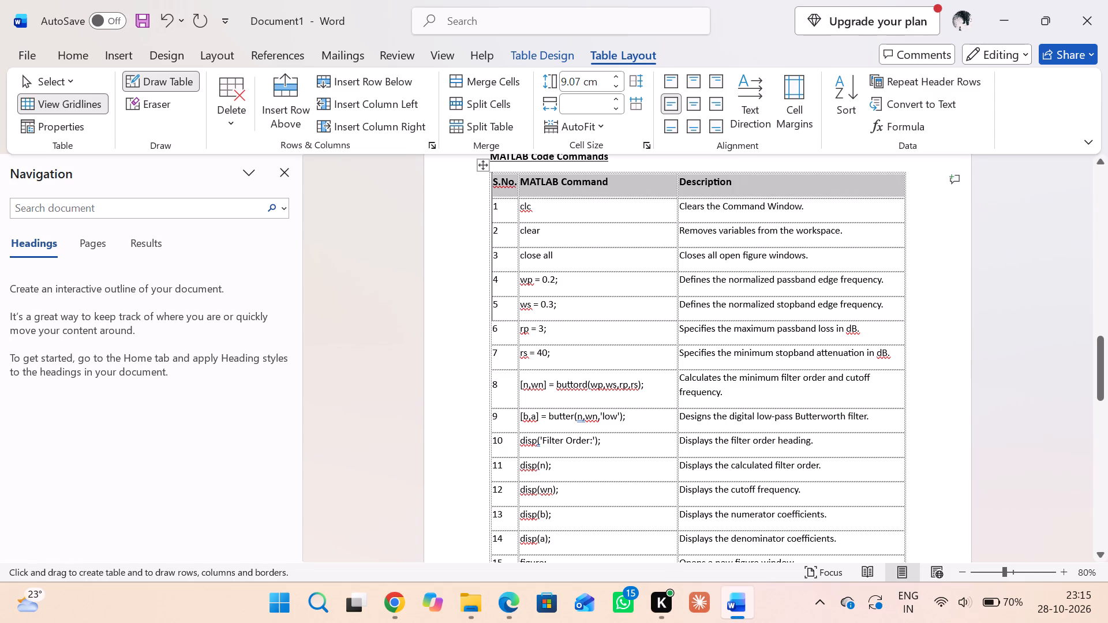
pyautogui.click(491, 333)
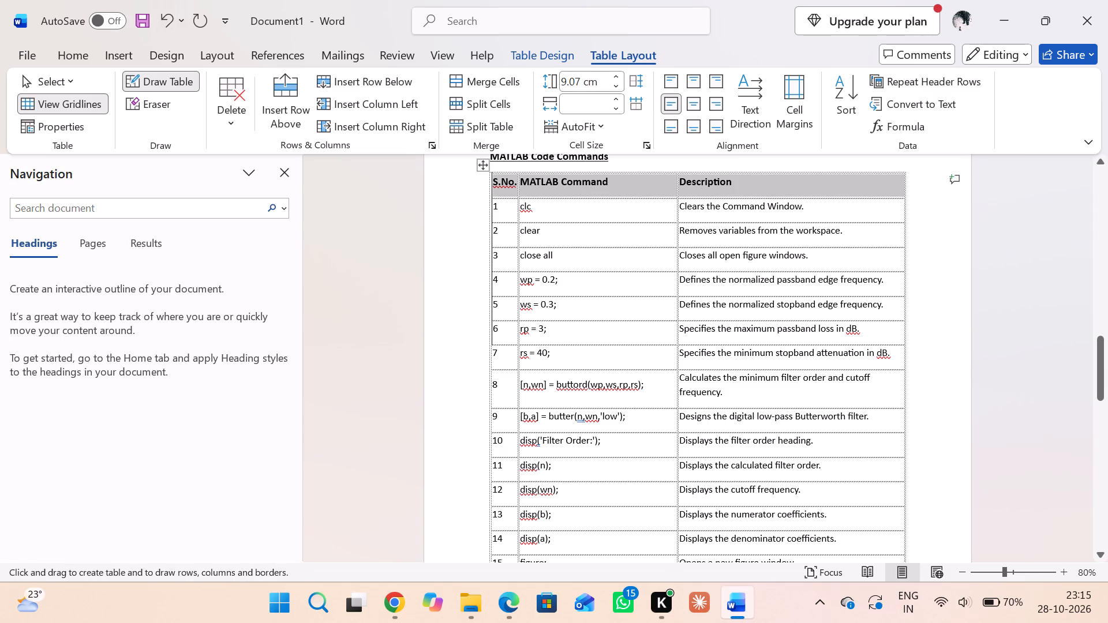
pyautogui.click(492, 358)
pyautogui.click(493, 382)
pyautogui.click(493, 421)
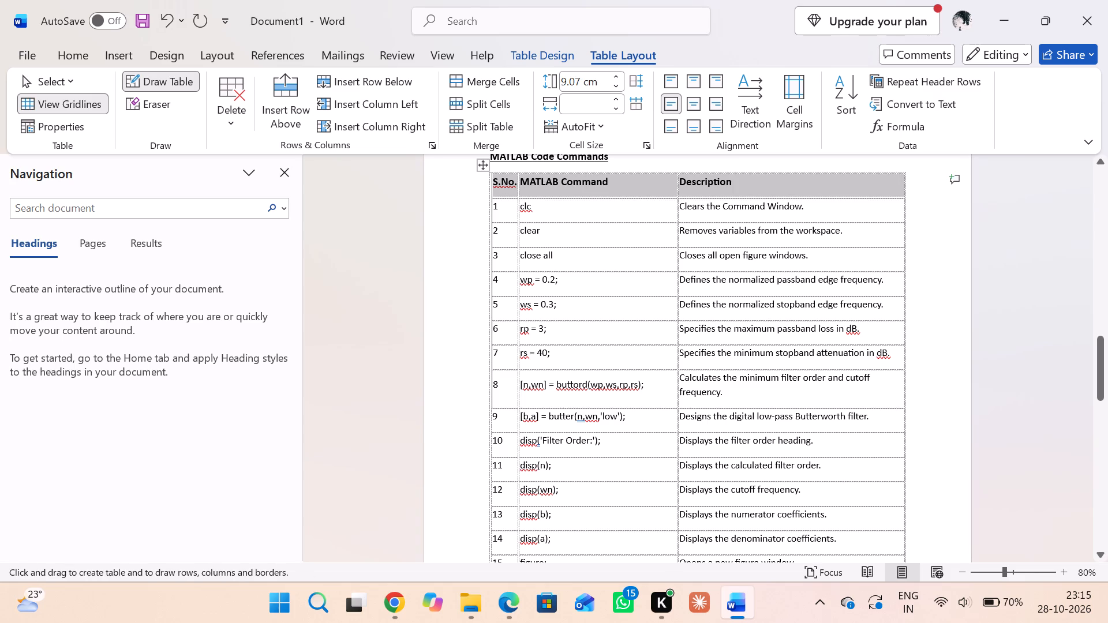
# Continue drawing the commands table's outer left border cell by cell along rows 10 to 12.
pyautogui.scroll(-2, 493, 421)
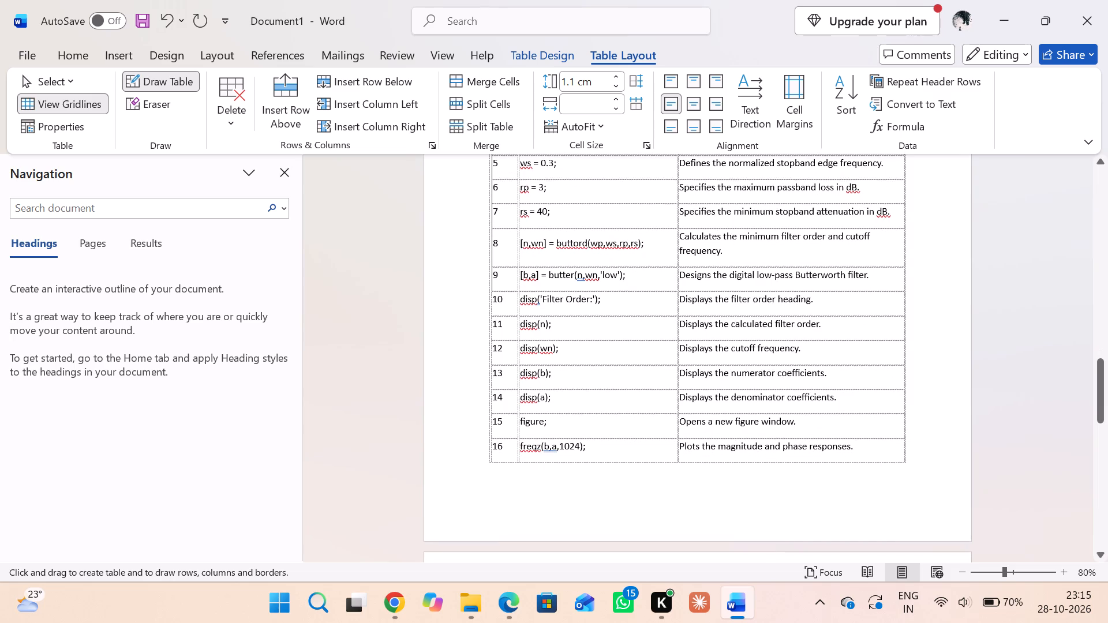
pyautogui.click(491, 302)
pyautogui.click(492, 336)
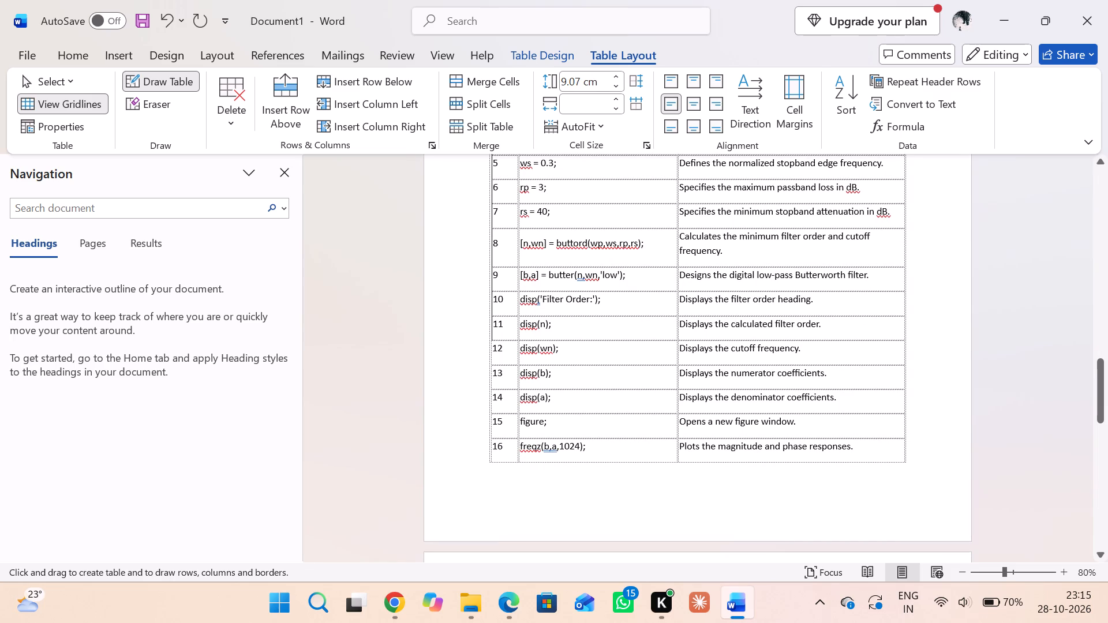
pyautogui.click(492, 354)
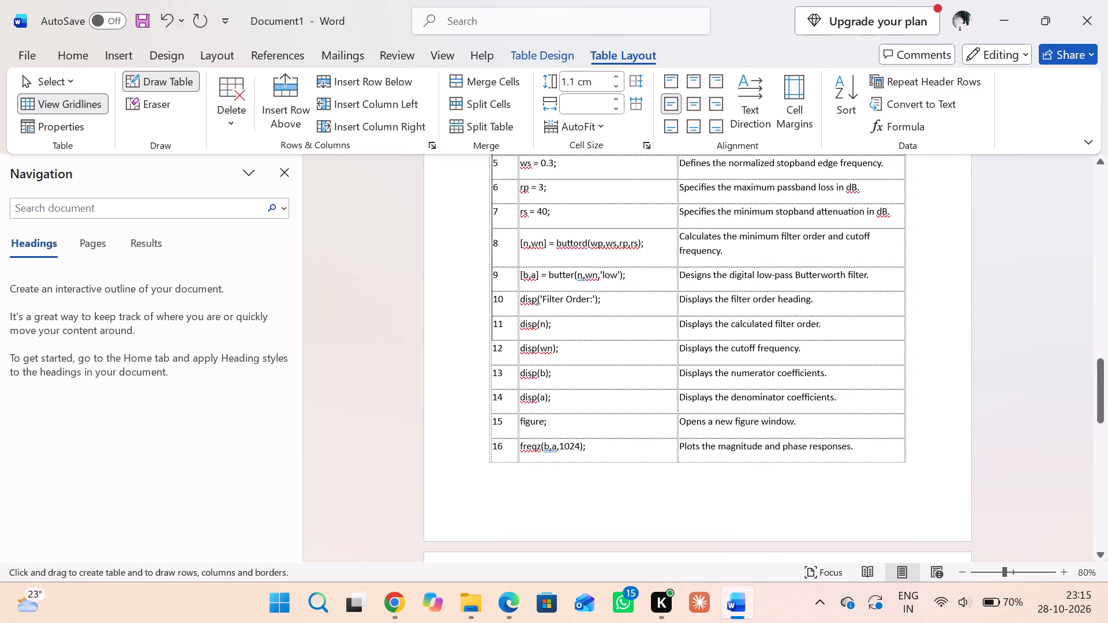
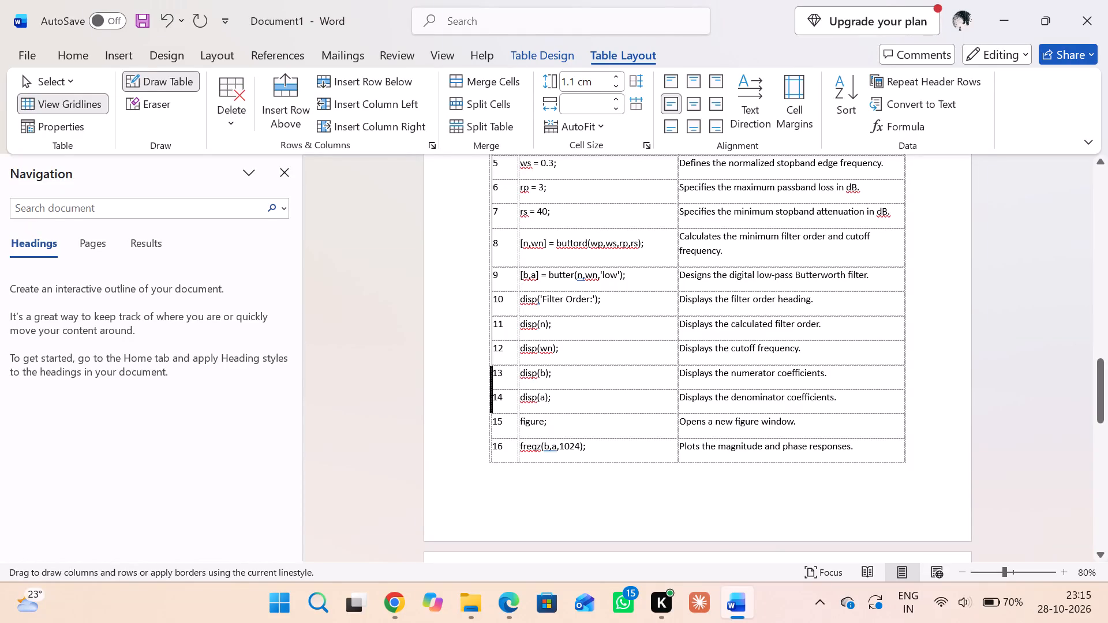
# Finish the commands table's outer left border cell by cell along rows 13 to 16.
pyautogui.click(492, 404)
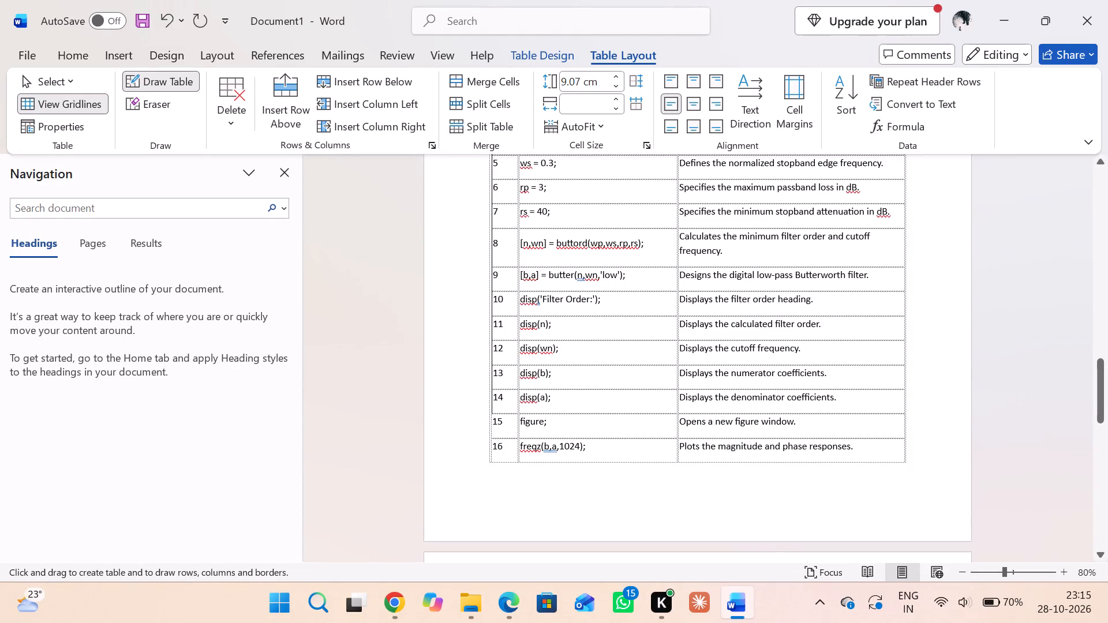
pyautogui.click(489, 422)
pyautogui.click(491, 446)
# Undo the stray divider segment drawn in row 16 and draw the border beneath row 16 across all three columns.
pyautogui.click(521, 461)
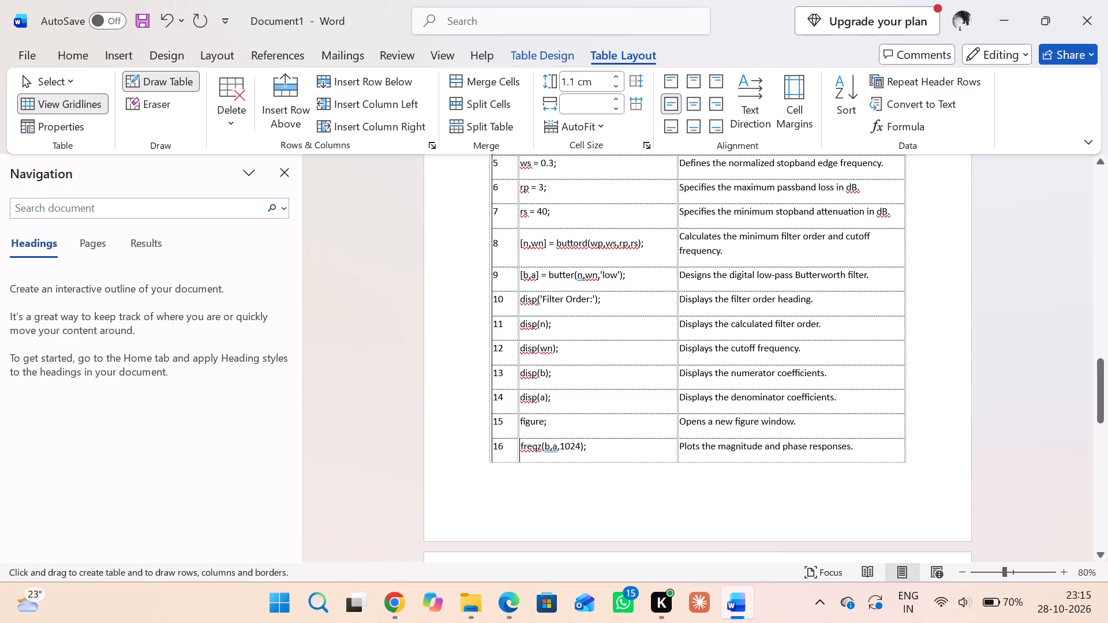
pyautogui.click(166, 22)
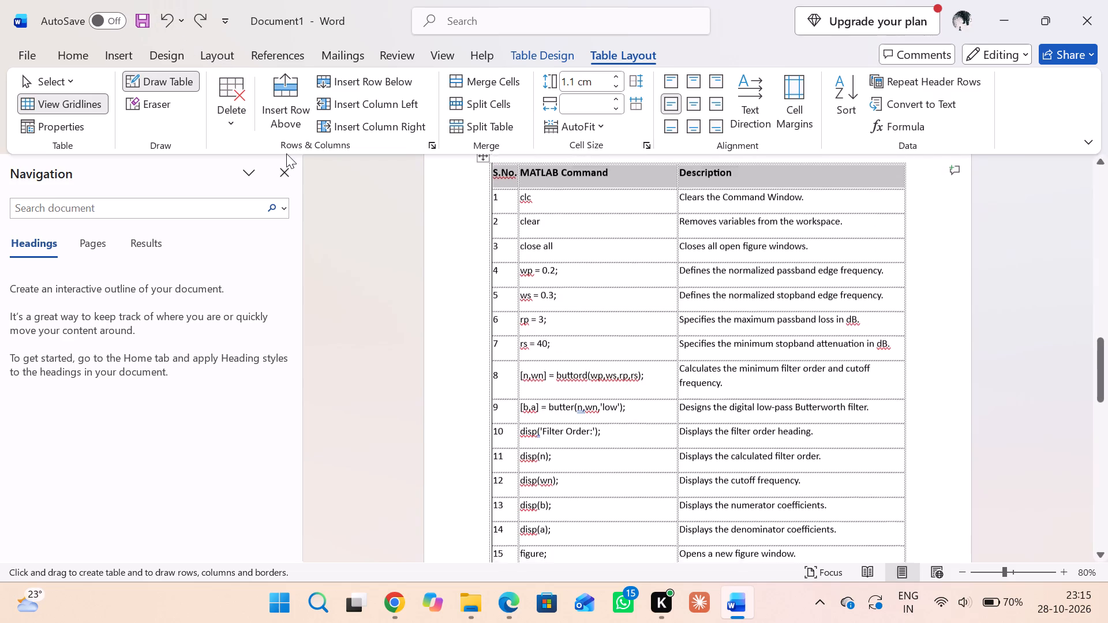
pyautogui.scroll(-1, 307, 117)
pyautogui.scroll(-2, 467, 255)
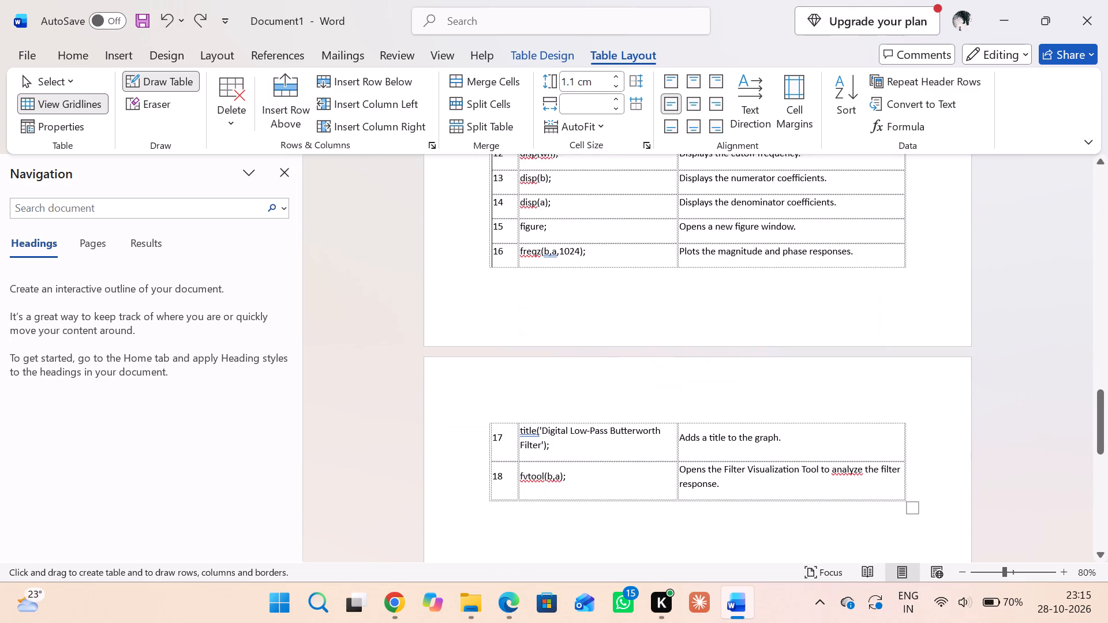
pyautogui.click(508, 267)
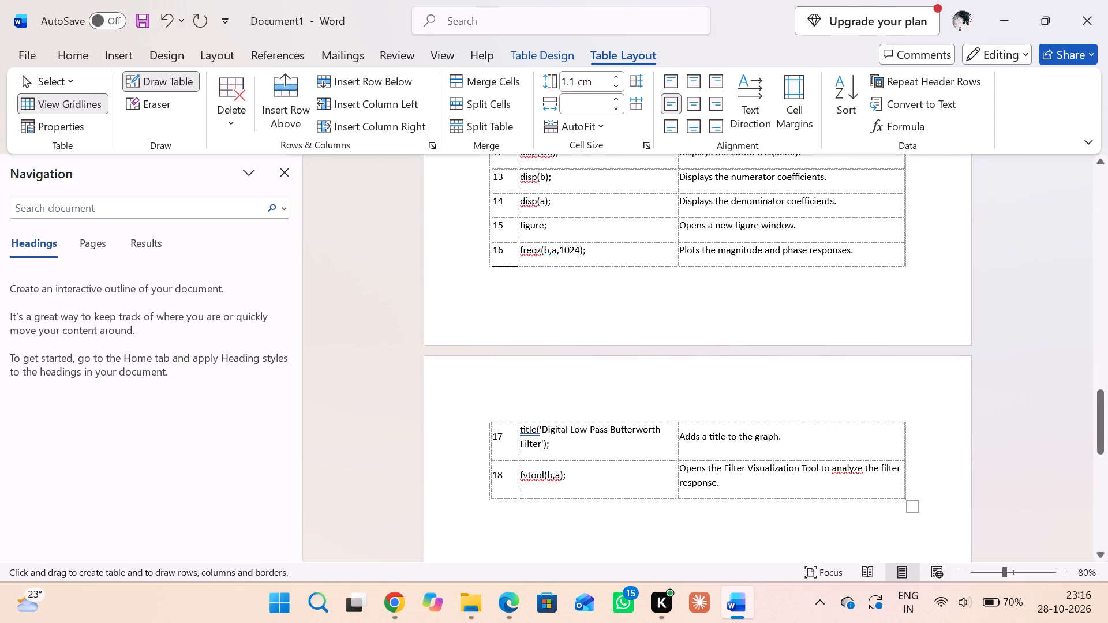
pyautogui.click(549, 268)
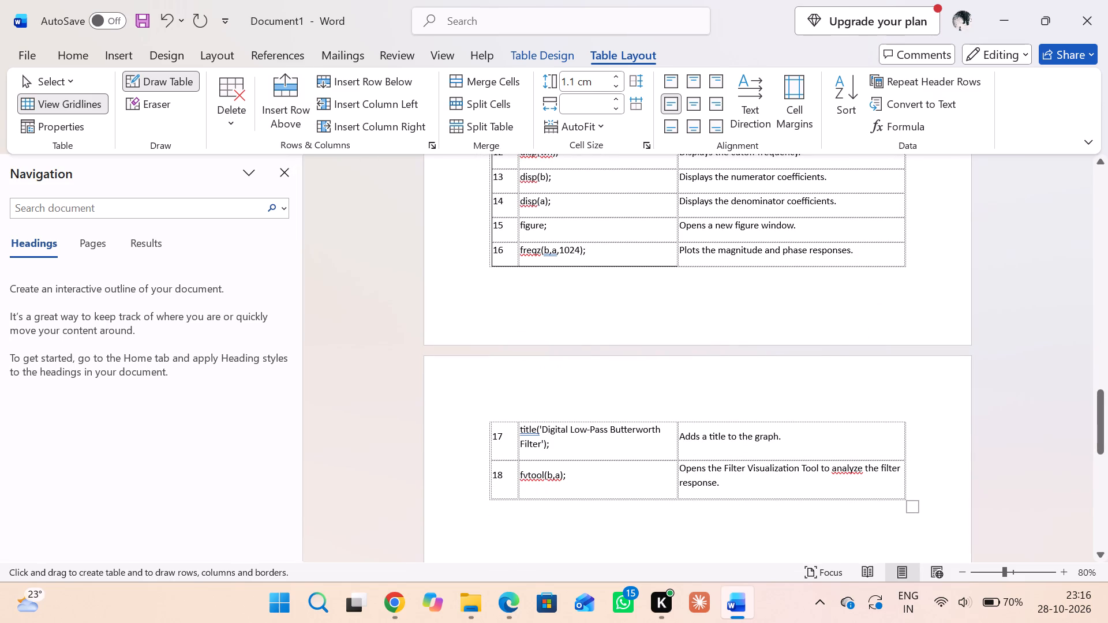
pyautogui.click(706, 268)
# Draw the header row's borders: all four sides of the Description cell, and the top and bottom of the MATLAB Command cell.
pyautogui.scroll(3, 706, 268)
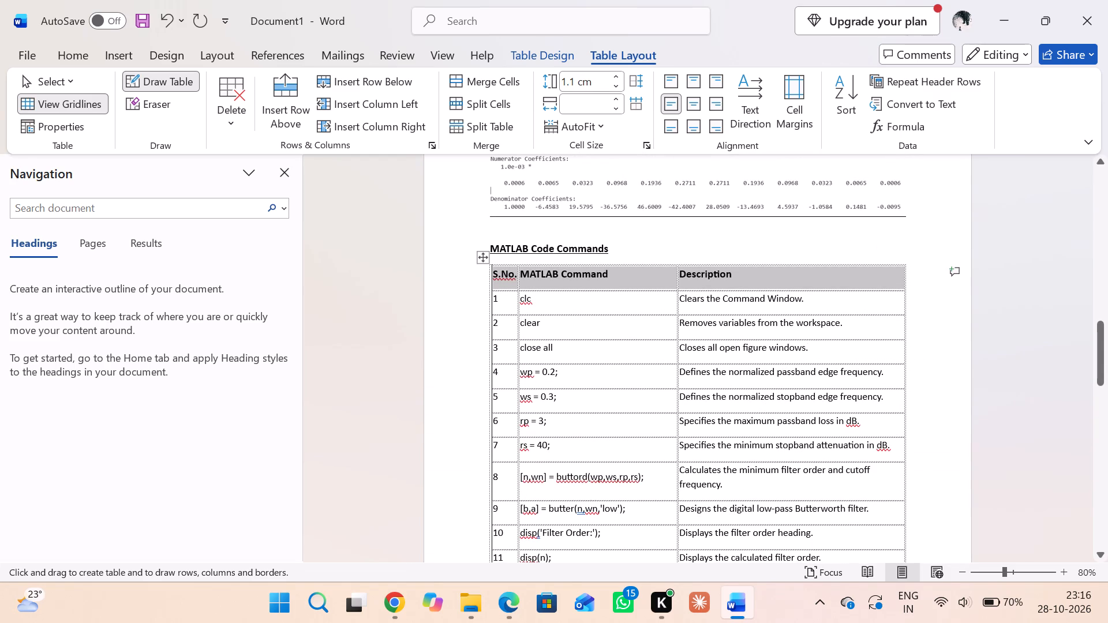
pyautogui.click(678, 280)
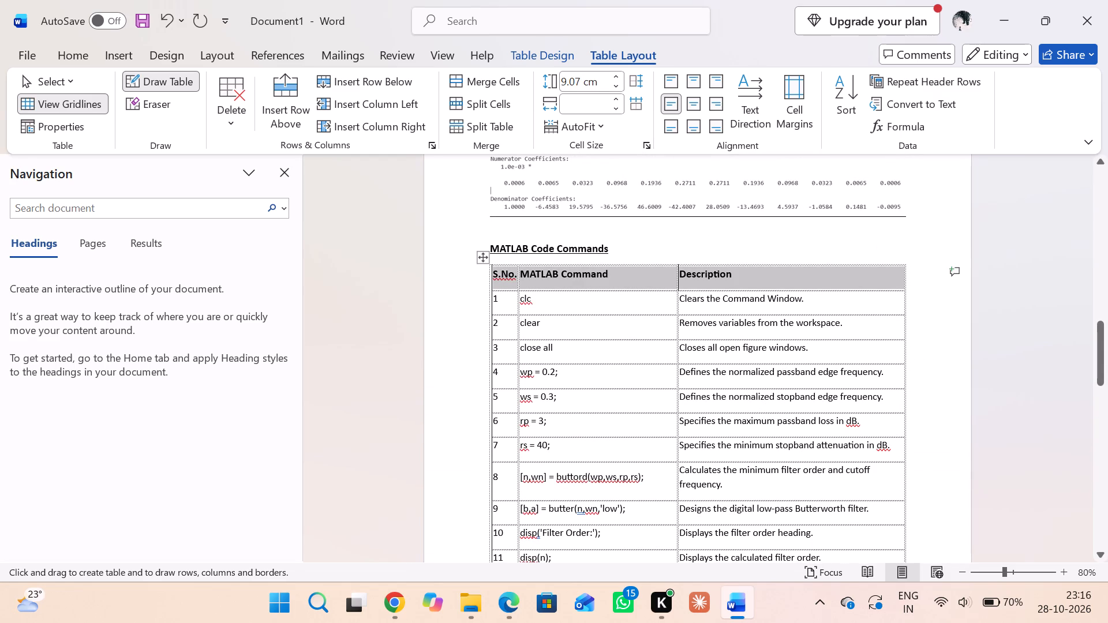
pyautogui.click(694, 266)
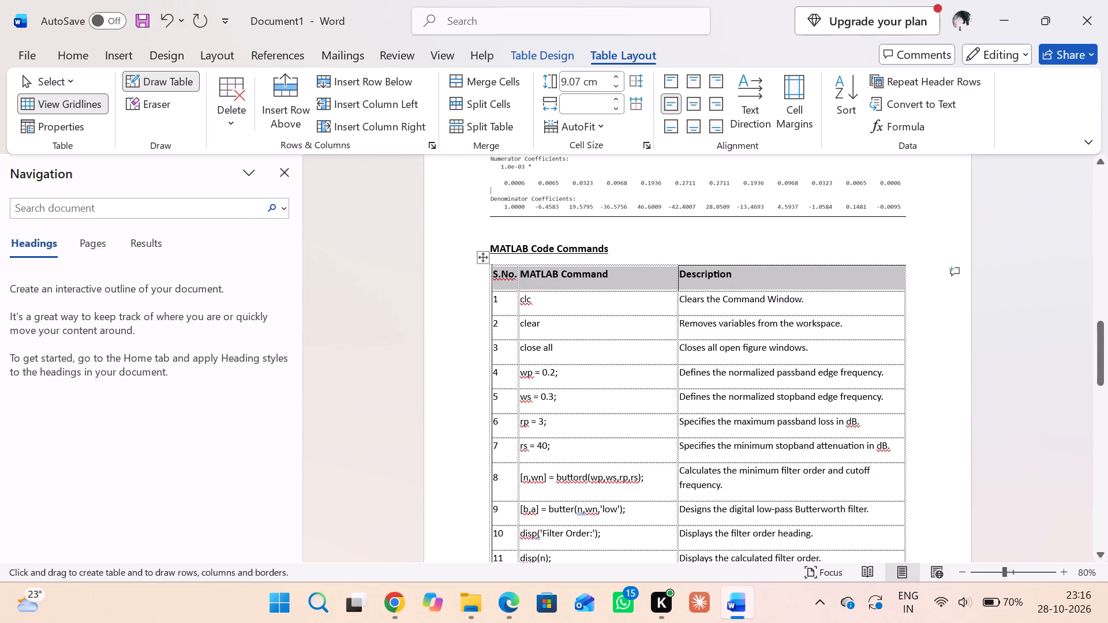
pyautogui.click(662, 265)
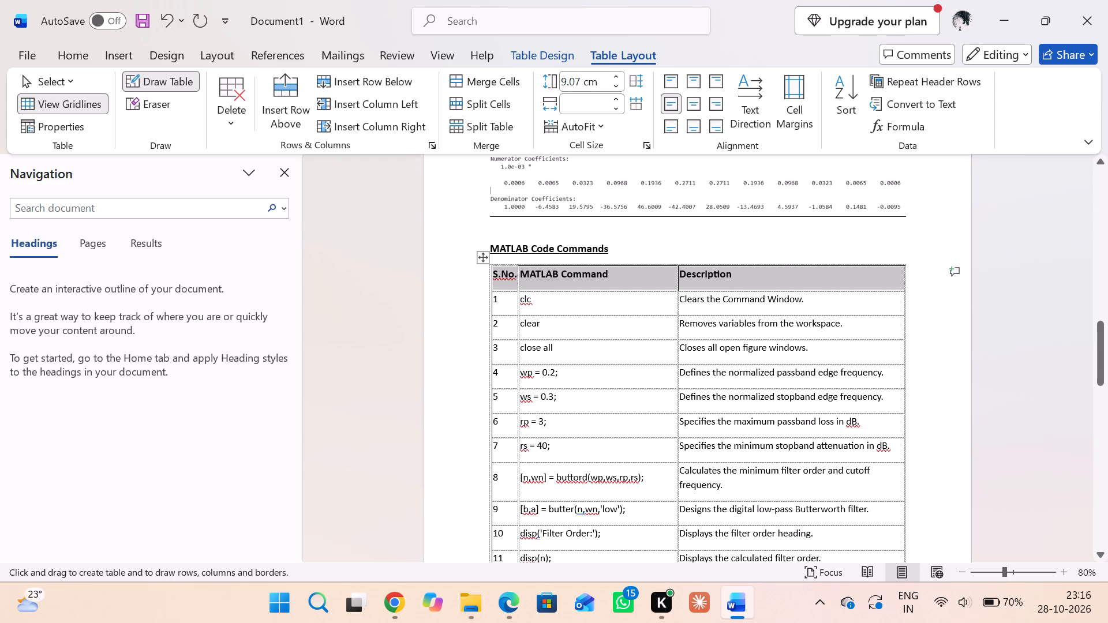
pyautogui.click(906, 273)
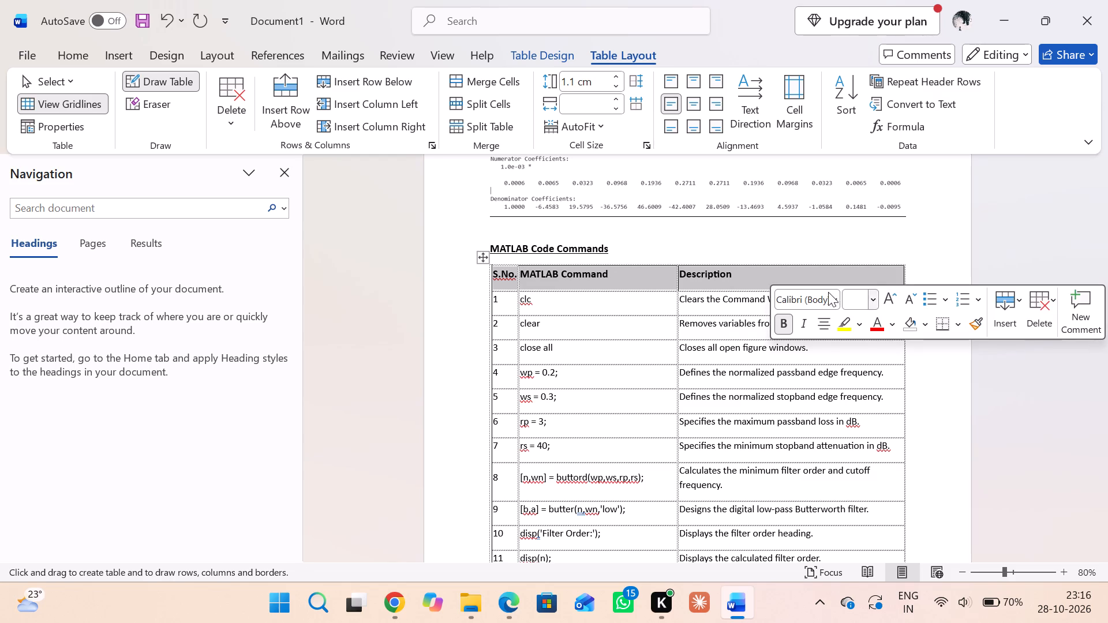
pyautogui.click(758, 289)
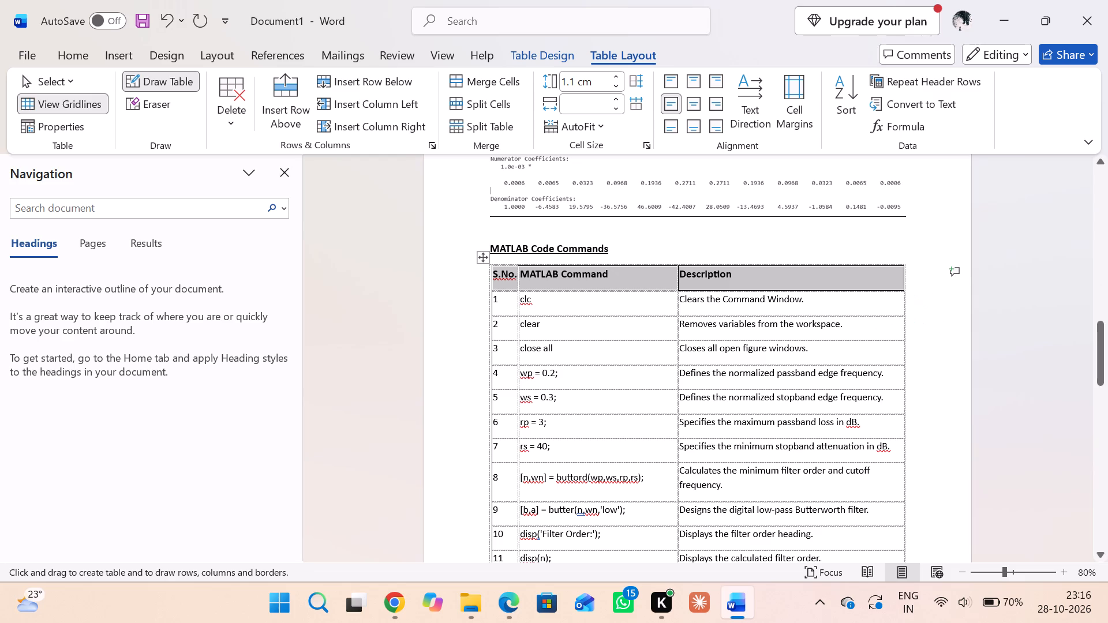
pyautogui.click(645, 292)
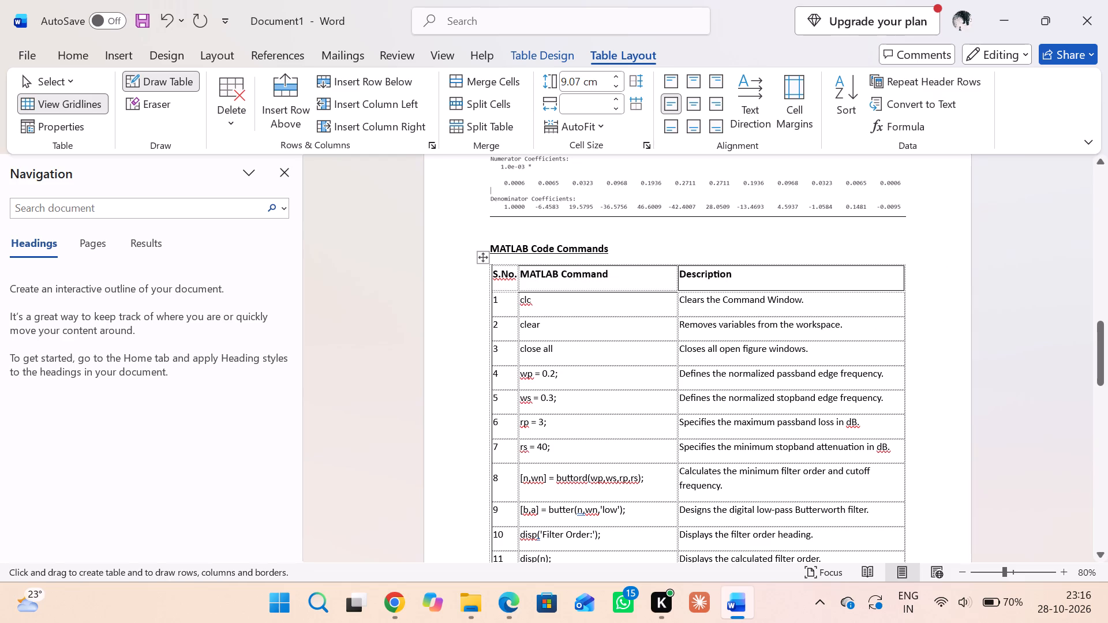
# Draw the divider between the MATLAB Command and Description columns along rows 1 to 7, plus the line beneath row 6's description.
pyautogui.click(678, 308)
pyautogui.click(678, 328)
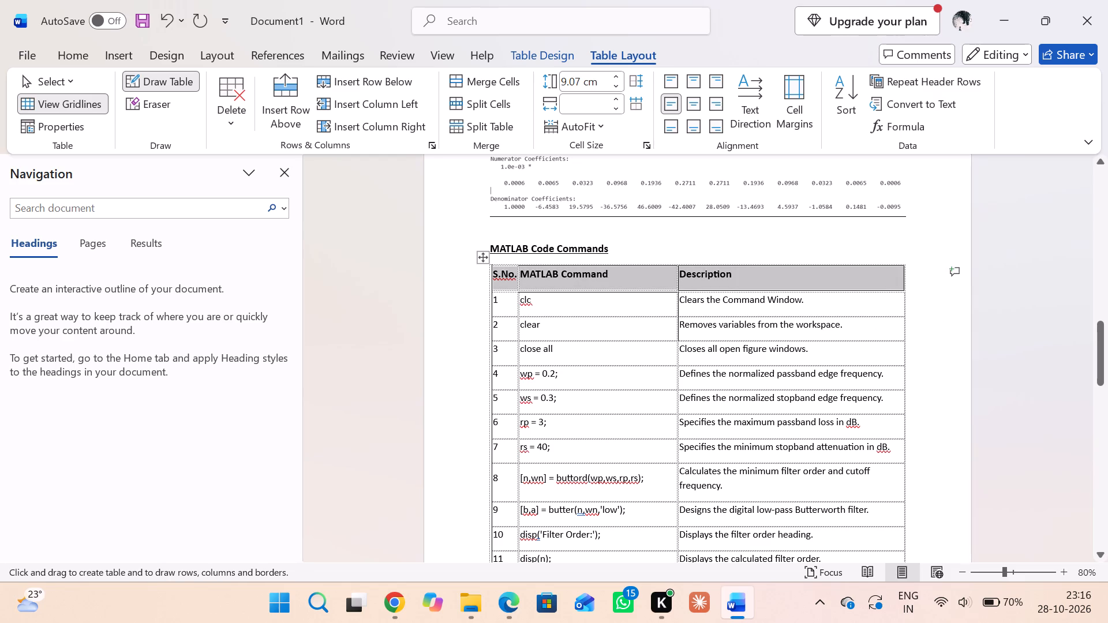
pyautogui.click(679, 345)
pyautogui.click(679, 380)
pyautogui.click(679, 413)
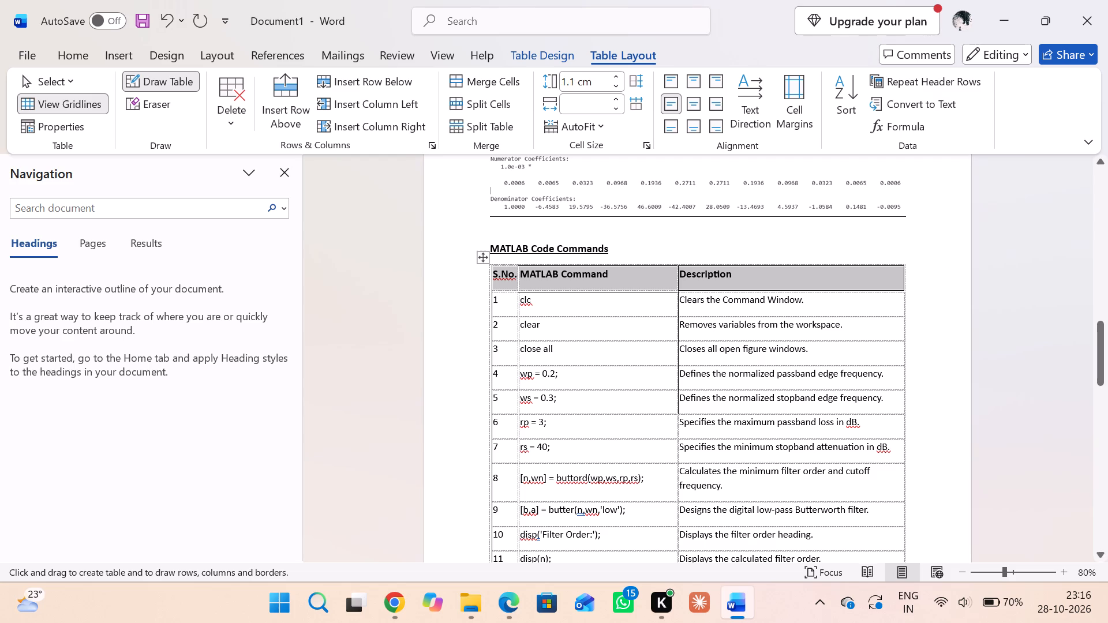
pyautogui.click(677, 437)
pyautogui.scroll(-1, 677, 437)
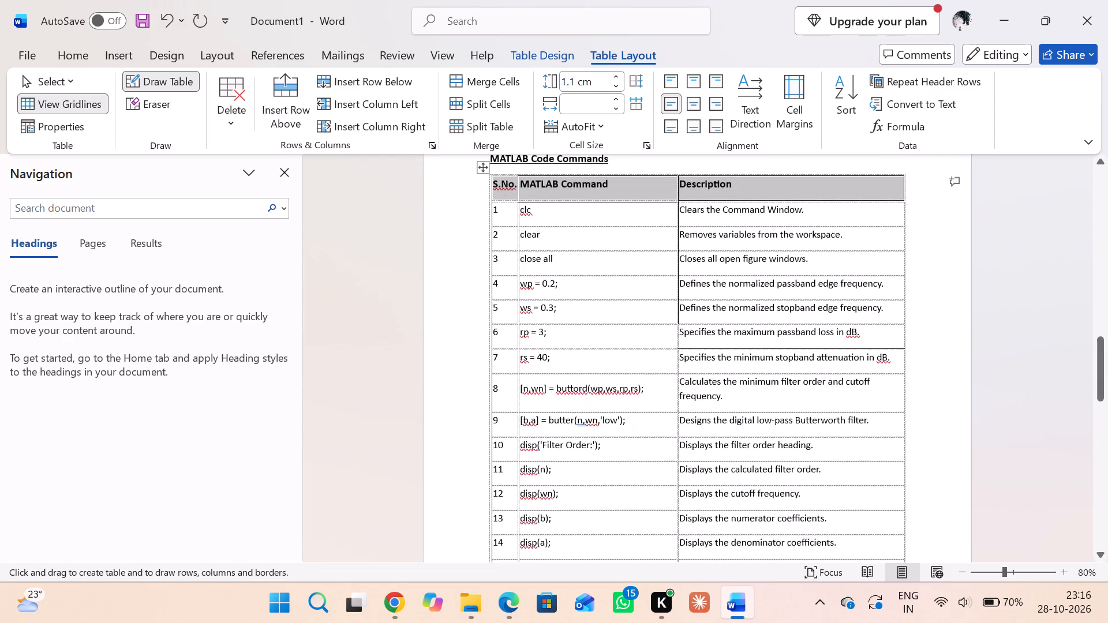
pyautogui.scroll(-1, 677, 437)
pyautogui.scroll(2, 677, 437)
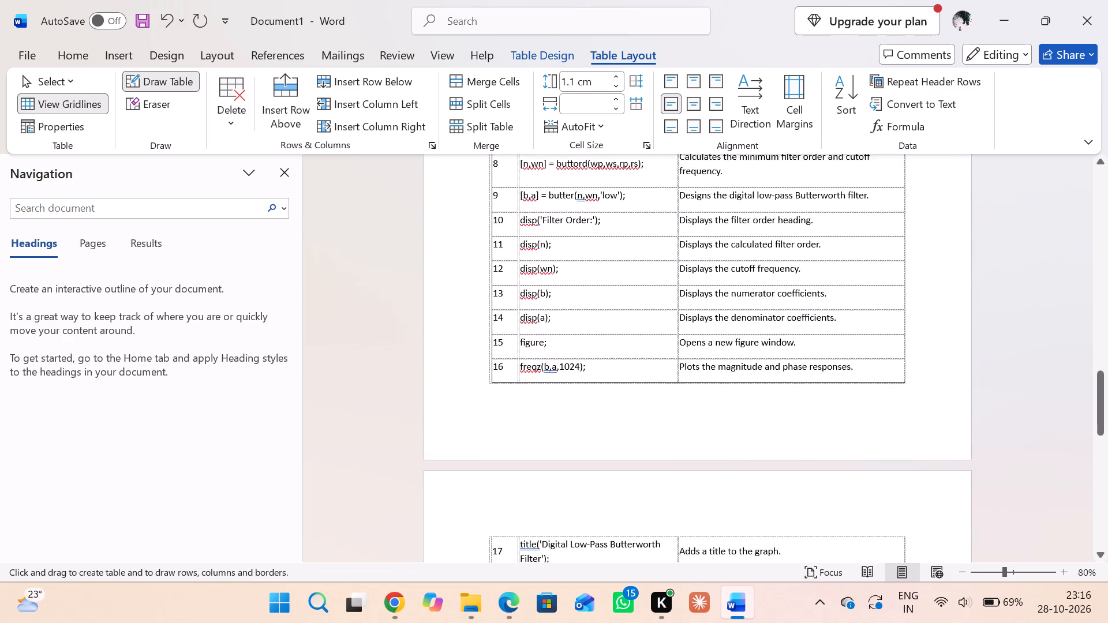
pyautogui.scroll(2, 677, 437)
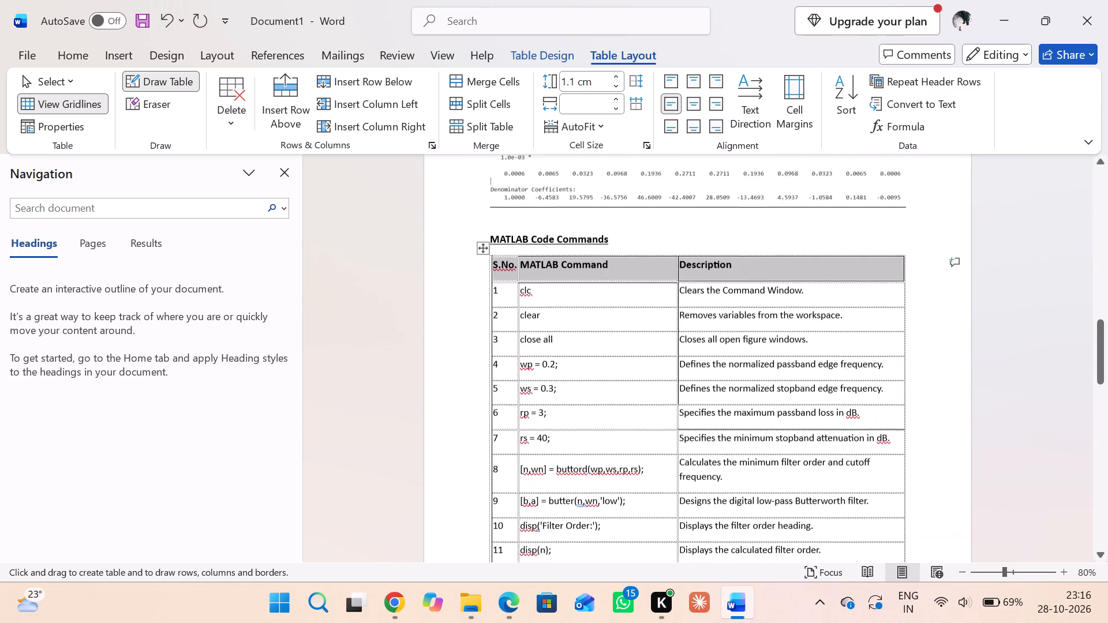
pyautogui.moveTo(678, 467); pyautogui.dragTo(675, 445)
pyautogui.click(675, 445)
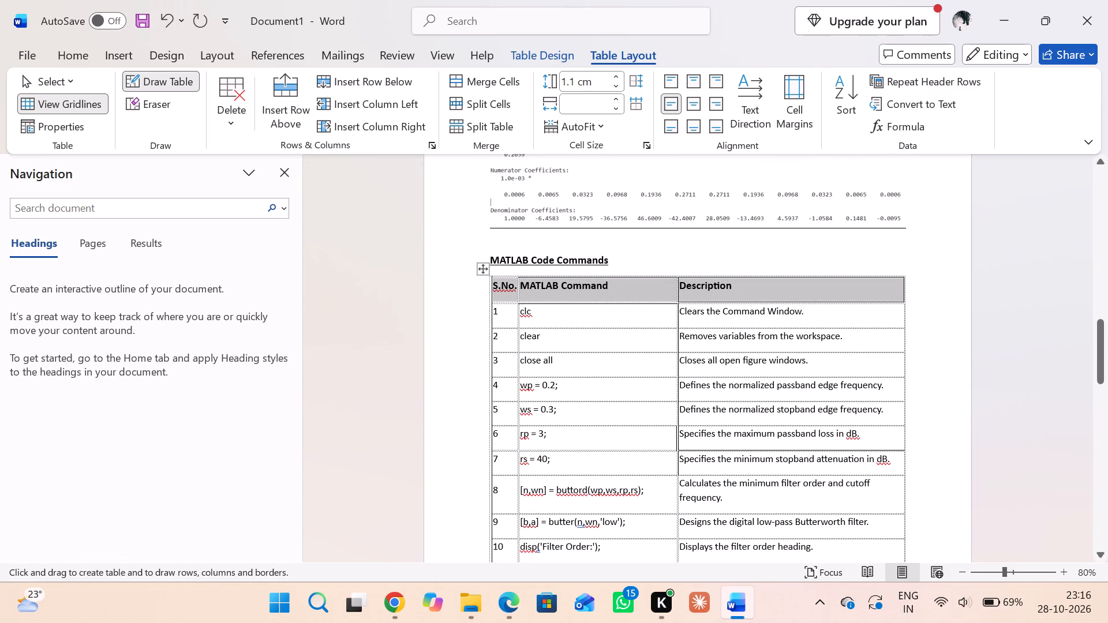
pyautogui.click(169, 23)
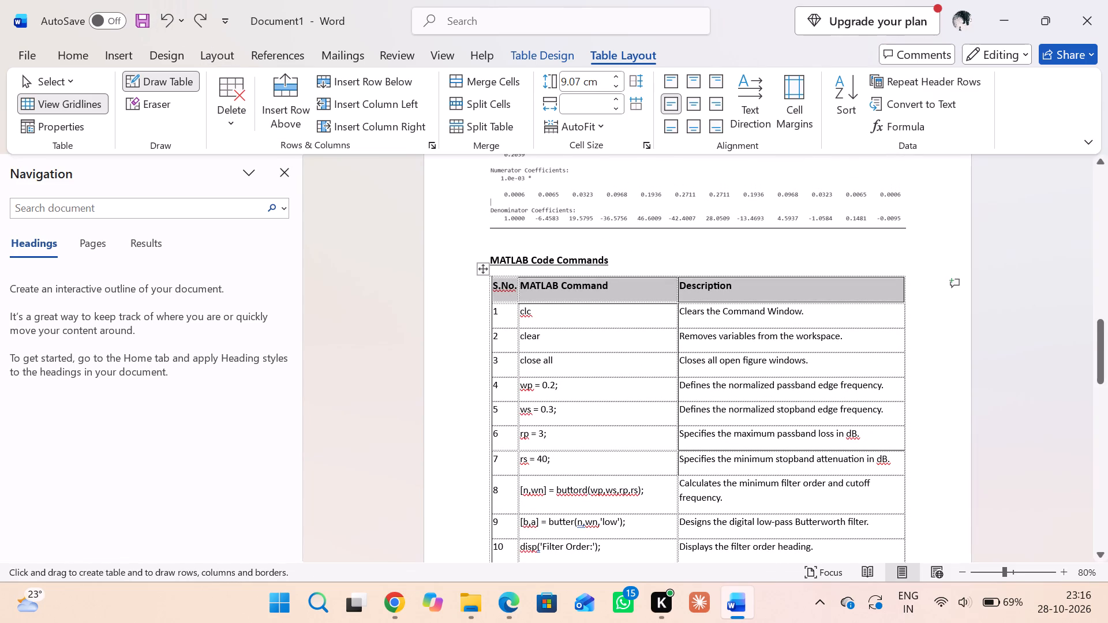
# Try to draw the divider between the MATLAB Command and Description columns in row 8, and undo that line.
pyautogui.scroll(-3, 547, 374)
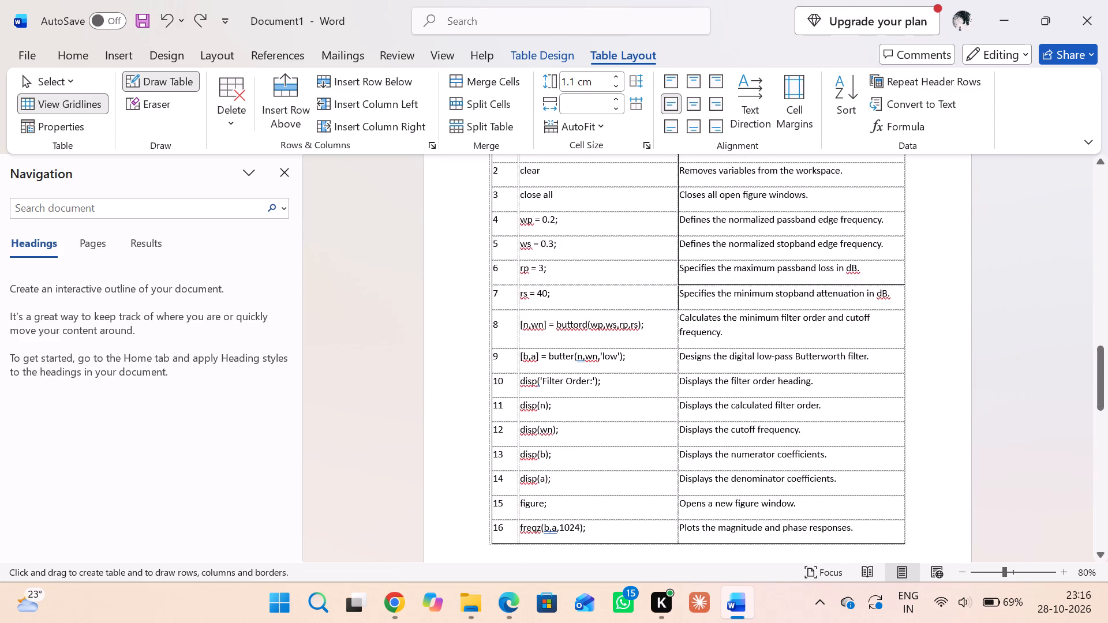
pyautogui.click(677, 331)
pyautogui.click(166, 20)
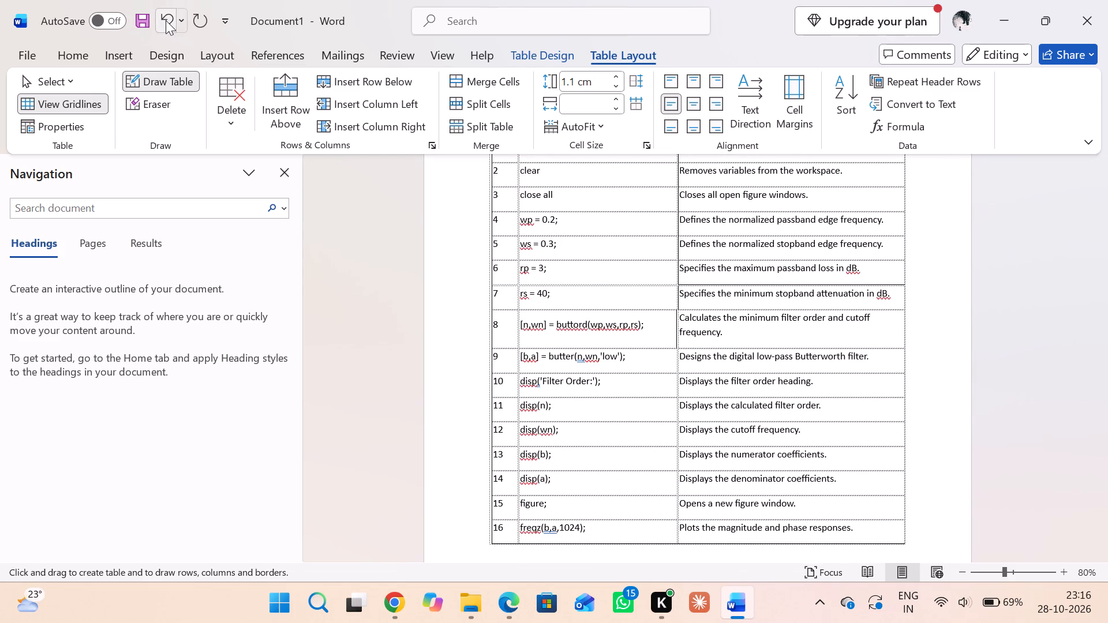
# Draw the divider between the MATLAB Command and Description columns along rows 8 to 16.
pyautogui.keyDown('ctrl'); pyautogui.scroll(2, 688, 312); pyautogui.keyUp('ctrl')
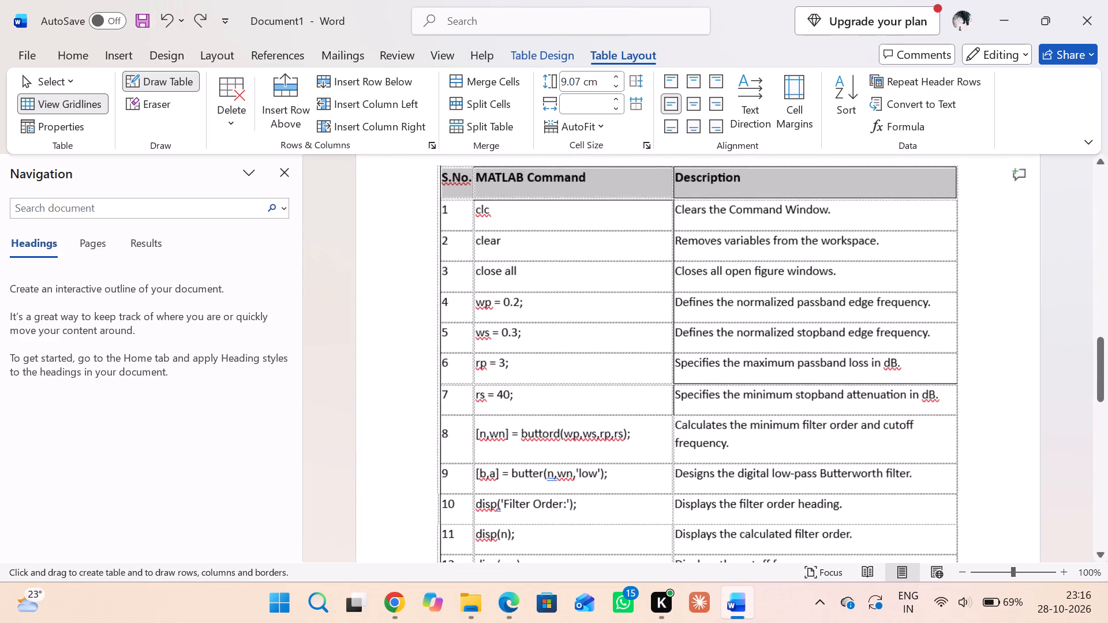
pyautogui.scroll(-1, 736, 401)
pyautogui.scroll(1, 736, 401)
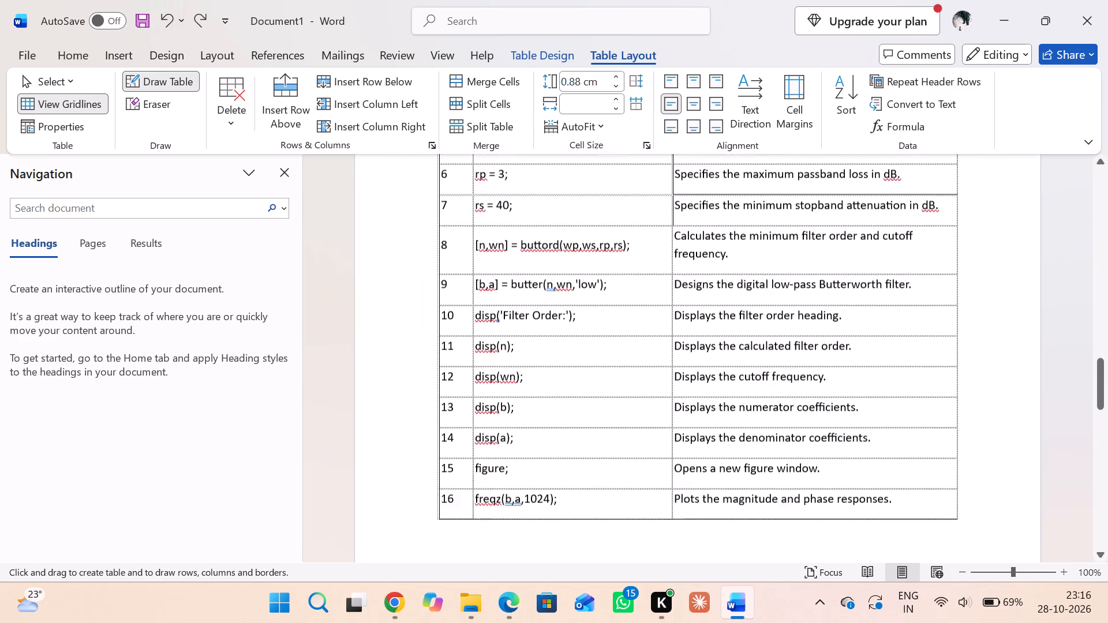
pyautogui.scroll(1, 736, 401)
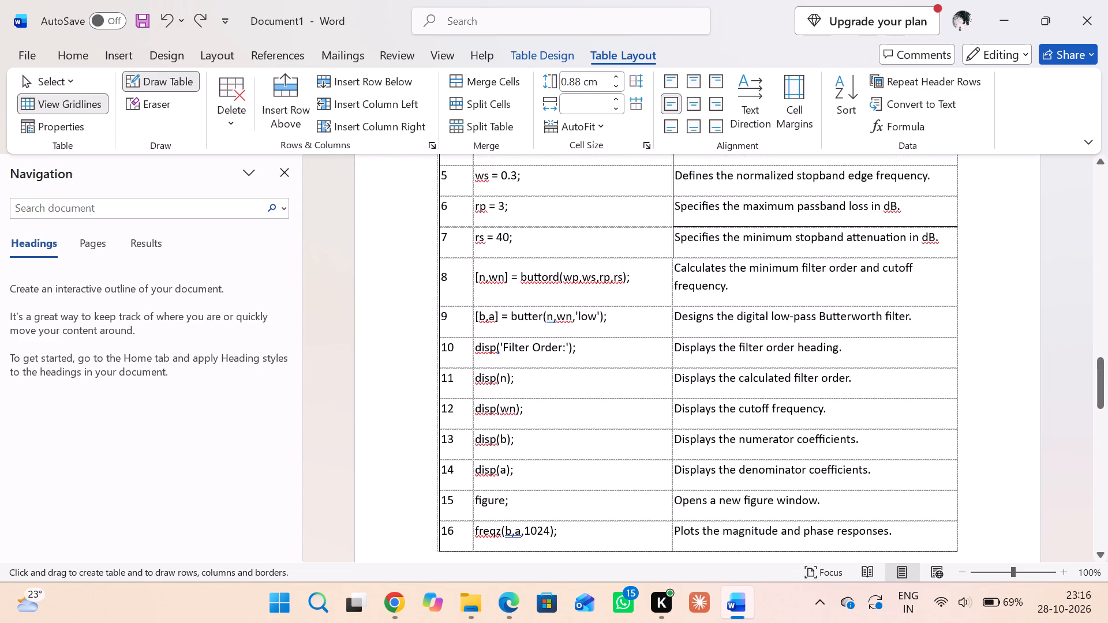
pyautogui.click(675, 282)
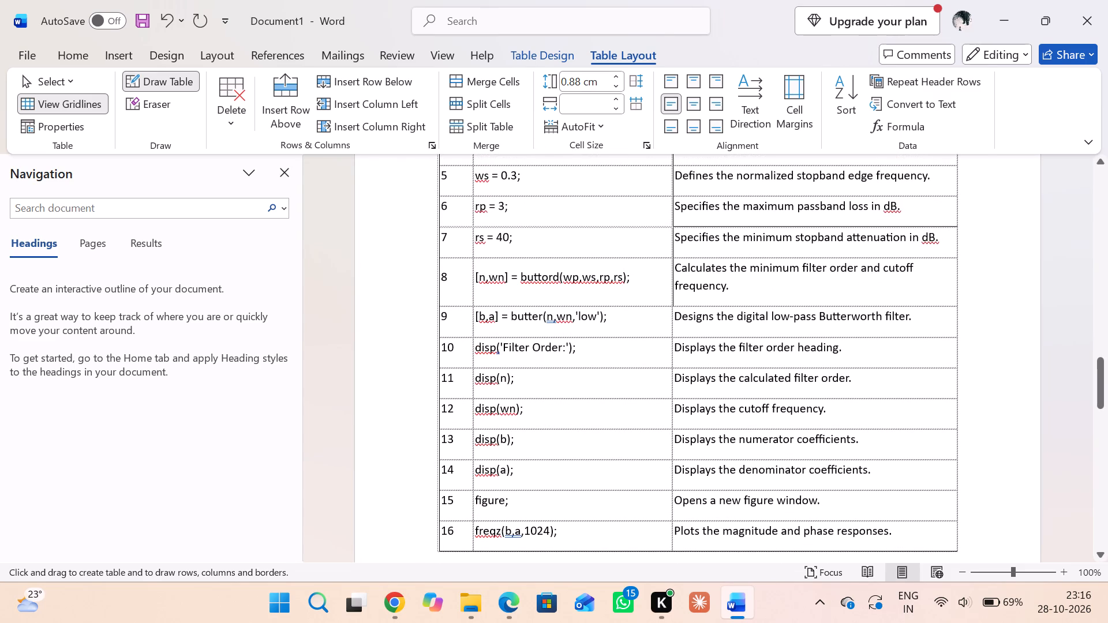
pyautogui.click(675, 314)
pyautogui.click(675, 343)
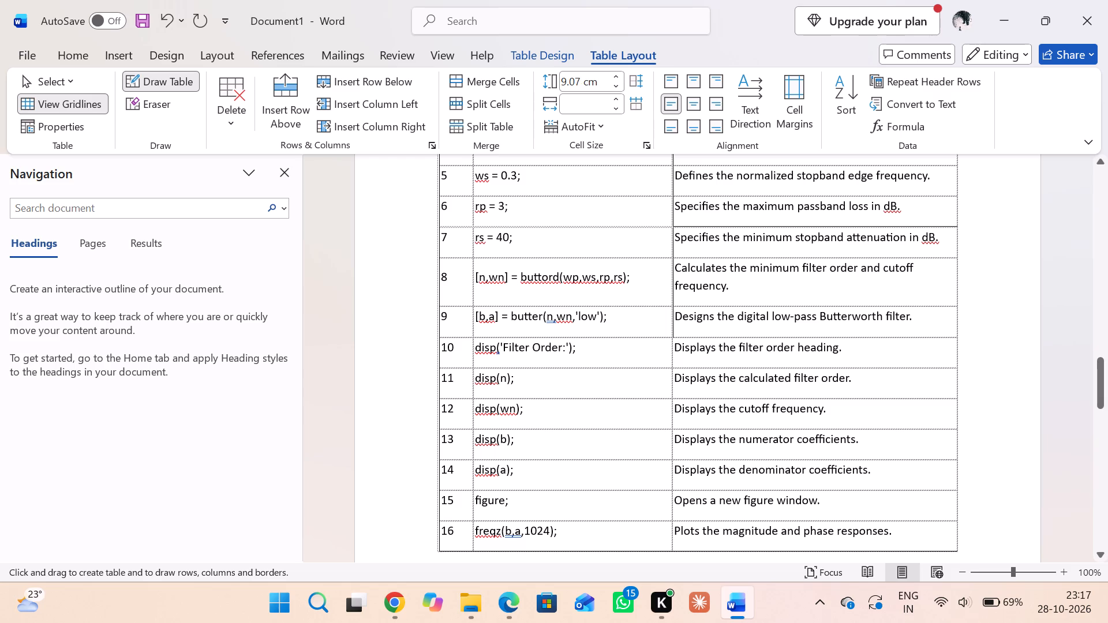
pyautogui.click(678, 378)
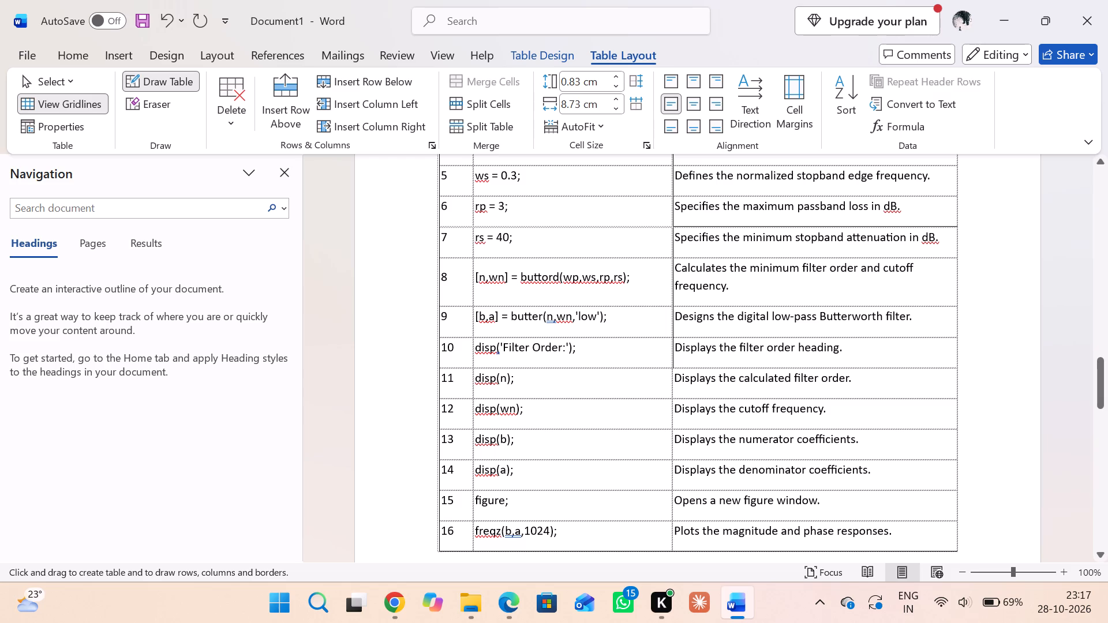
pyautogui.click(673, 381)
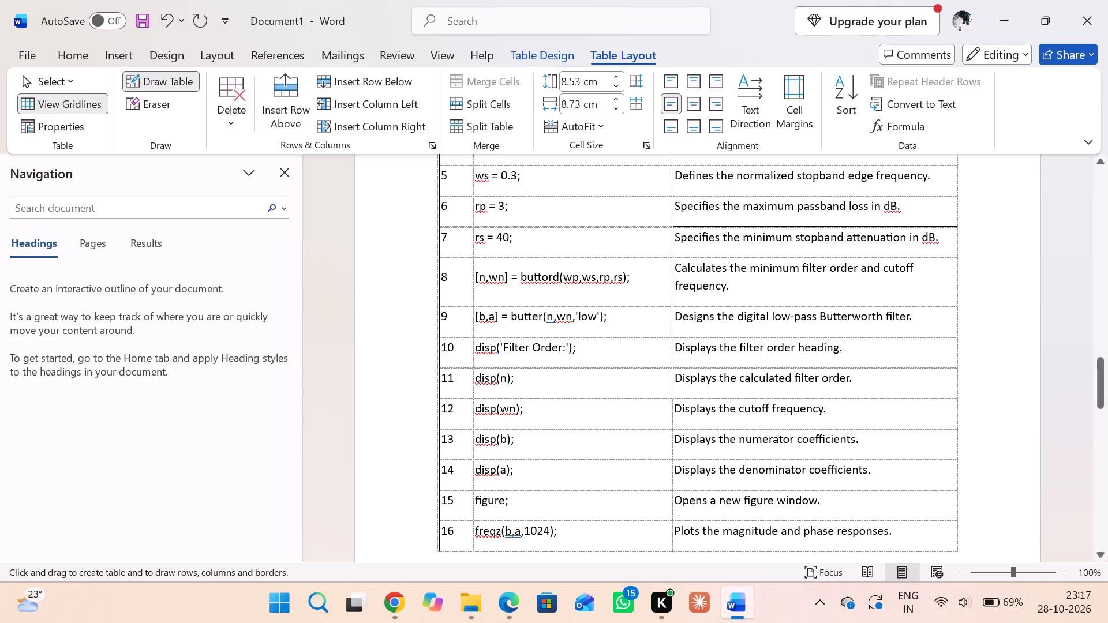
pyautogui.click(673, 416)
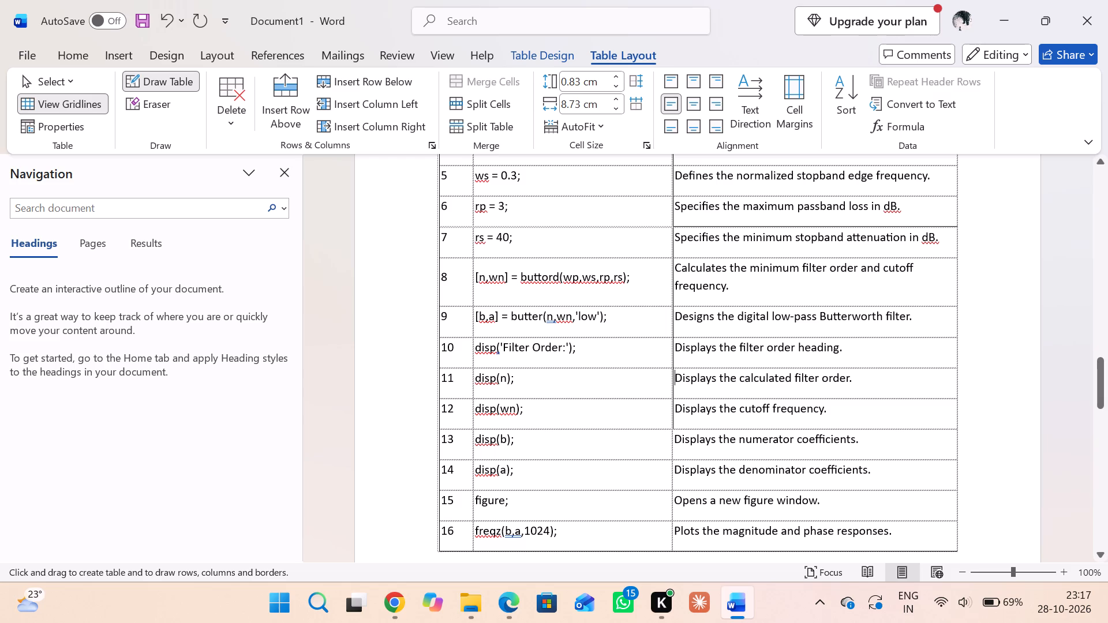
pyautogui.click(673, 459)
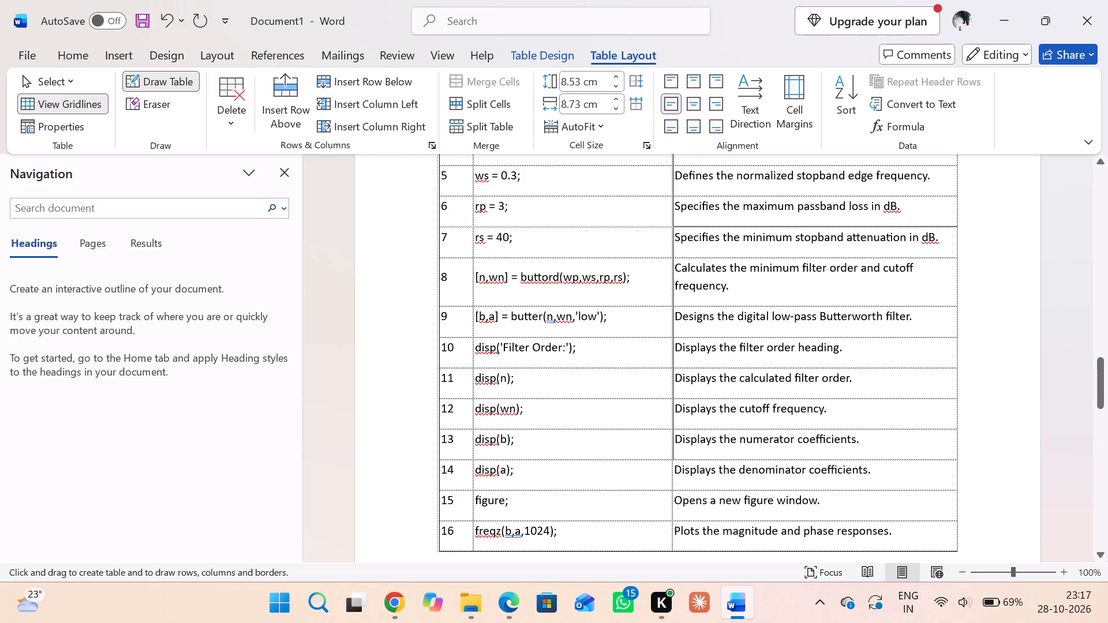
pyautogui.click(673, 468)
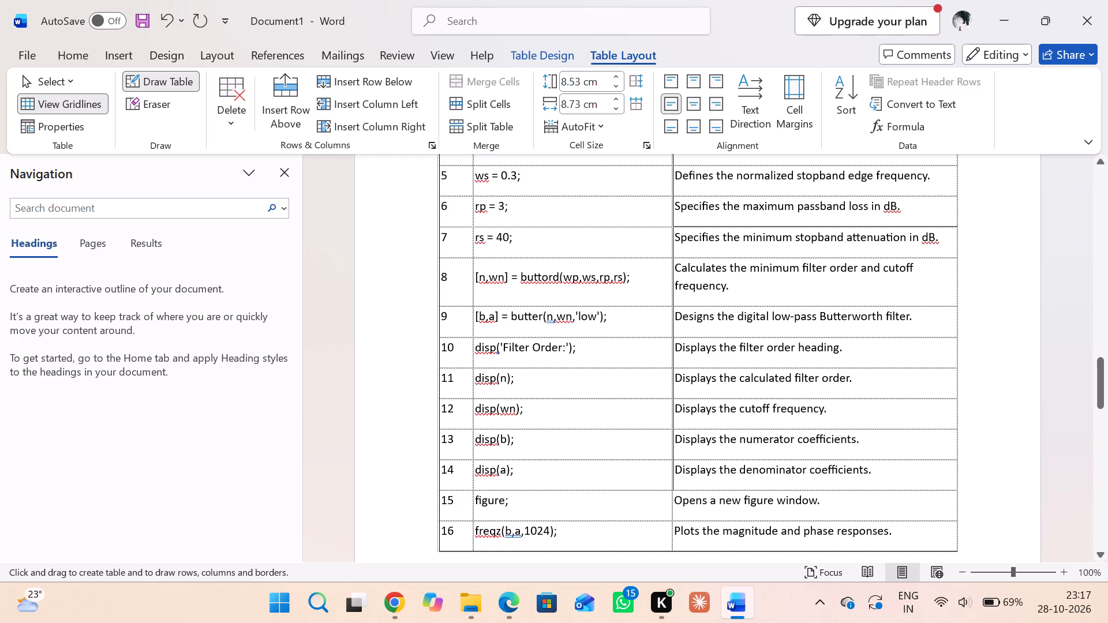
pyautogui.click(675, 497)
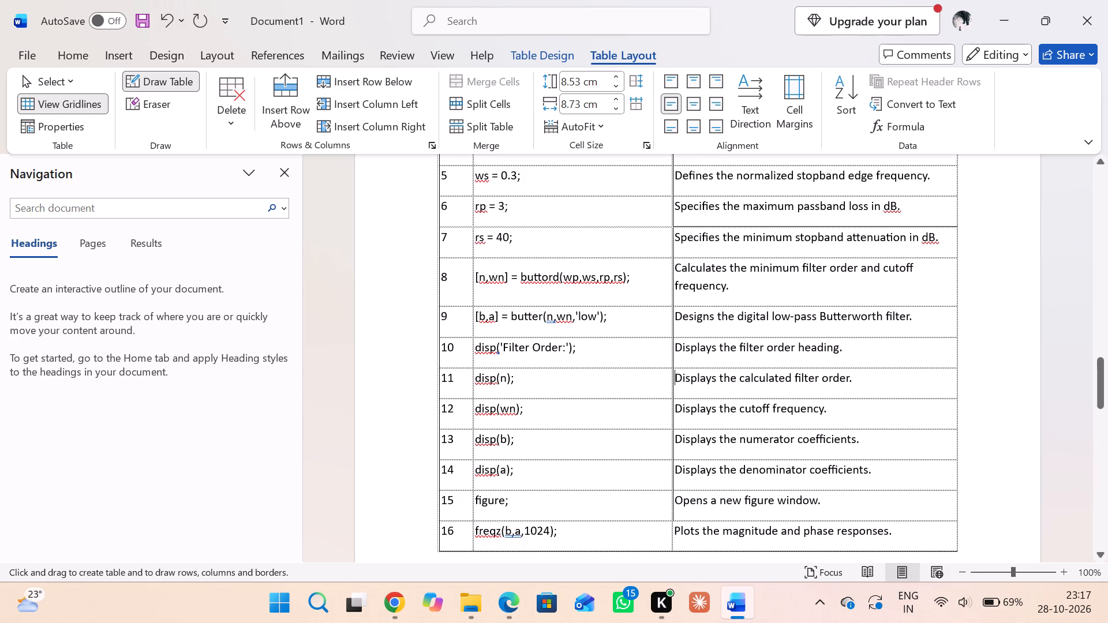
pyautogui.click(676, 525)
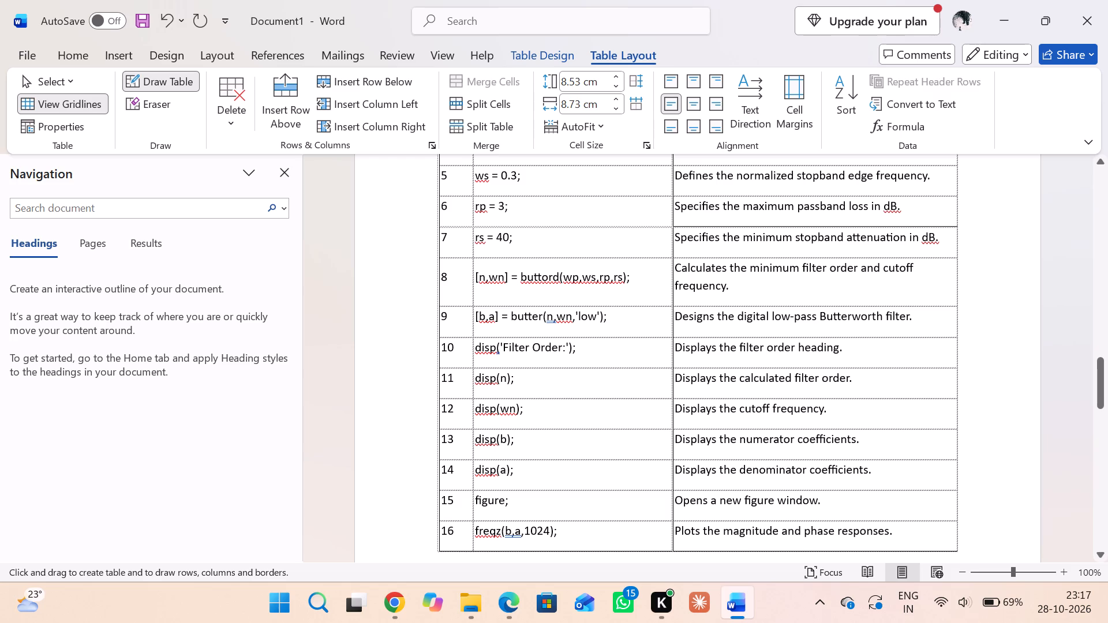
# Draw the table's outer border along the Description column's outer edge for rows 1 to 16.
pyautogui.moveTo(957, 181); pyautogui.dragTo(960, 344)
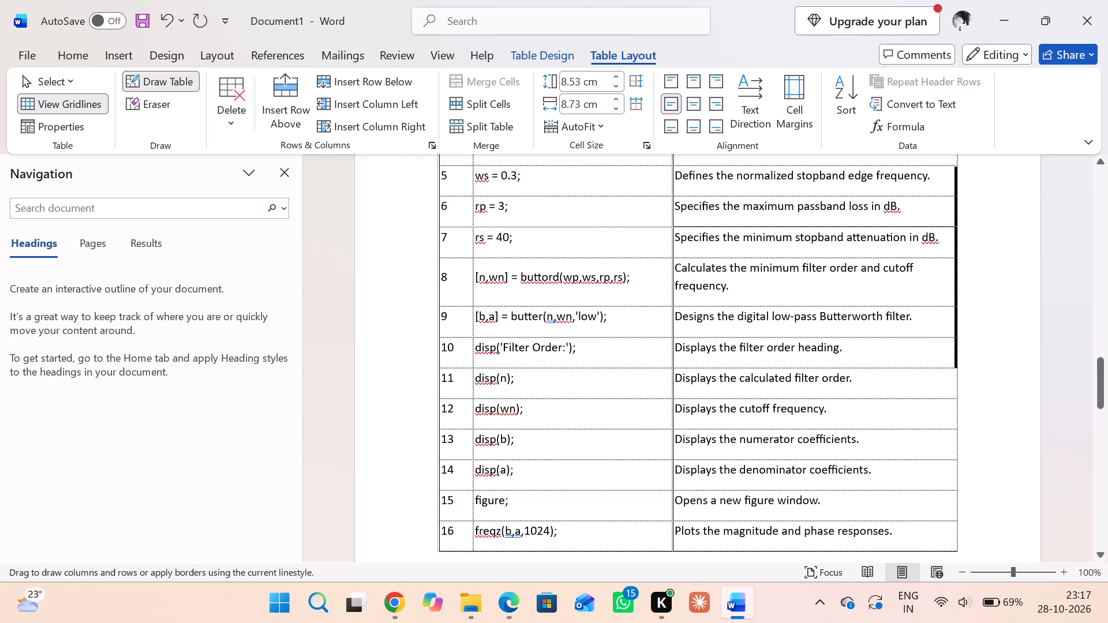
pyautogui.moveTo(960, 344); pyautogui.dragTo(957, 388)
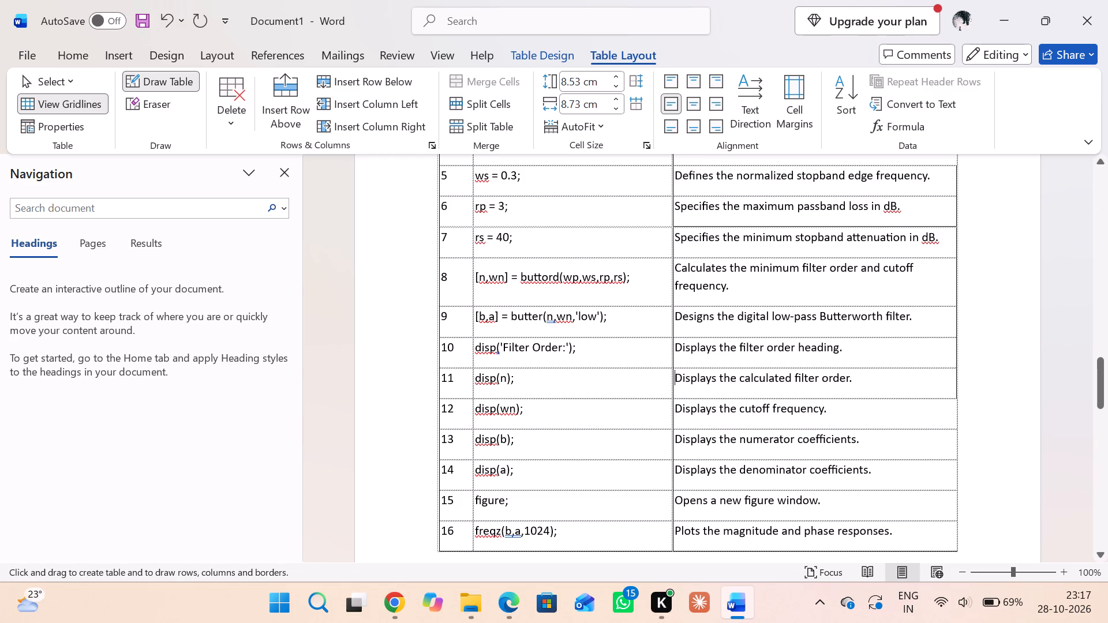
pyautogui.click(958, 412)
pyautogui.click(958, 447)
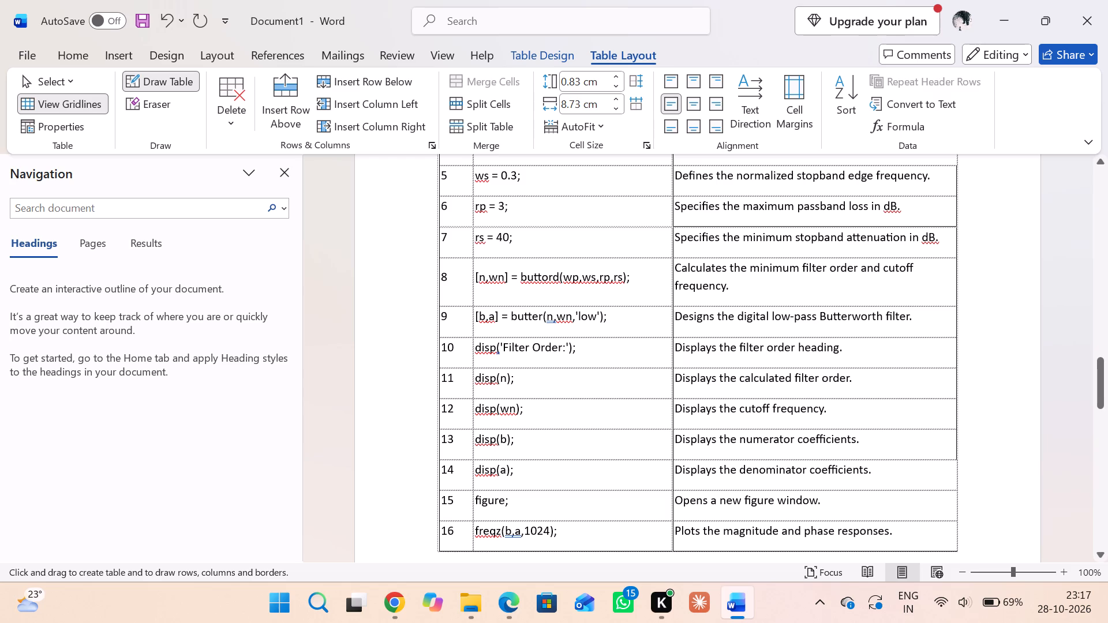
pyautogui.click(957, 476)
pyautogui.moveTo(958, 501); pyautogui.dragTo(956, 546)
pyautogui.click(956, 546)
pyautogui.scroll(1, 957, 497)
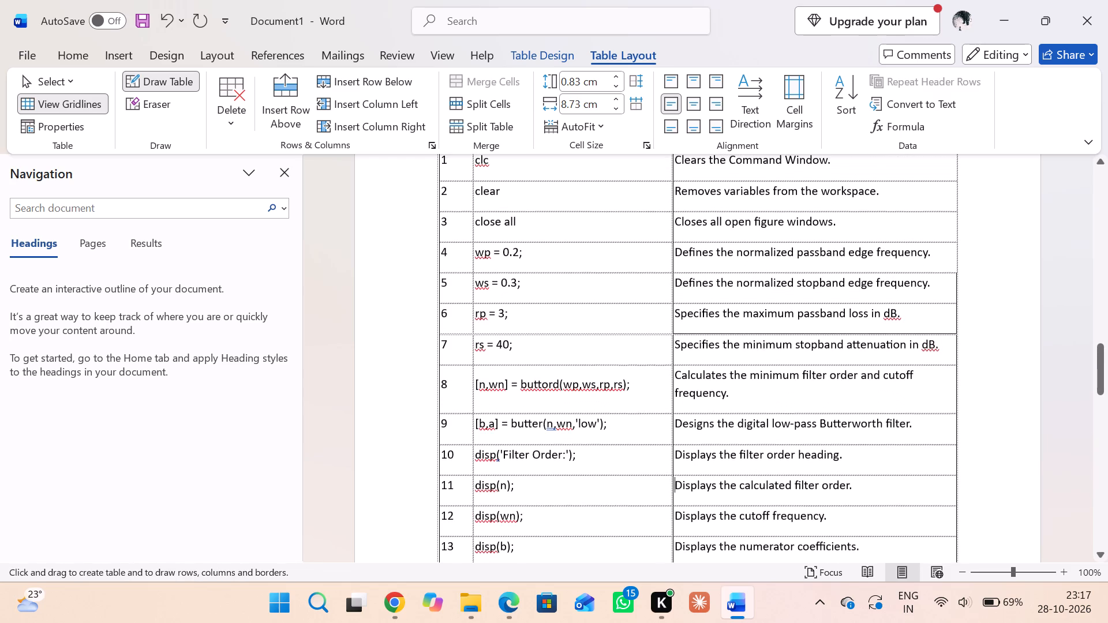
pyautogui.scroll(1, 955, 258)
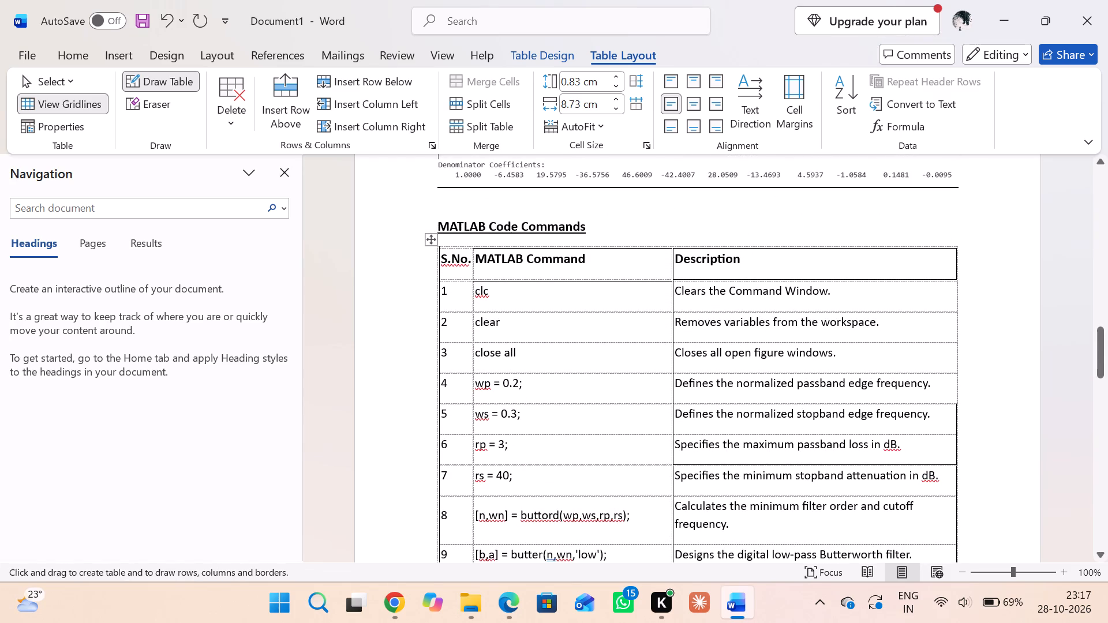
pyautogui.moveTo(956, 280); pyautogui.dragTo(960, 392)
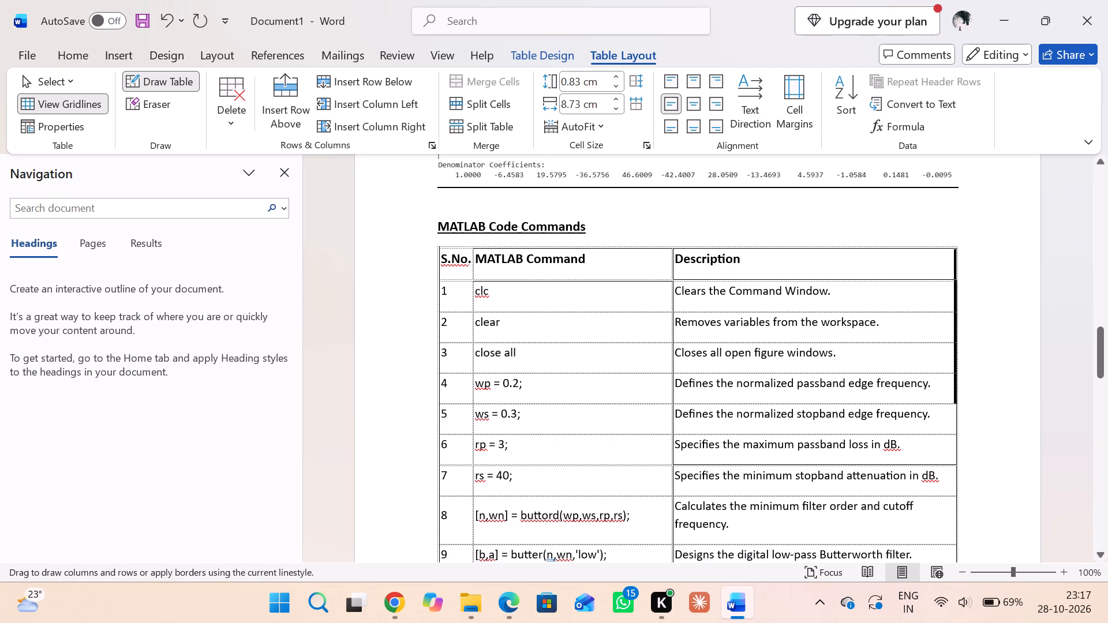
# Draw the outer border along the S.No. edge of rows 17 and 18, and beneath row 18 across all three columns.
pyautogui.scroll(-2, 978, 401)
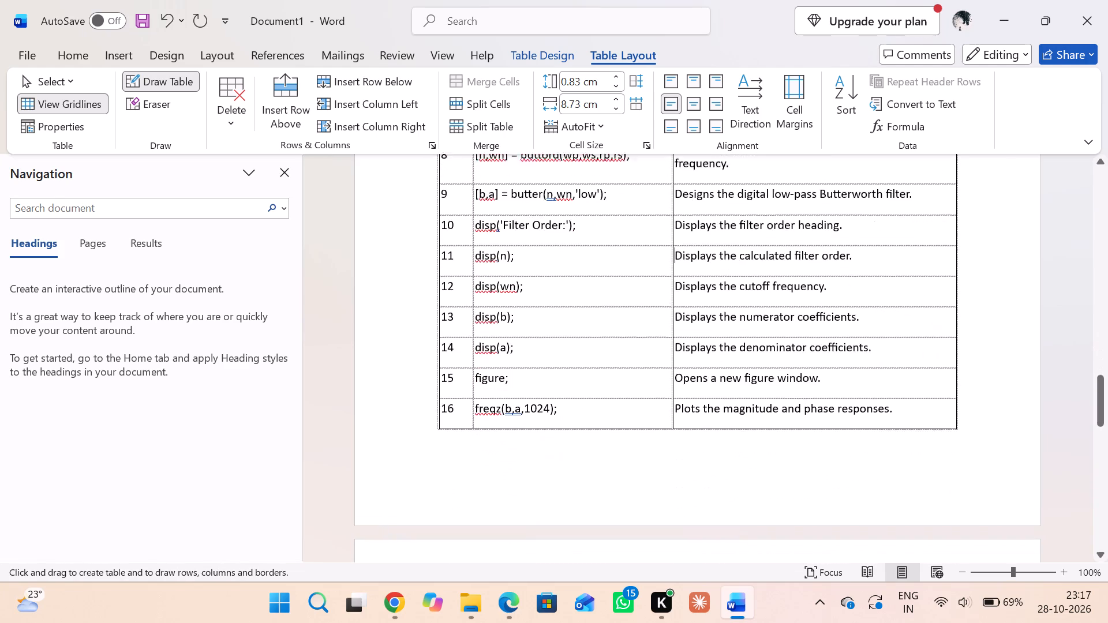
pyautogui.scroll(-2, 978, 401)
pyautogui.hscroll(-1, 545, 305)
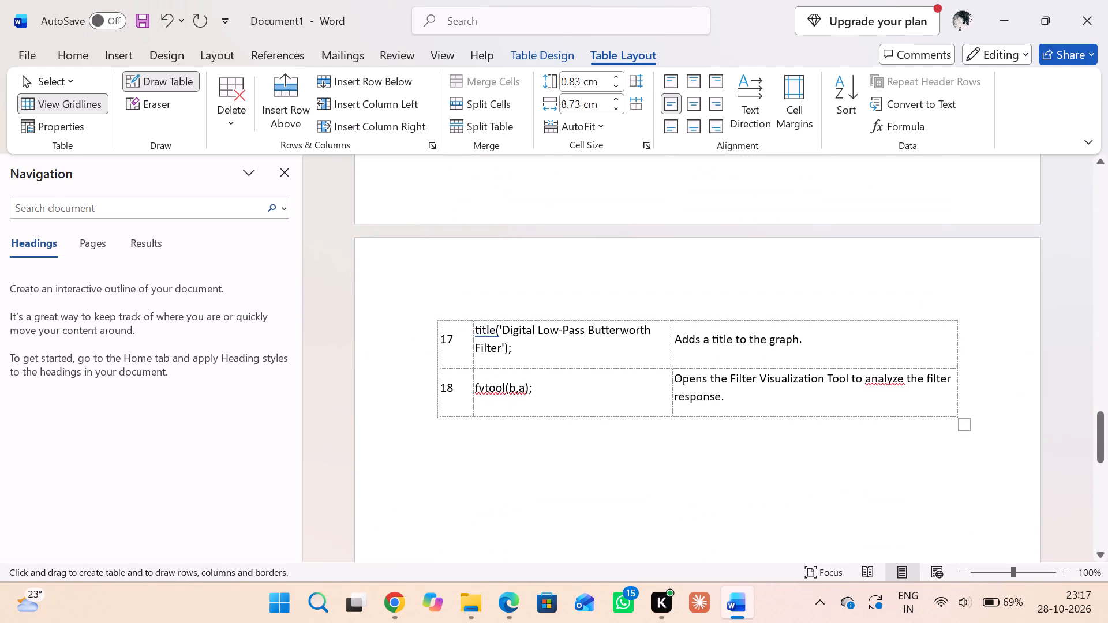
pyautogui.hscroll(-1, 538, 306)
pyautogui.moveTo(437, 324); pyautogui.dragTo(435, 394)
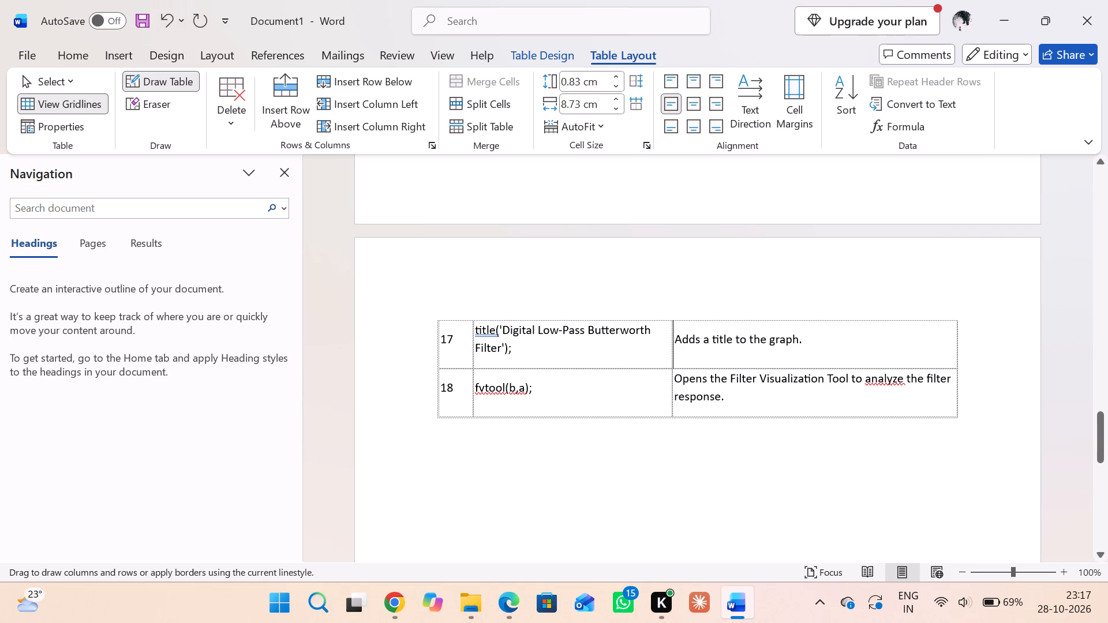
pyautogui.moveTo(506, 416); pyautogui.dragTo(591, 402)
pyautogui.moveTo(591, 402); pyautogui.dragTo(862, 416)
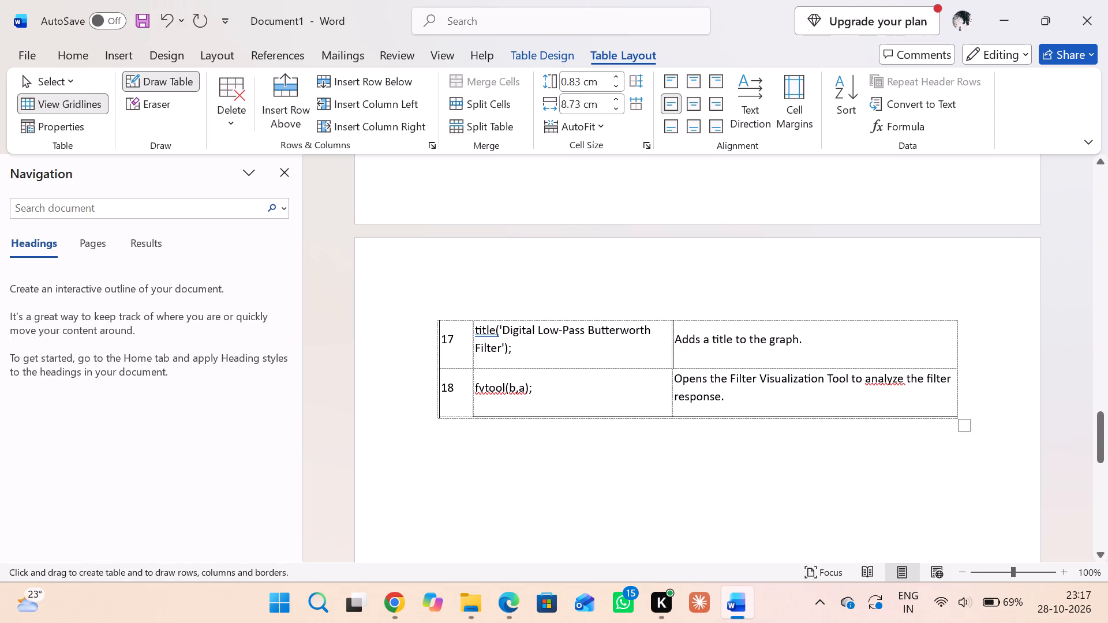
pyautogui.click(461, 419)
pyautogui.click(456, 416)
# Draw the top border of row 17 above the S.No. and MATLAB Command cells.
pyautogui.click(491, 321)
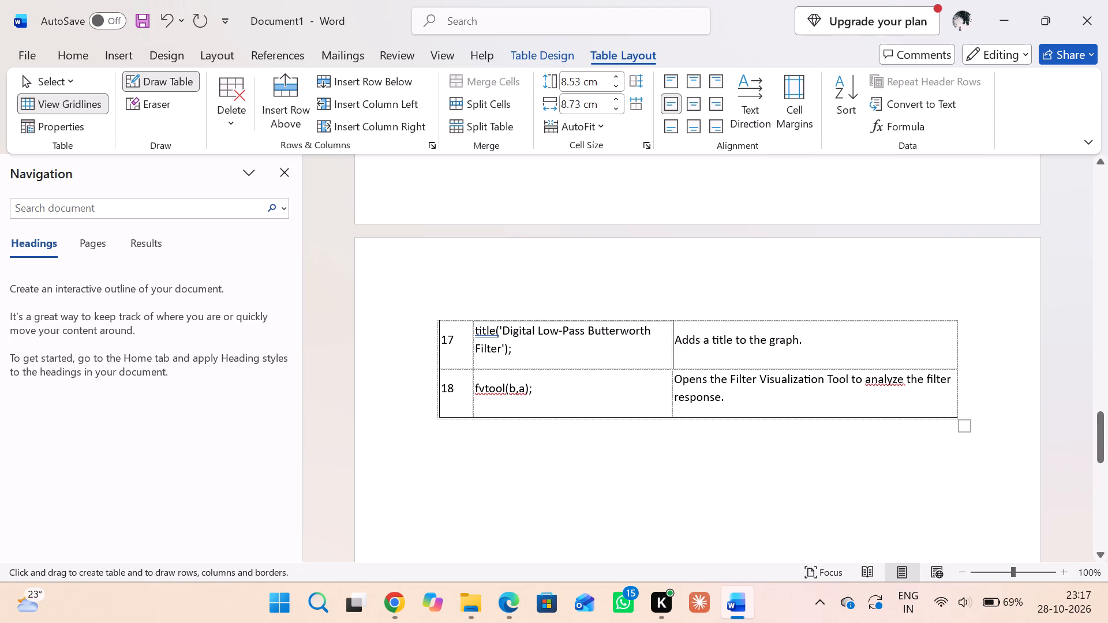
pyautogui.moveTo(456, 321); pyautogui.dragTo(468, 332)
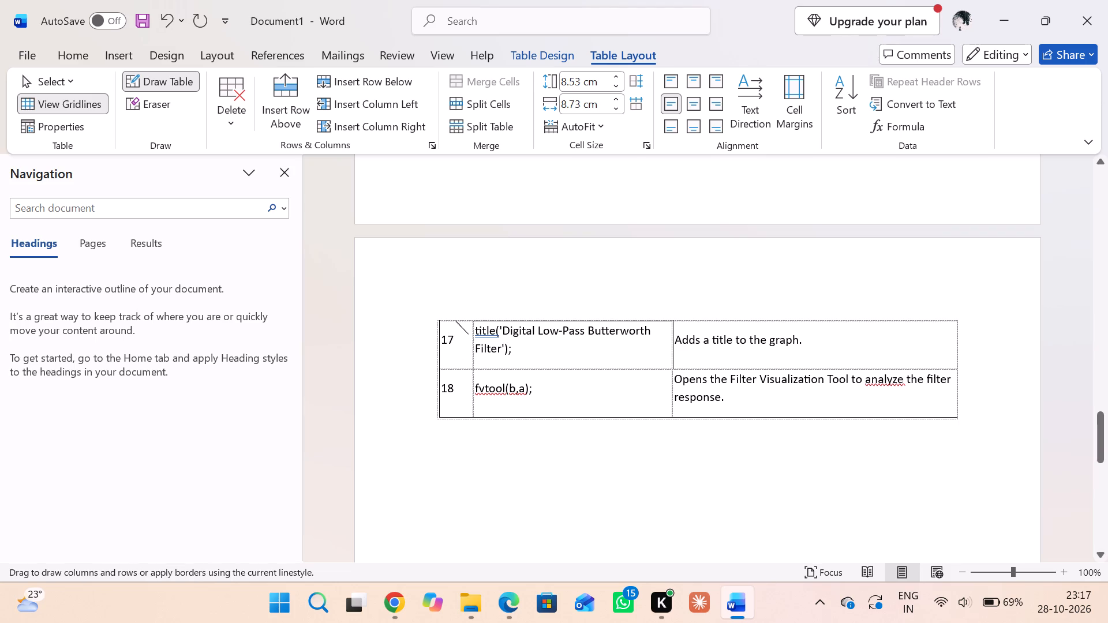
pyautogui.moveTo(468, 332); pyautogui.dragTo(462, 321)
pyautogui.click(462, 321)
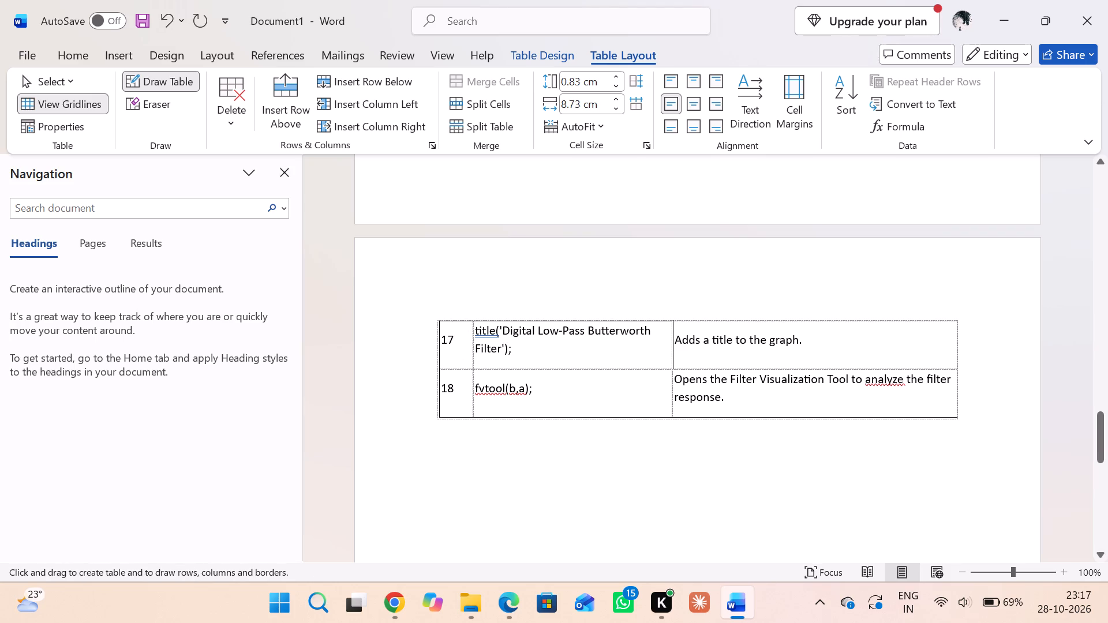
# Draw the divider between the S.No. and MATLAB Command columns in row 17, undoing the line tried in row 18 and the repeated attempt.
pyautogui.click(473, 336)
pyautogui.click(474, 378)
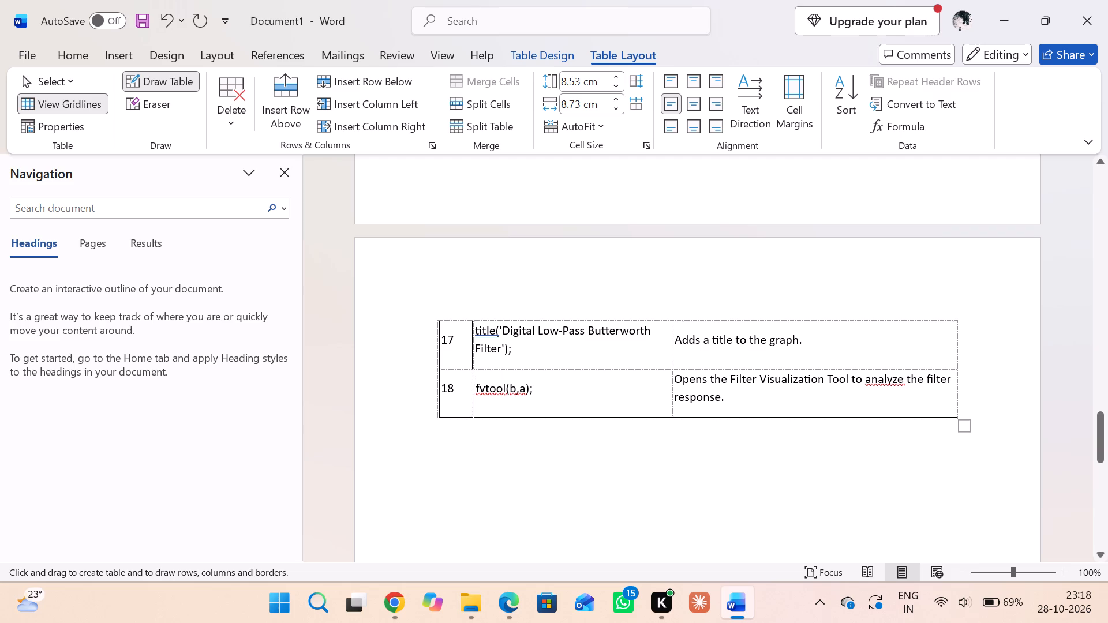
pyautogui.click(164, 21)
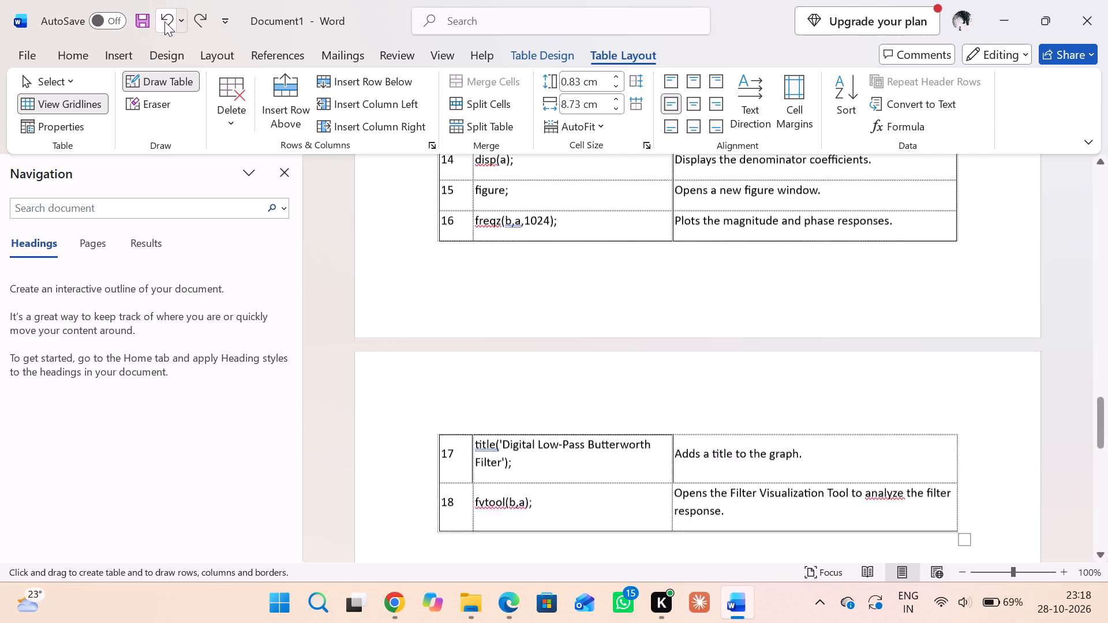
pyautogui.scroll(-1, 432, 268)
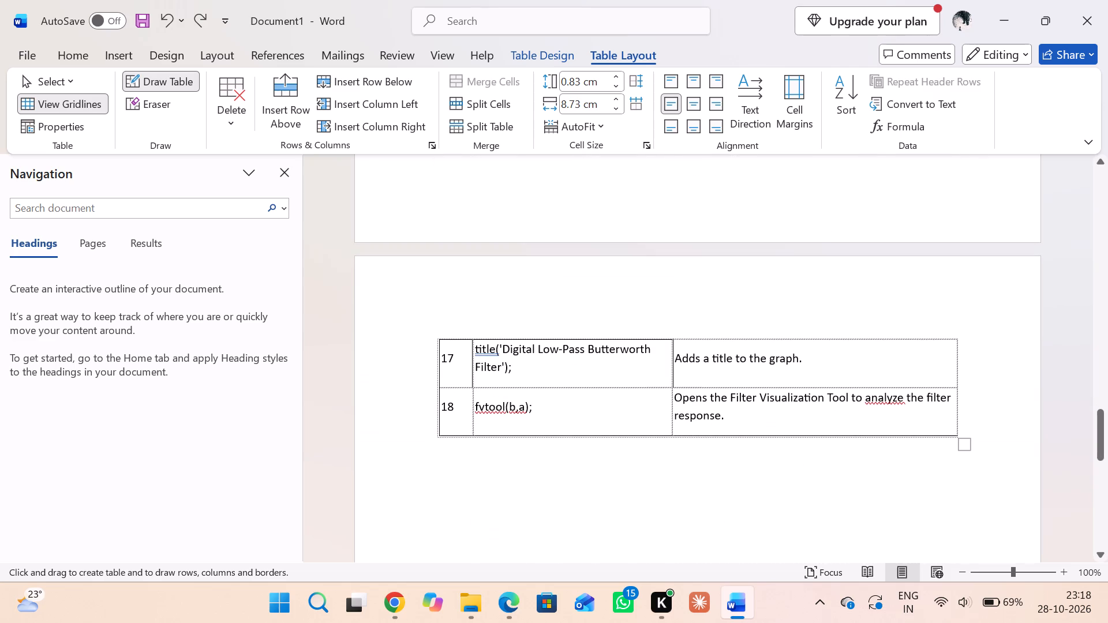
pyautogui.scroll(-1, 432, 268)
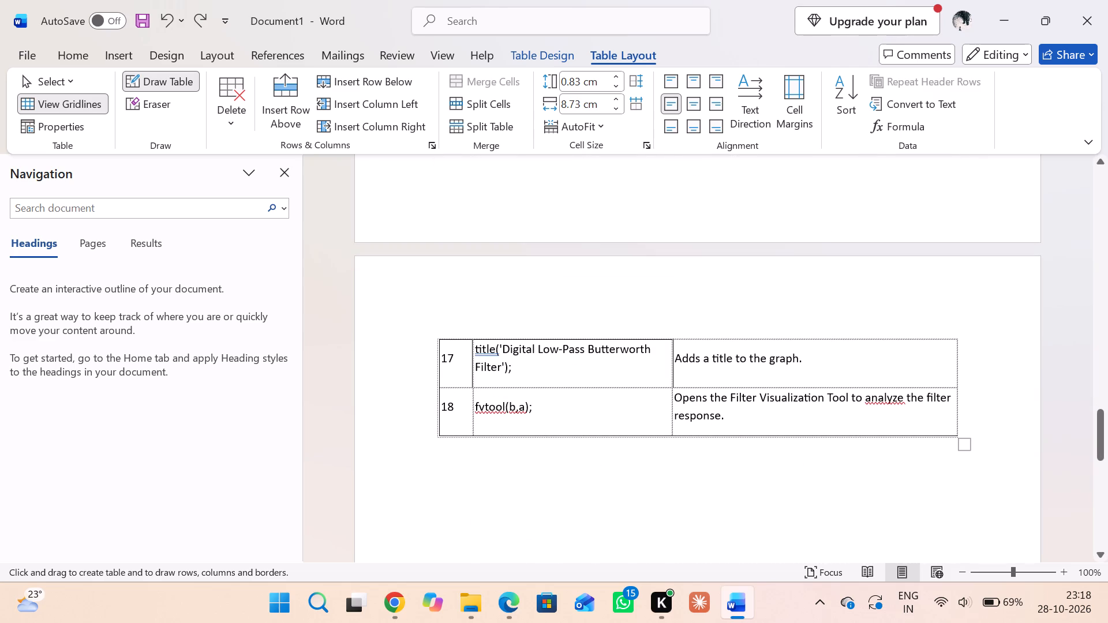
pyautogui.click(472, 357)
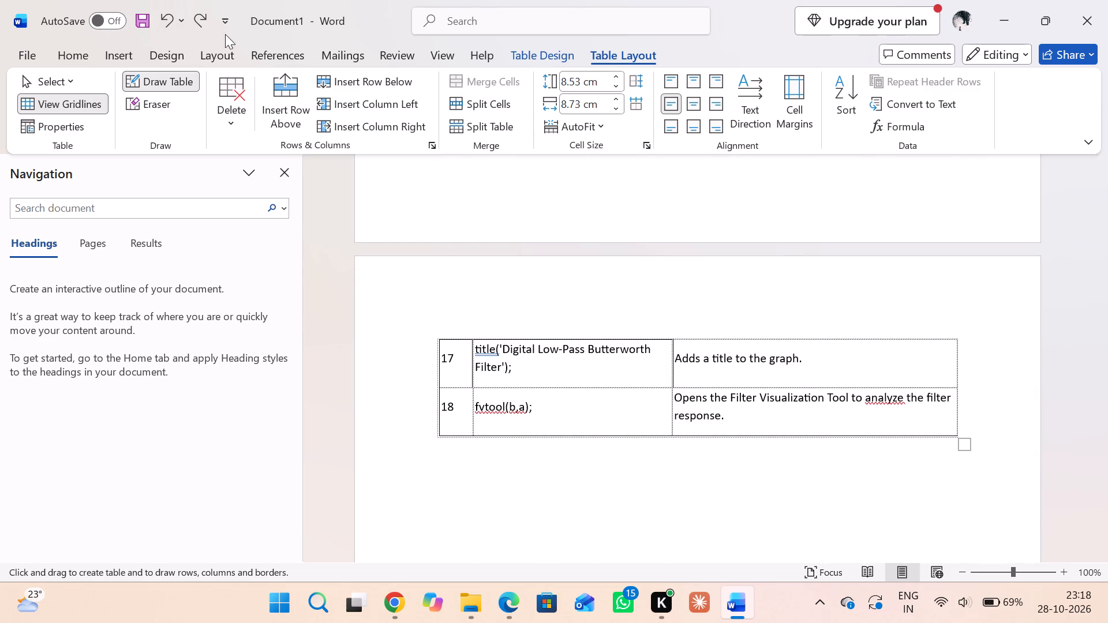
pyautogui.click(166, 18)
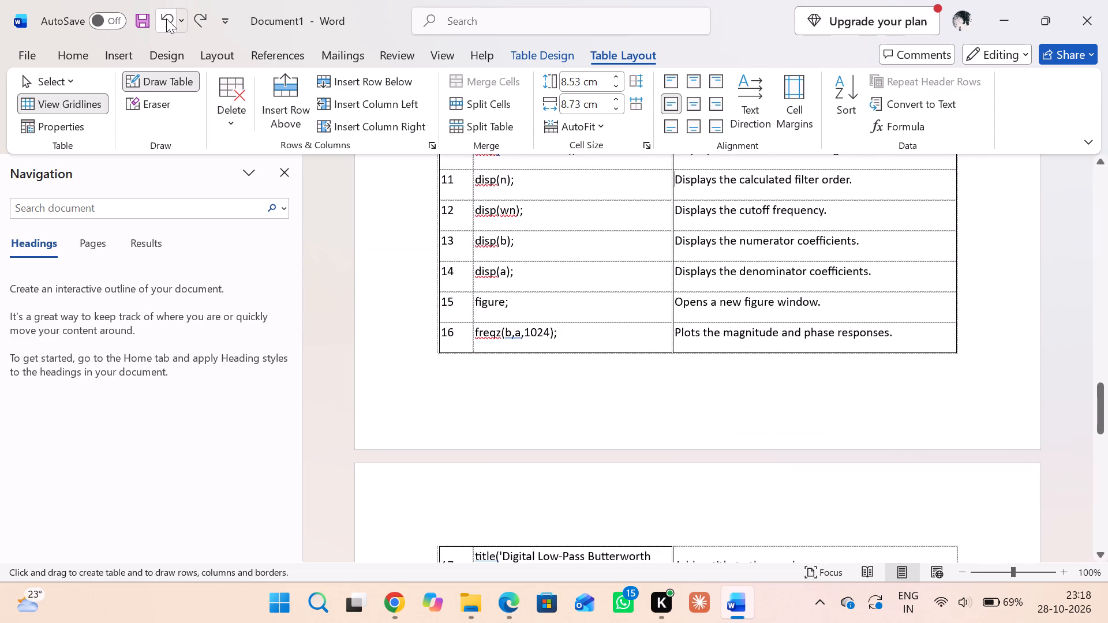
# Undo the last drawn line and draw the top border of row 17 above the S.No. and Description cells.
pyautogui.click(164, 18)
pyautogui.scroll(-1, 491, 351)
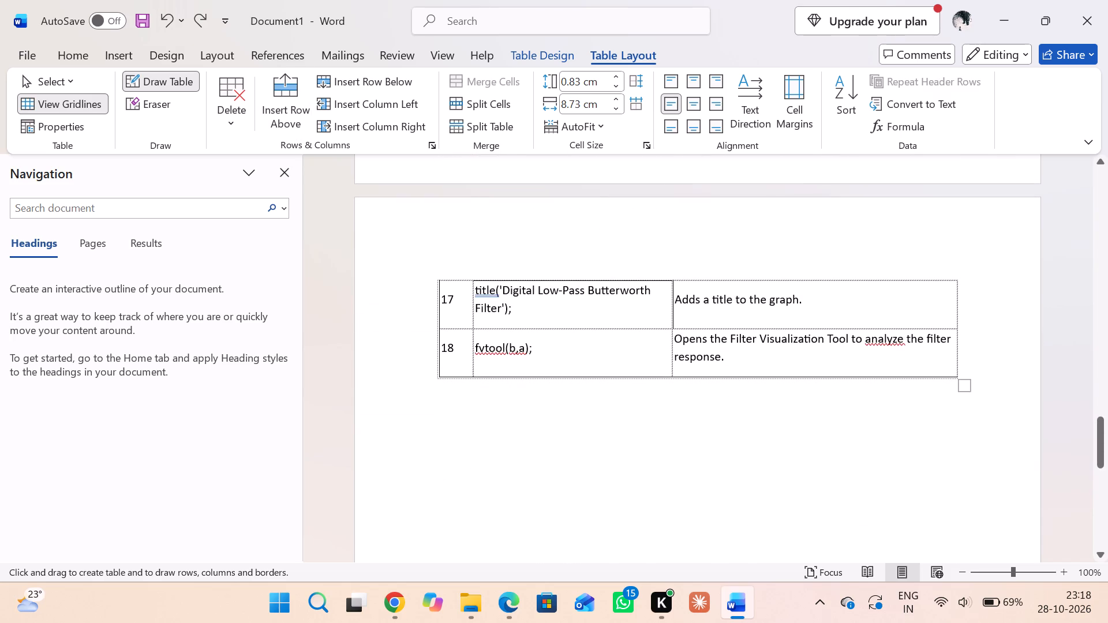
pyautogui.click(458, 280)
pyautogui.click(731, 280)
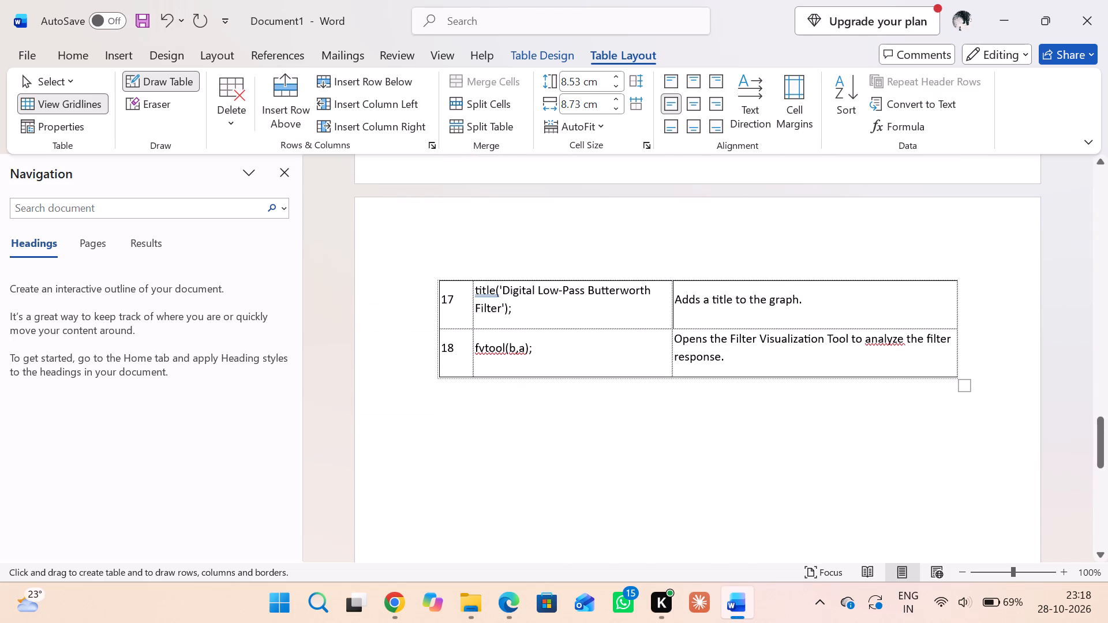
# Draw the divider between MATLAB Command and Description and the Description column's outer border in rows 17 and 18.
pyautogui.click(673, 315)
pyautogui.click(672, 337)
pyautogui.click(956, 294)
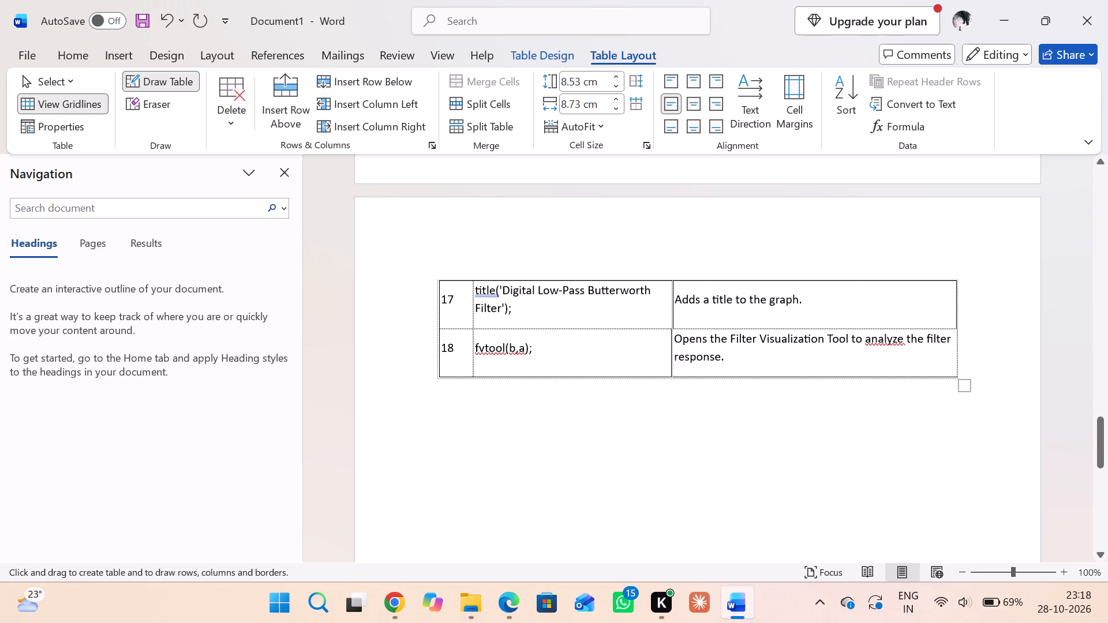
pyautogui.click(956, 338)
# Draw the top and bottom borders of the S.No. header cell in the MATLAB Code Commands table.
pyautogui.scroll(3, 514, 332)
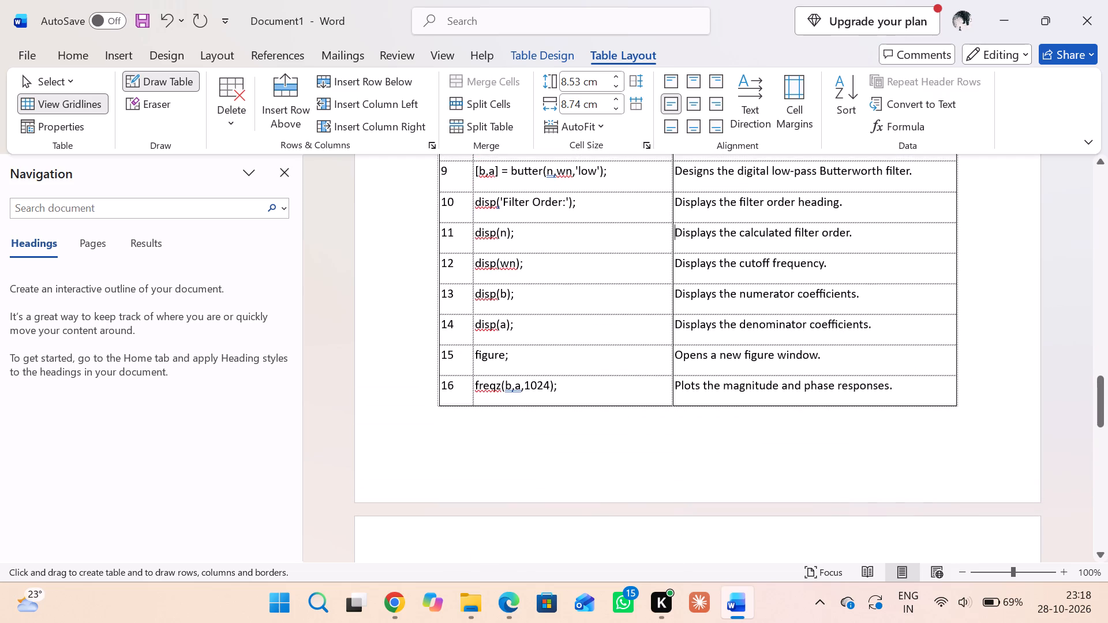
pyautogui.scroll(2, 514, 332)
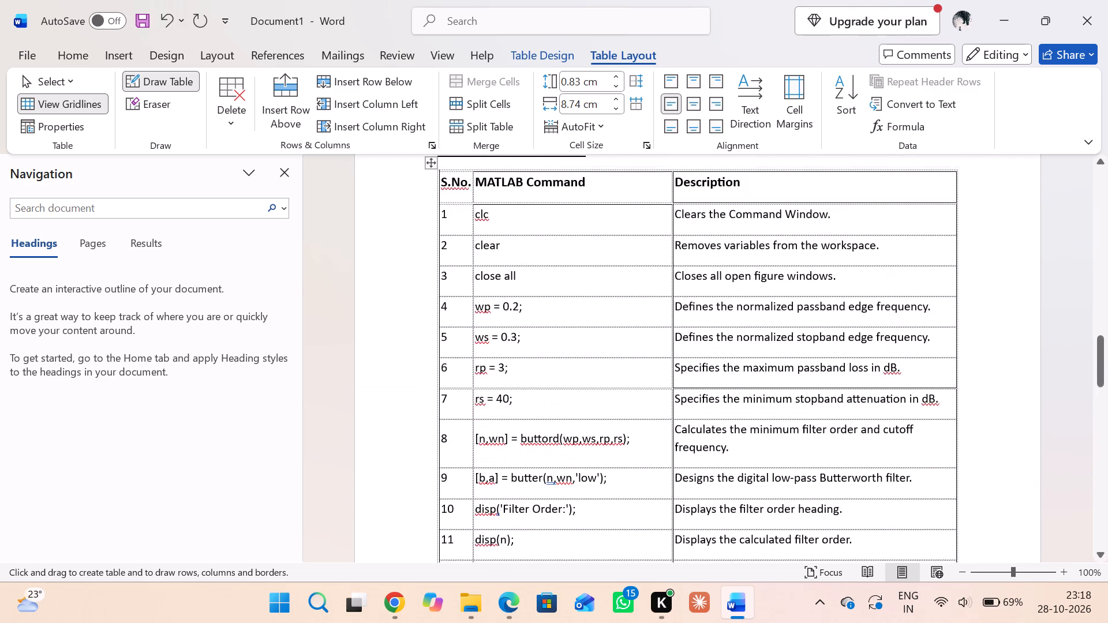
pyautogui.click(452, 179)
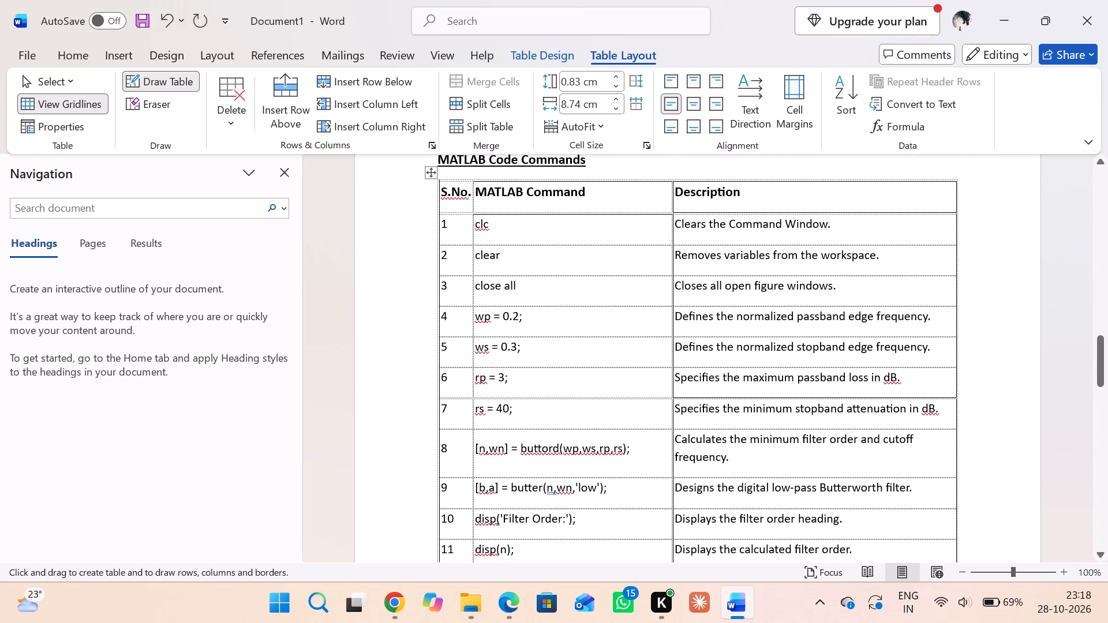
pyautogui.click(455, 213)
# Stop drawing borders and examine the code-commands table's borders without gridlines across both pages.
pyautogui.scroll(-2, 440, 295)
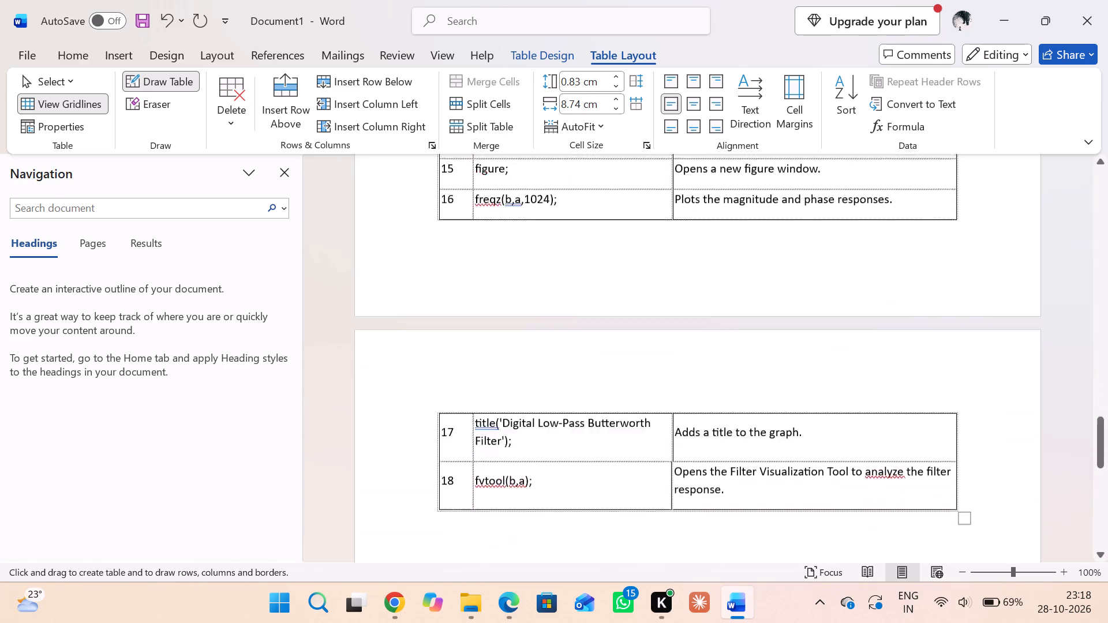
pyautogui.scroll(-3, 440, 295)
pyautogui.scroll(1, 453, 325)
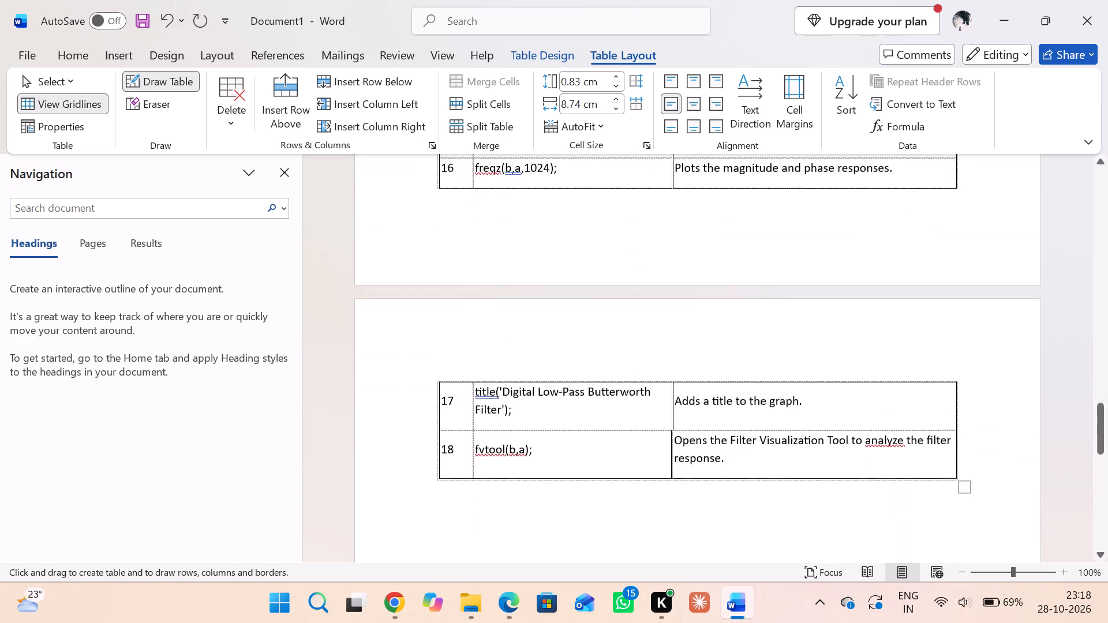
pyautogui.scroll(1, 453, 325)
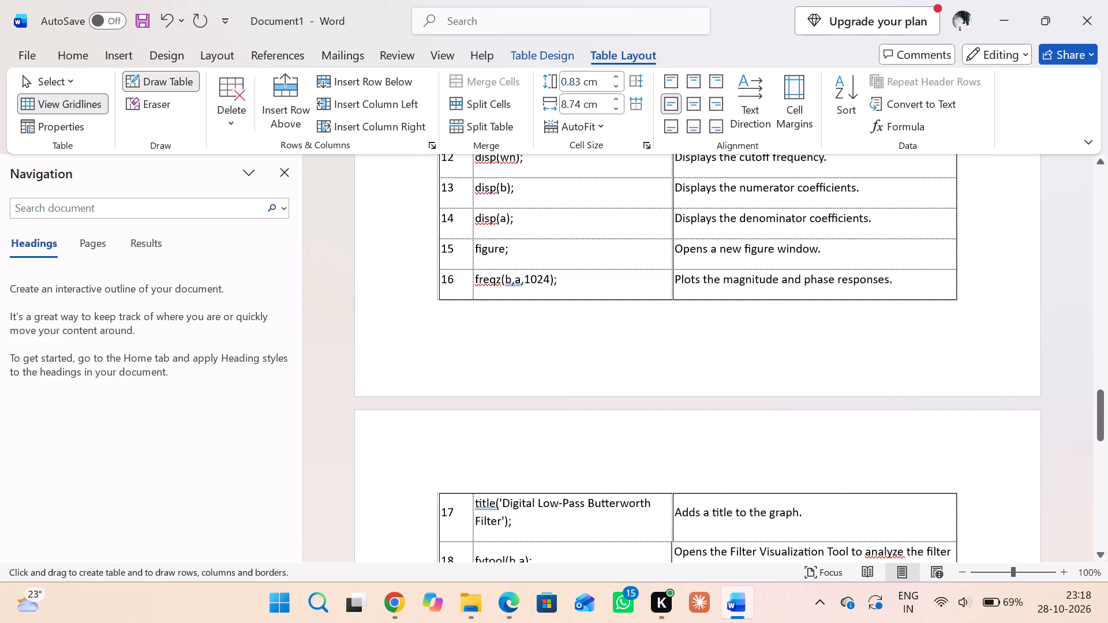
pyautogui.click(508, 284)
pyautogui.click(508, 284)
pyautogui.click(88, 54)
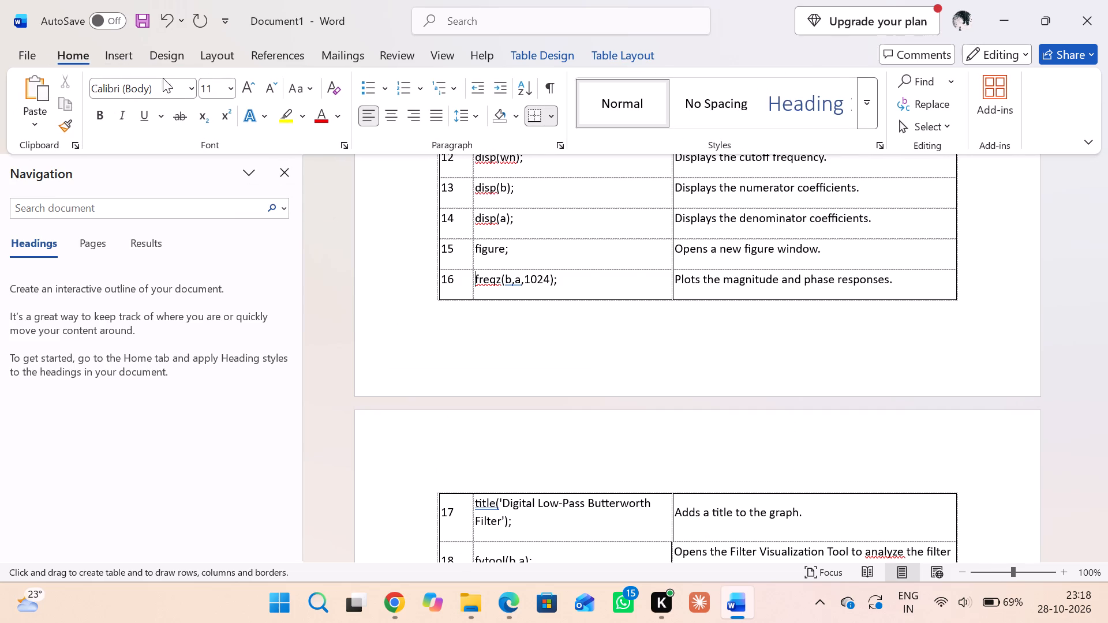
pyautogui.scroll(-2, 368, 250)
pyautogui.click(491, 366)
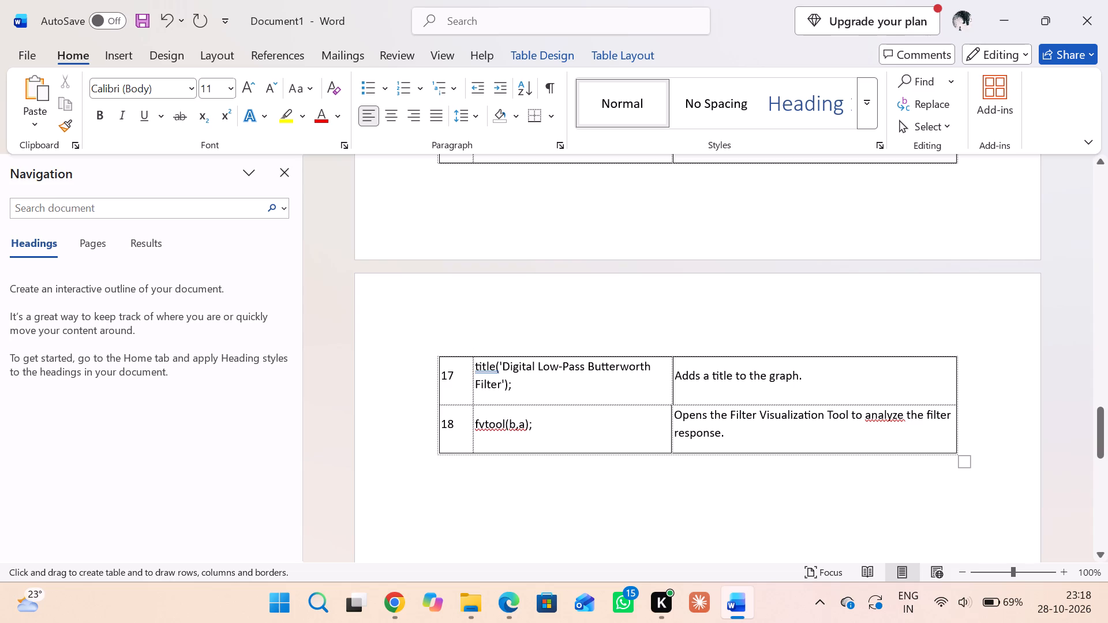
pyautogui.click(321, 240)
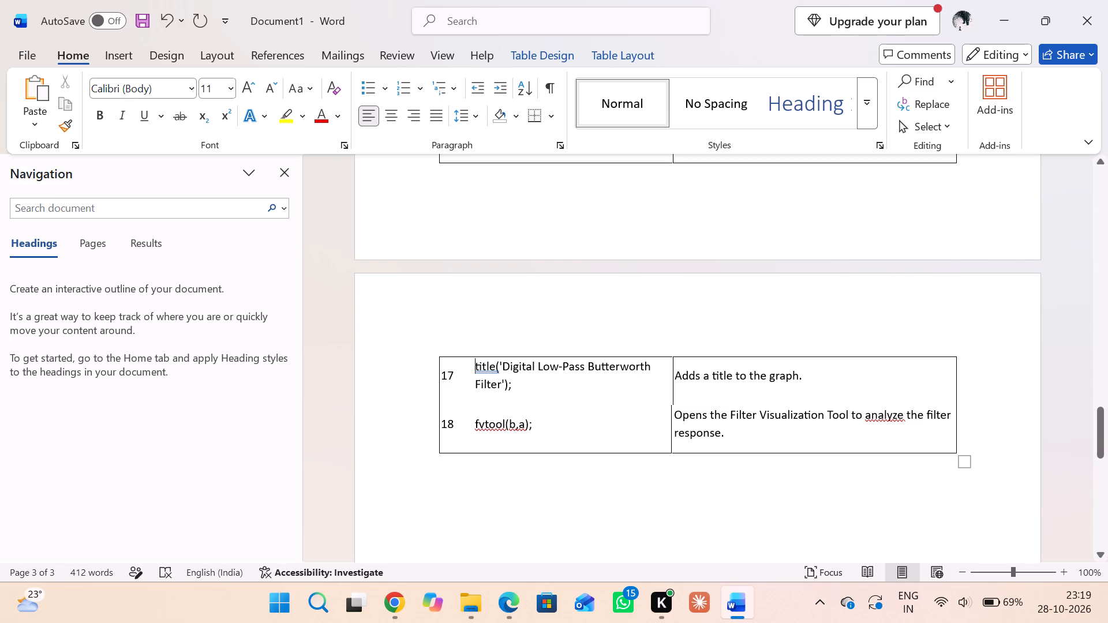
pyautogui.scroll(1, 354, 285)
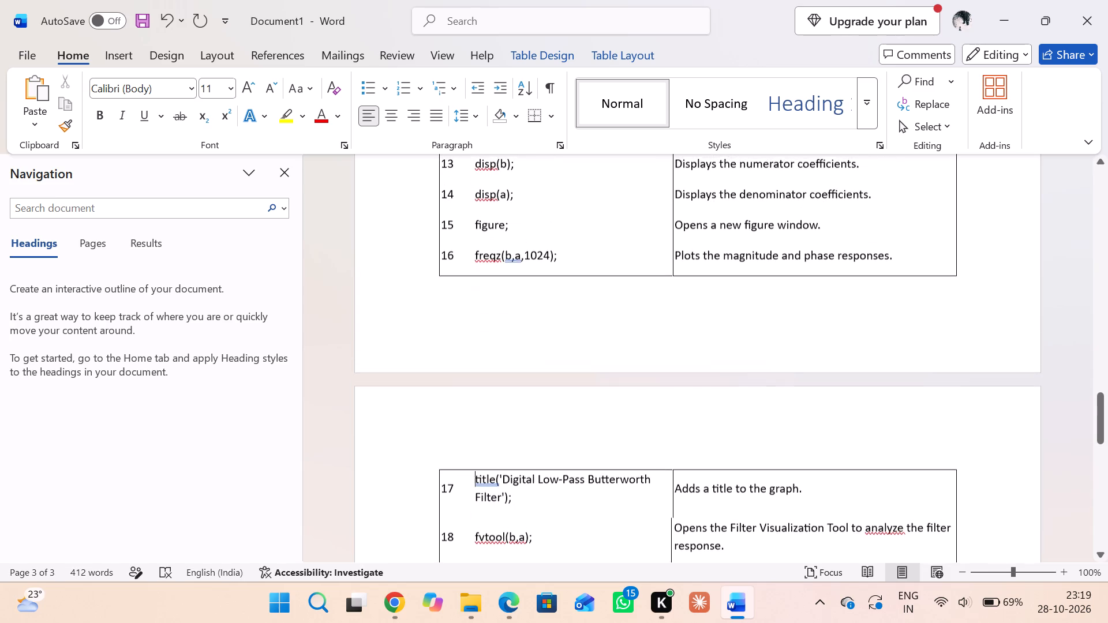
pyautogui.scroll(3, 354, 285)
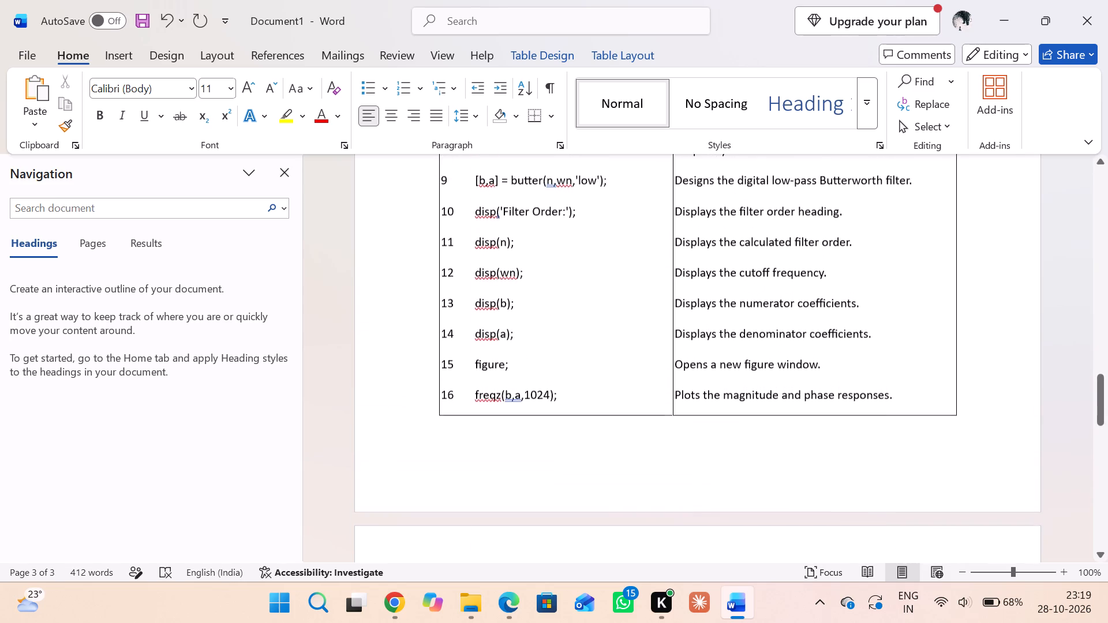
pyautogui.scroll(2, 354, 285)
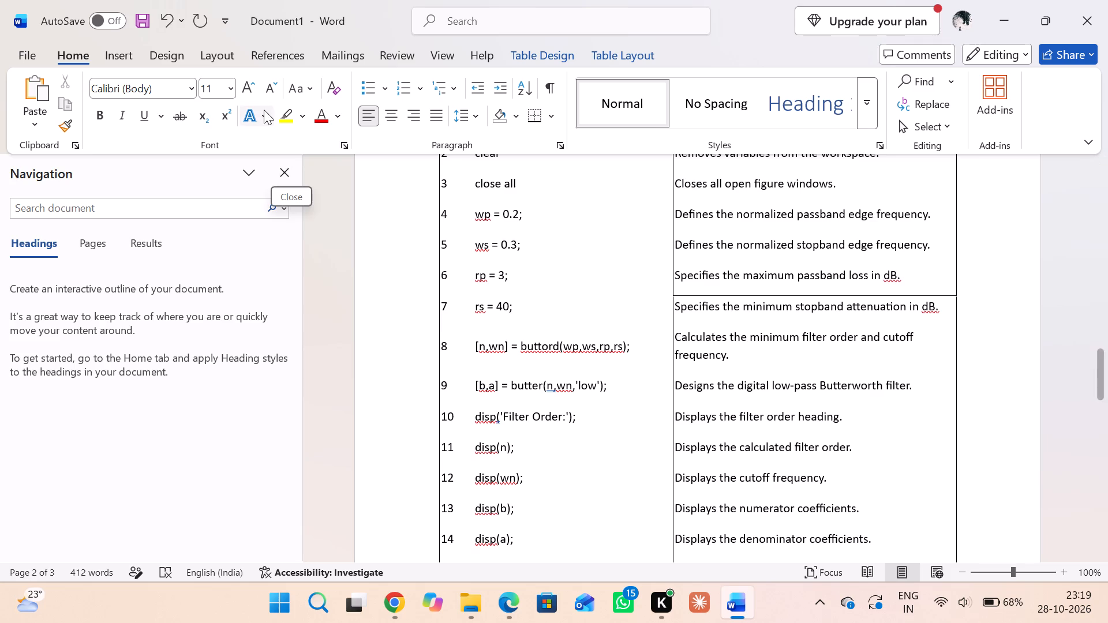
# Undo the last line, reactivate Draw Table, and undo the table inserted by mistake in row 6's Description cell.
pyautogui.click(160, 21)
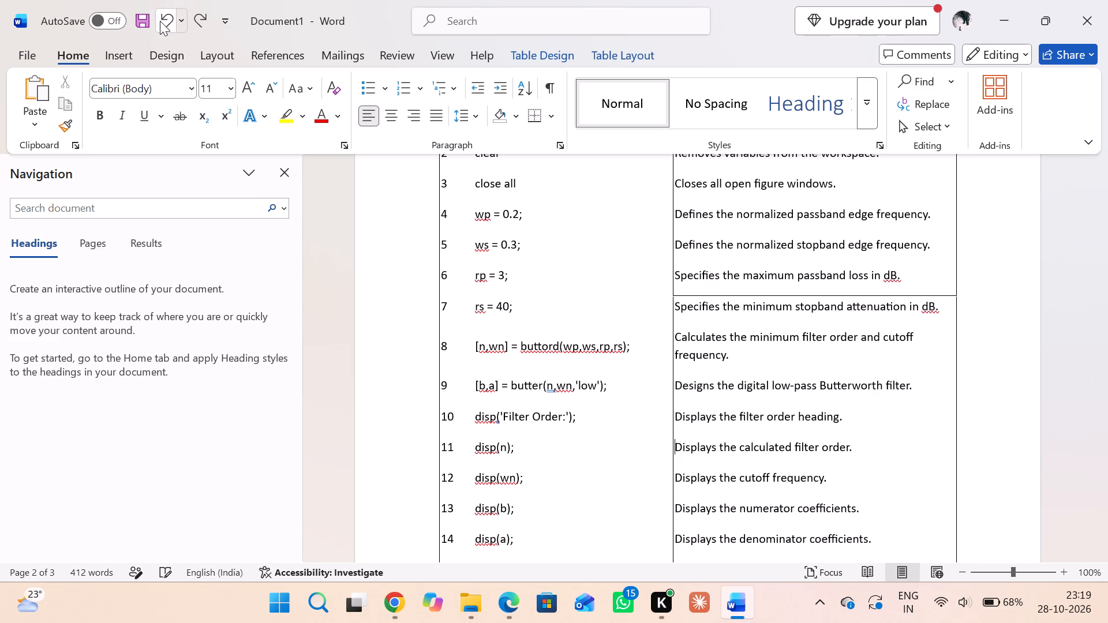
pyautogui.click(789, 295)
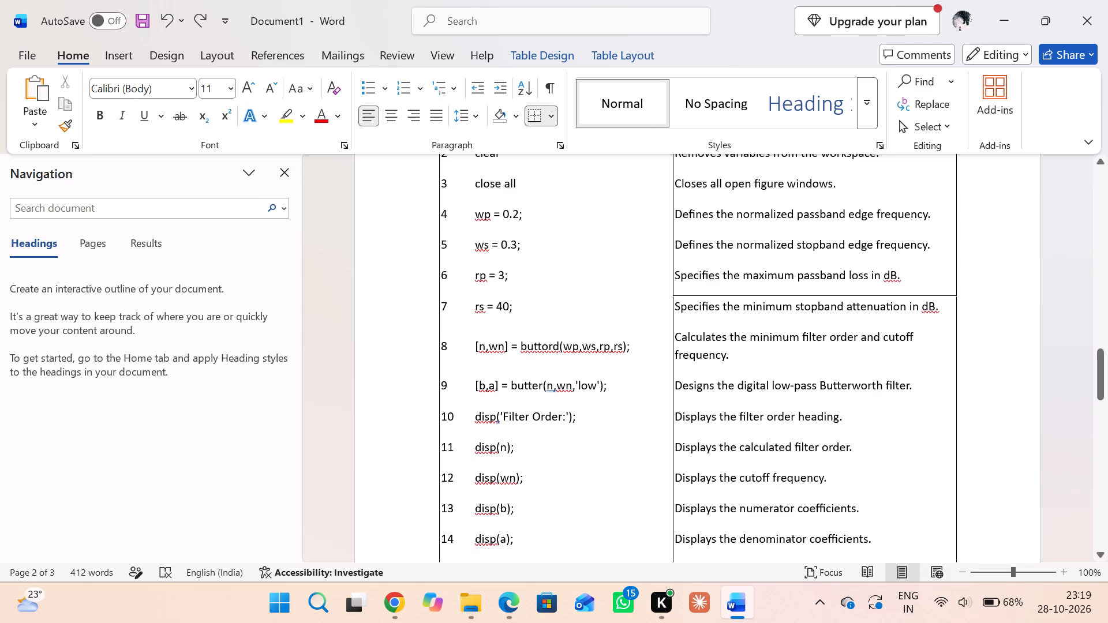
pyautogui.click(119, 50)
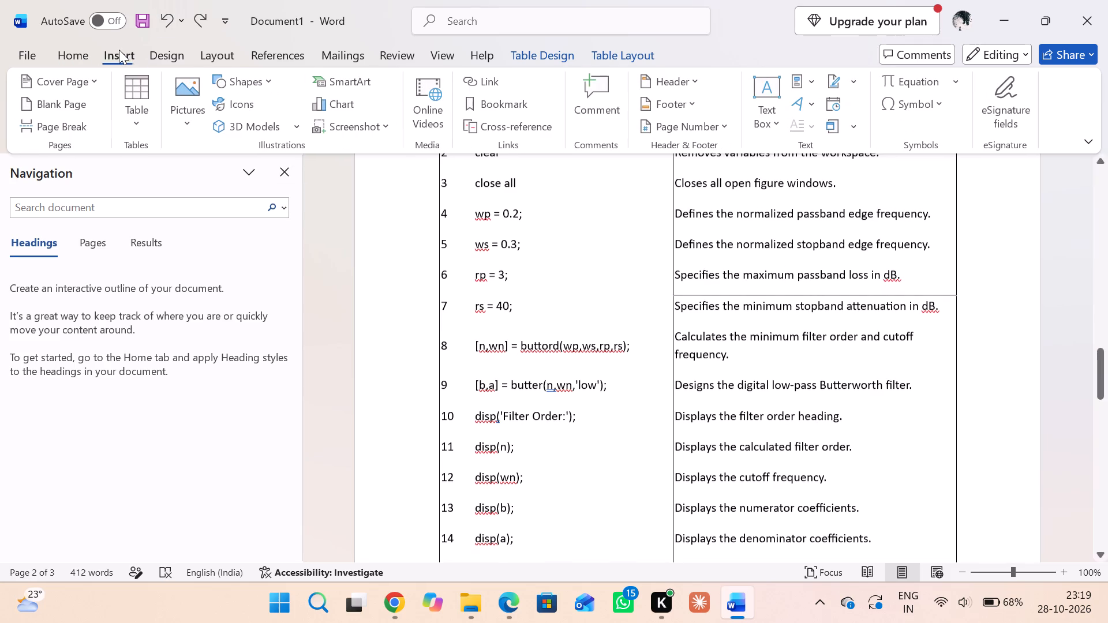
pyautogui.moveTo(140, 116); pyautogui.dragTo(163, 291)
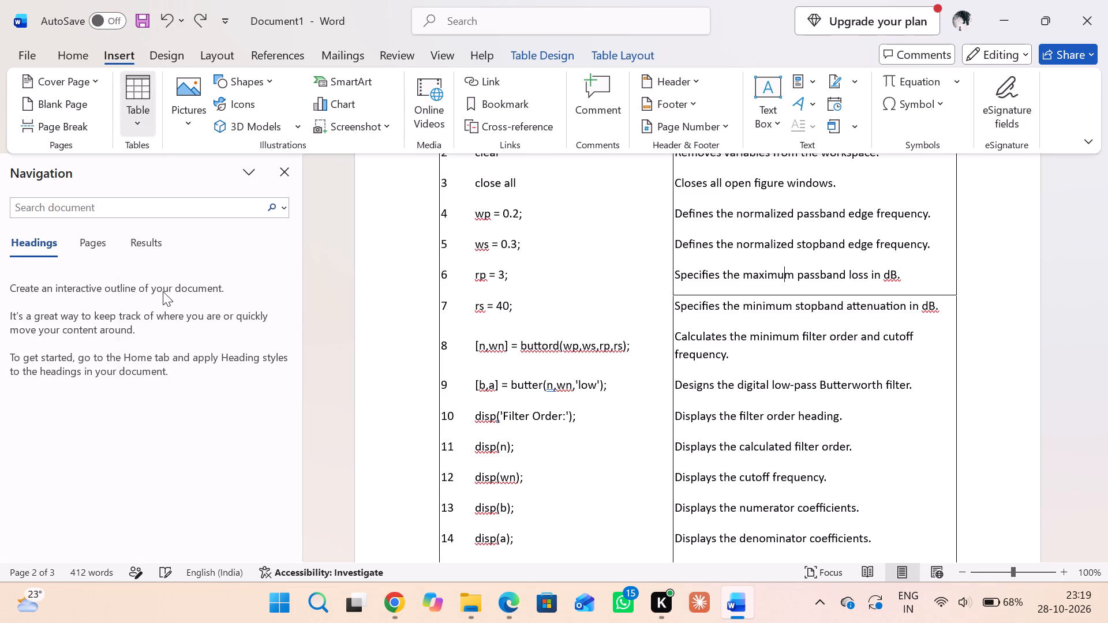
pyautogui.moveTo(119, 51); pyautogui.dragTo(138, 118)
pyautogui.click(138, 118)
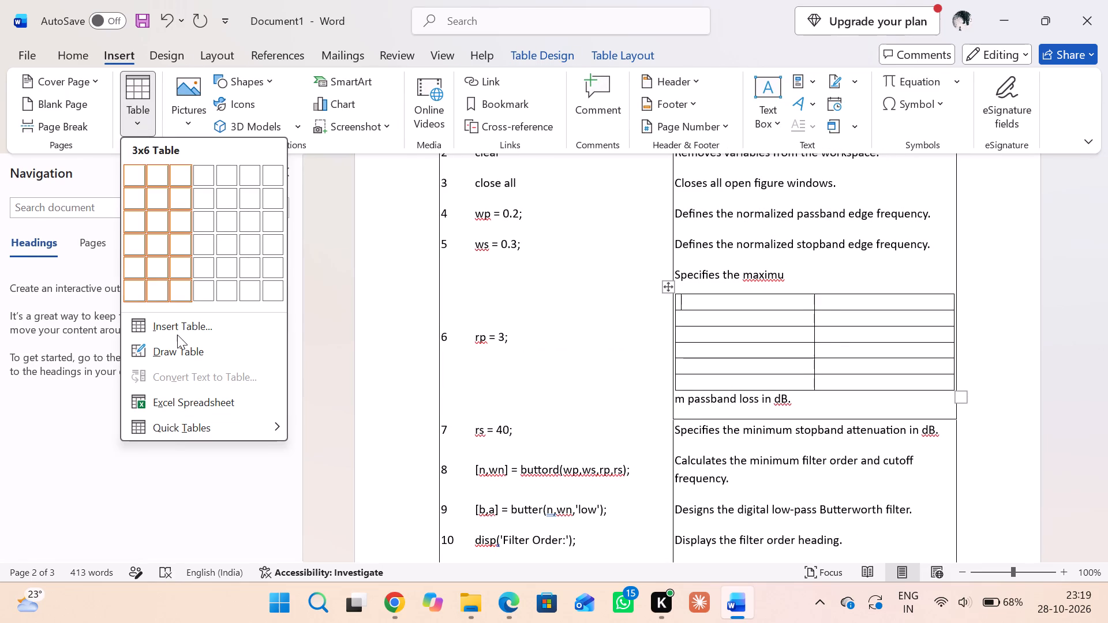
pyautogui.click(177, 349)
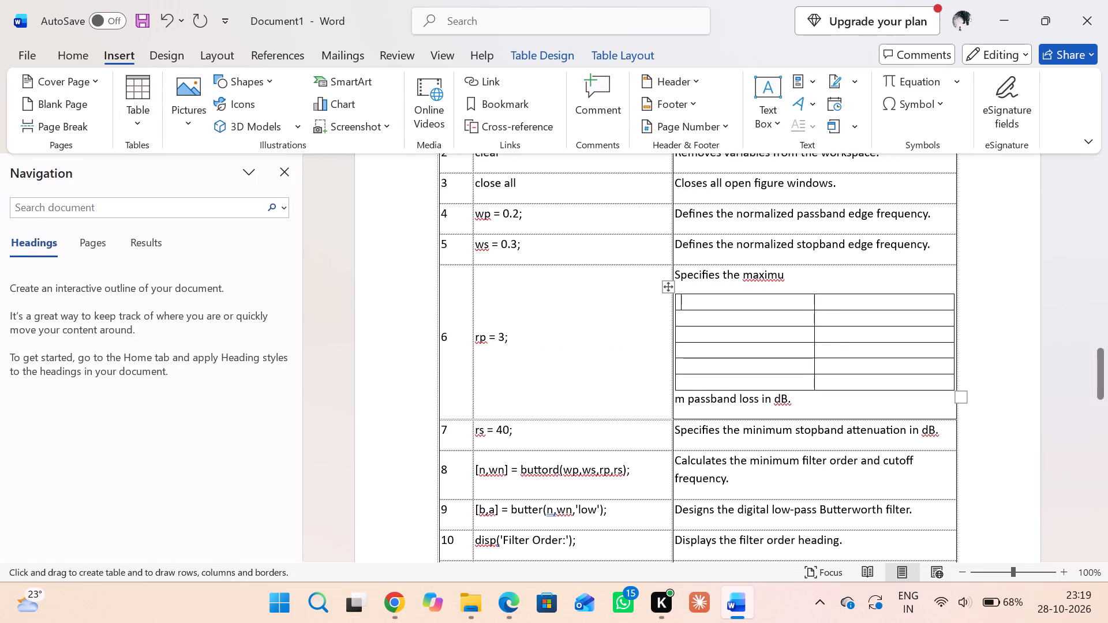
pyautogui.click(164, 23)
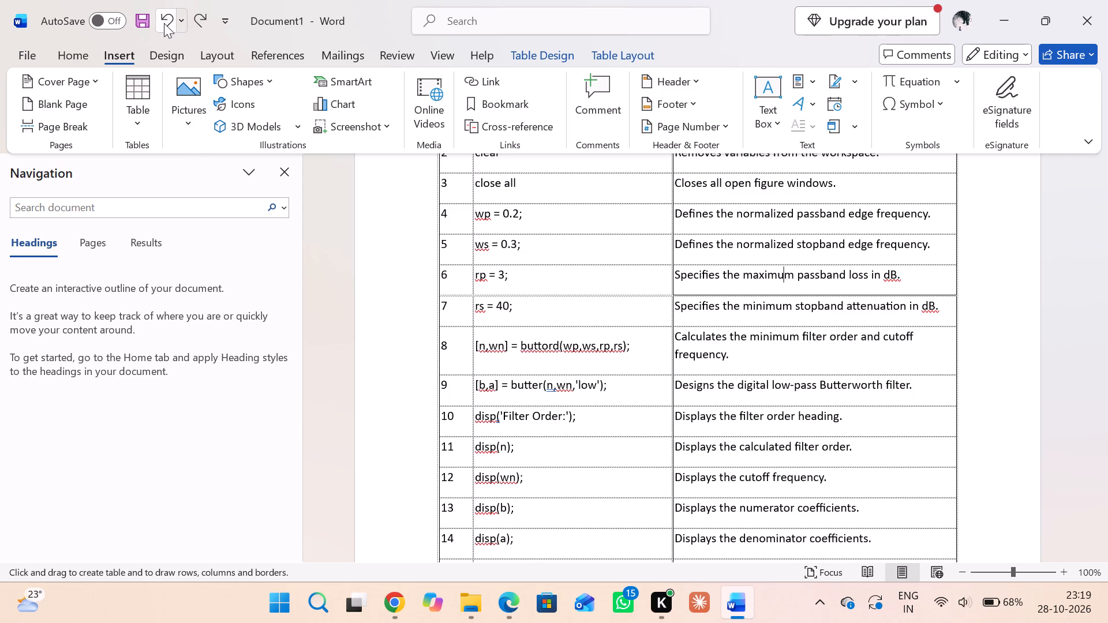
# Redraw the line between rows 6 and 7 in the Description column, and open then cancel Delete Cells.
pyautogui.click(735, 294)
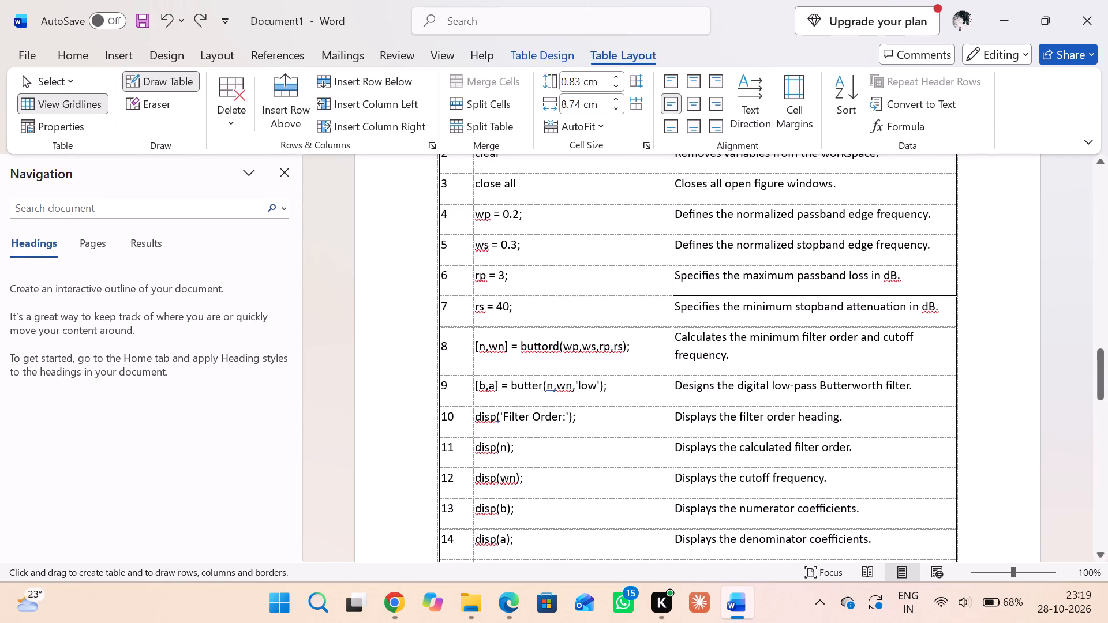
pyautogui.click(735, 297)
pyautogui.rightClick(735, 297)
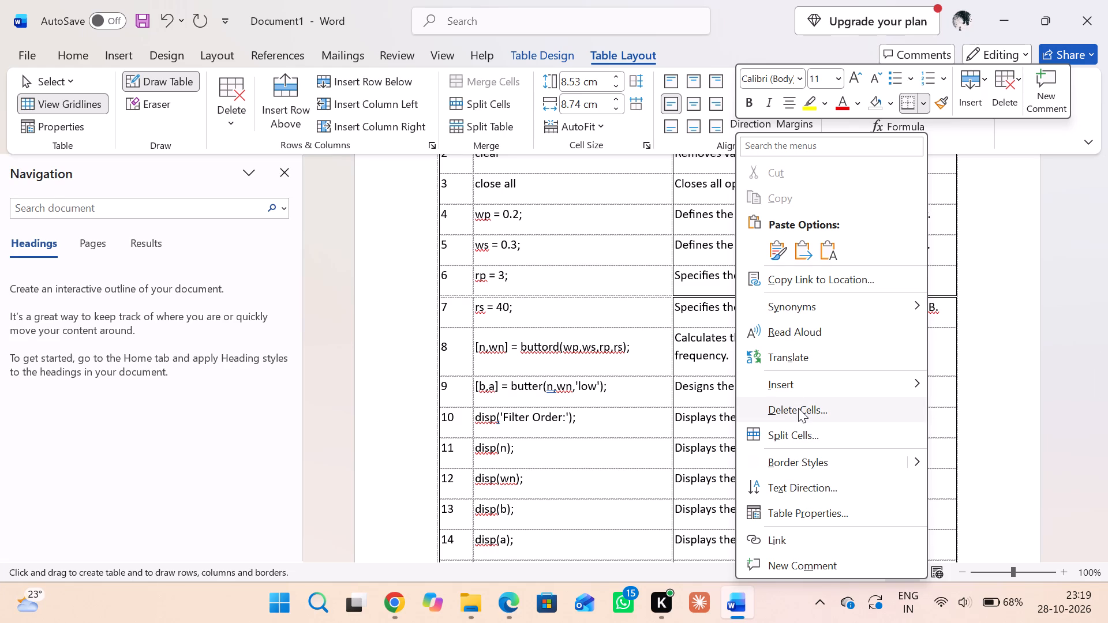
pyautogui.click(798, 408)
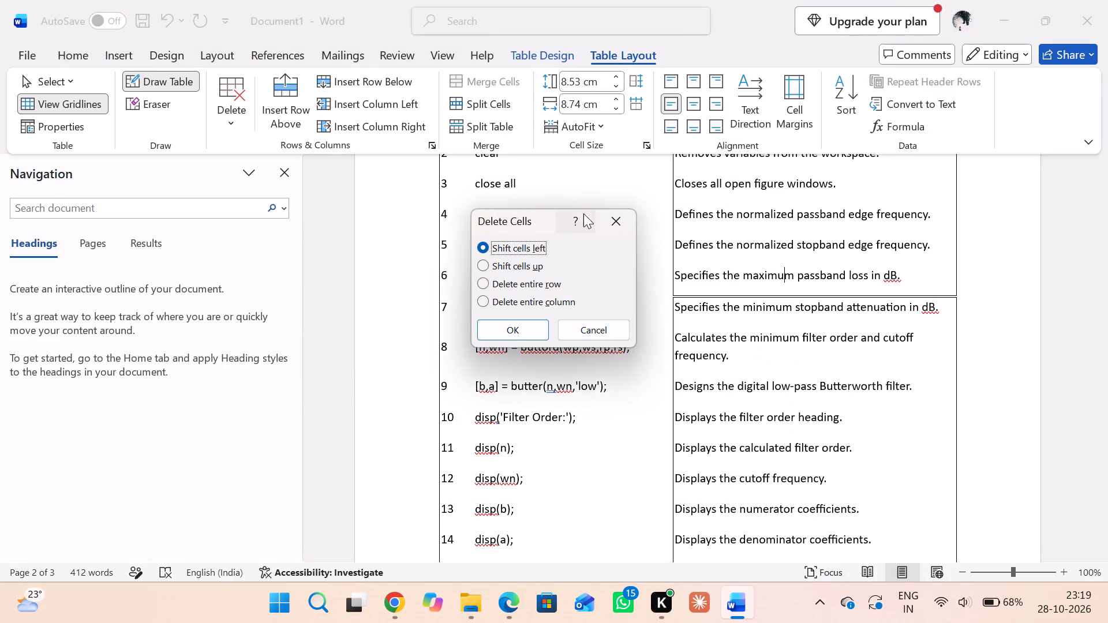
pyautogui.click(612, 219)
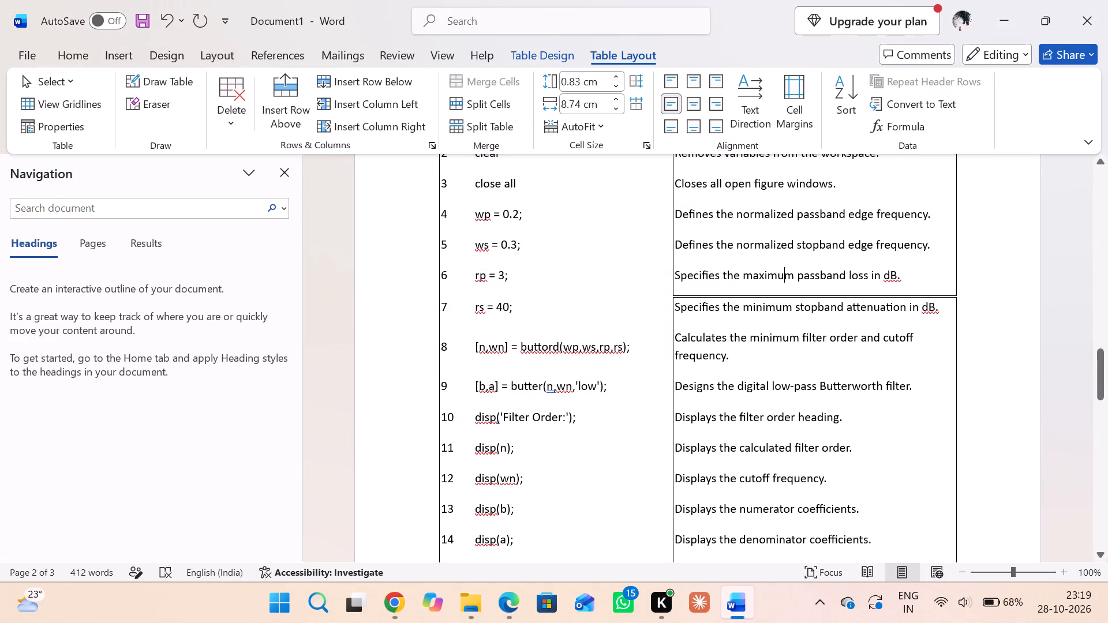
# Undo the recently drawn lines in the code-commands table: the row 6–7 line, the right border, and the Description column divider below row 4.
pyautogui.doubleClick(159, 14)
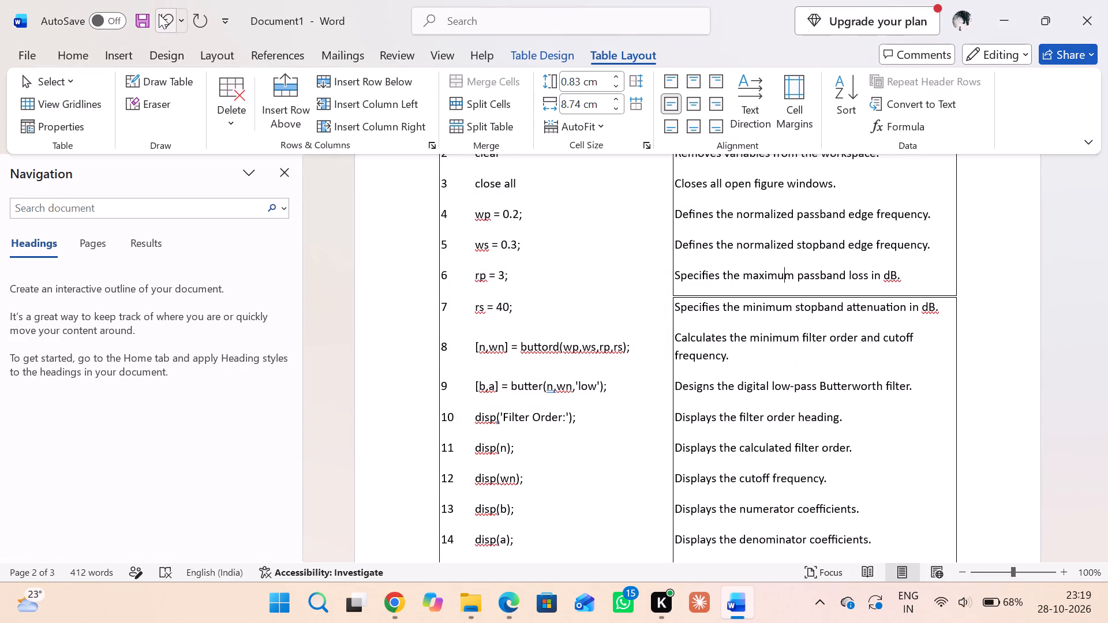
pyautogui.click(159, 14)
pyautogui.click(159, 14)
pyautogui.tripleClick(159, 14)
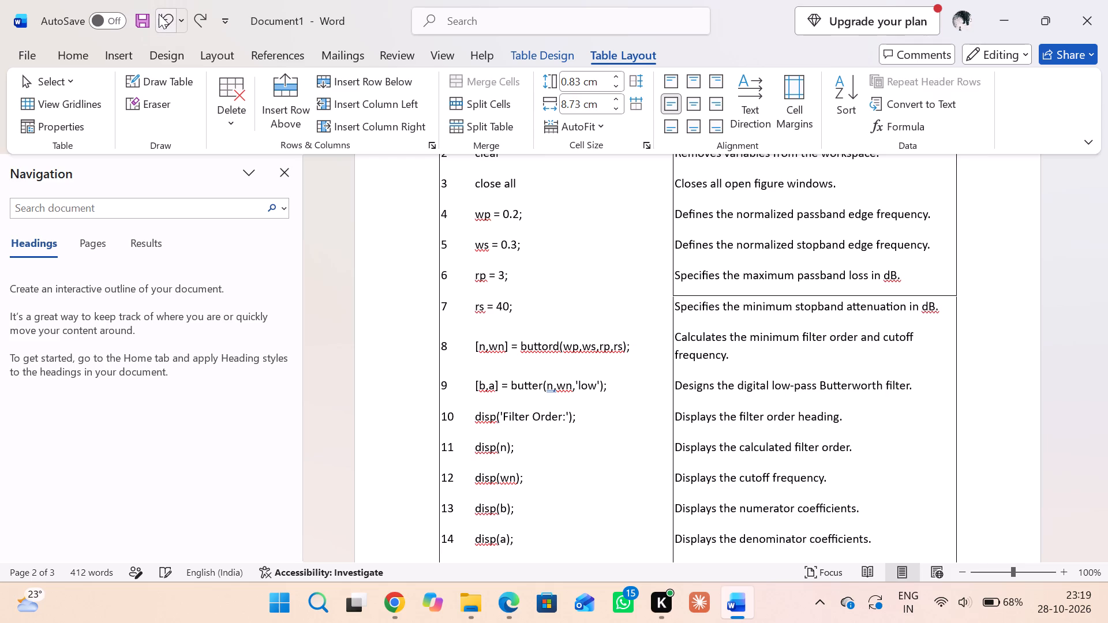
pyautogui.tripleClick(159, 14)
pyautogui.tripleClick(159, 14)
pyautogui.tripleClick(159, 14)
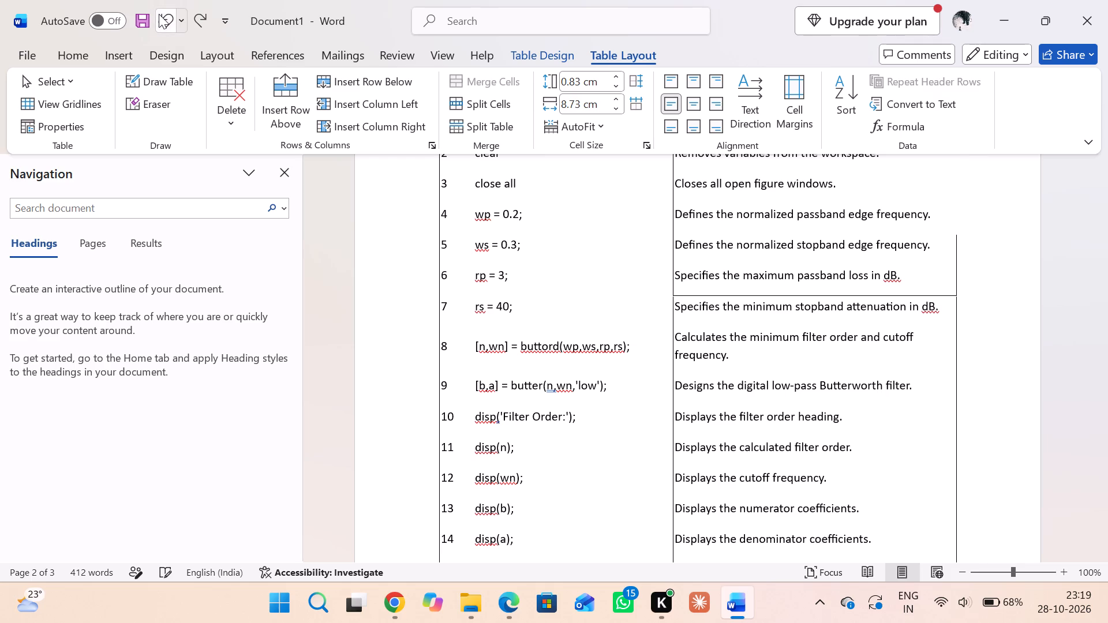
pyautogui.tripleClick(159, 14)
pyautogui.tripleClick(159, 14)
pyautogui.tripleClick(159, 14)
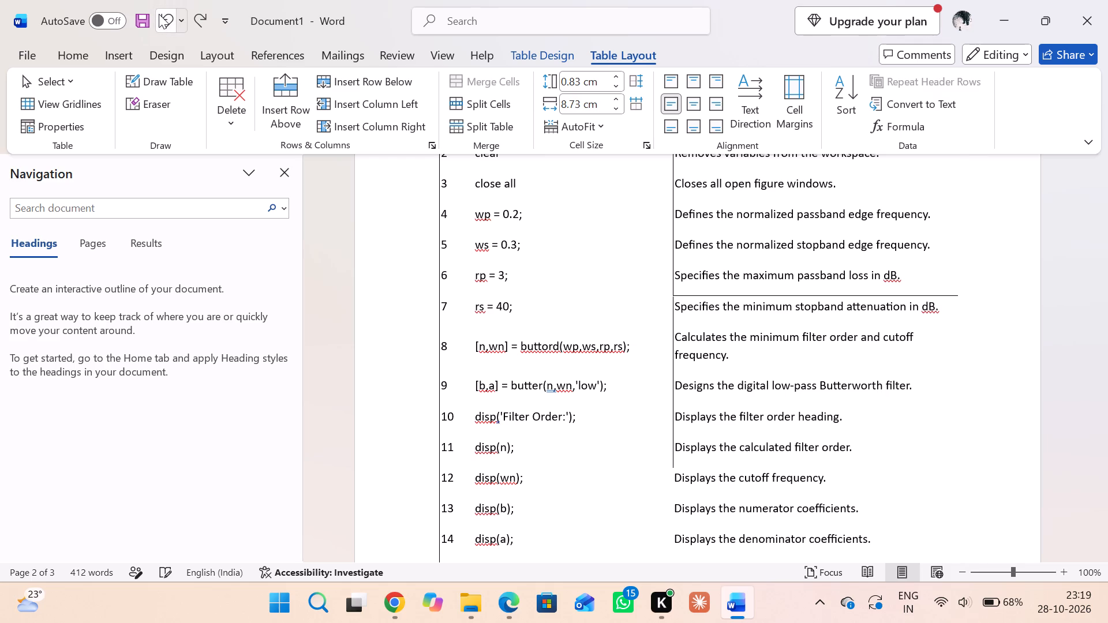
pyautogui.tripleClick(159, 14)
pyautogui.click(159, 14)
pyautogui.click(159, 14)
pyautogui.click(159, 14)
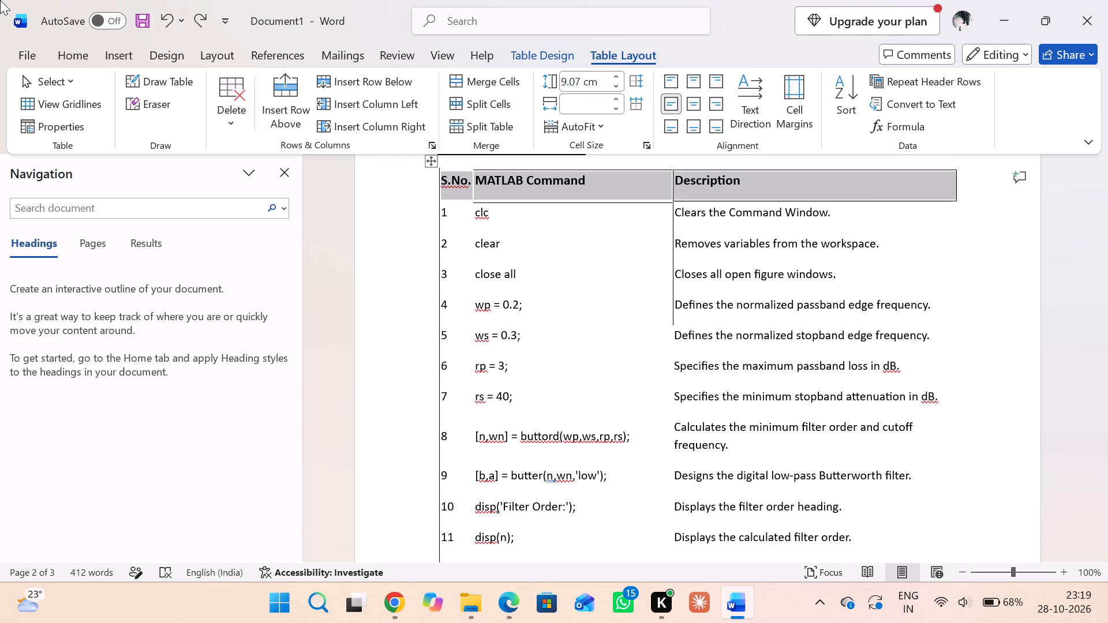
# Draw the vertical line between the MATLAB Command and Description columns from row 5 down to row 16.
pyautogui.click(138, 78)
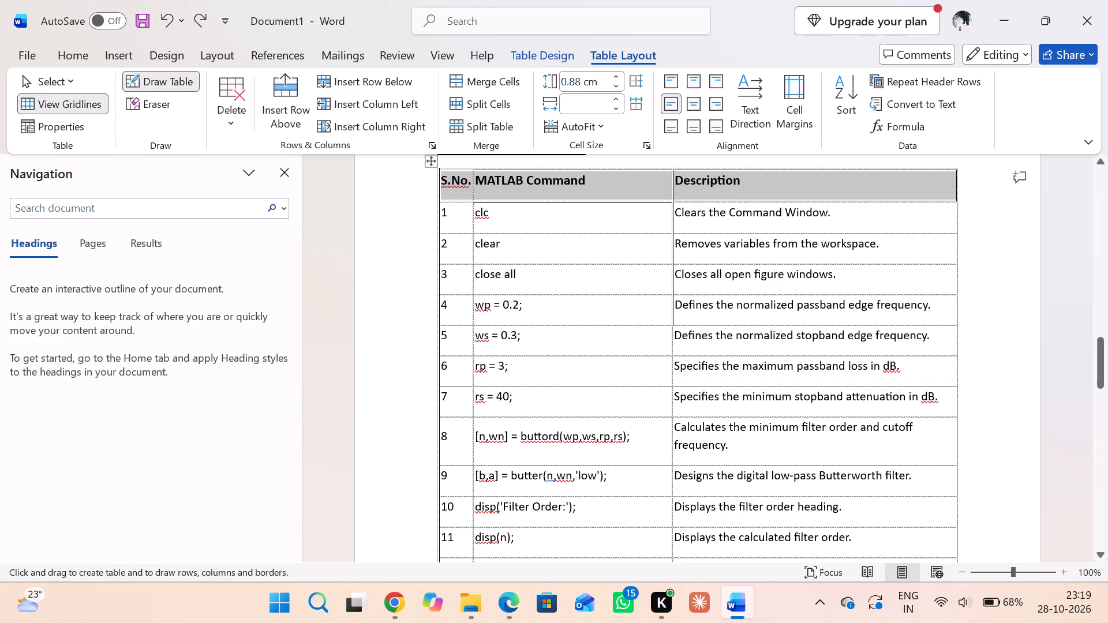
pyautogui.moveTo(674, 329); pyautogui.dragTo(676, 525)
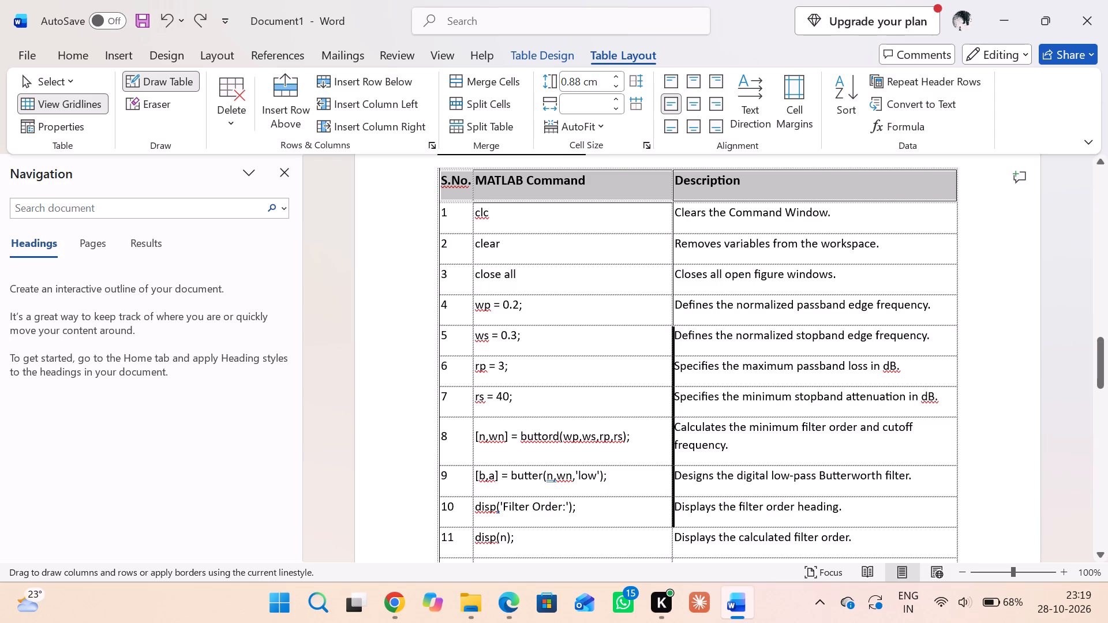
pyautogui.moveTo(676, 525); pyautogui.dragTo(677, 562)
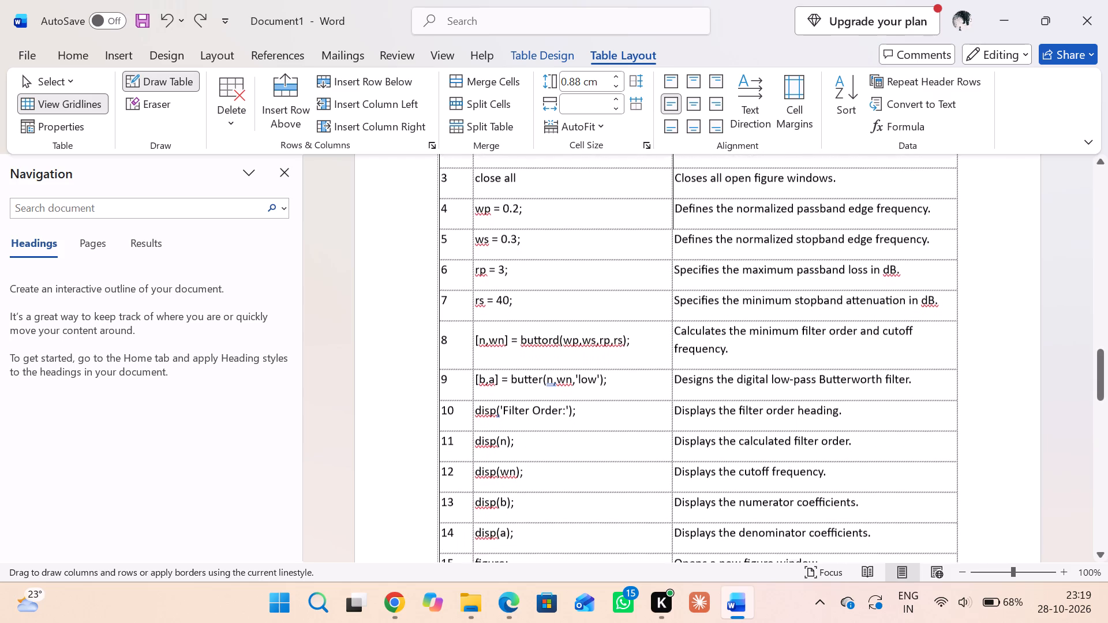
pyautogui.moveTo(677, 562); pyautogui.dragTo(668, 435)
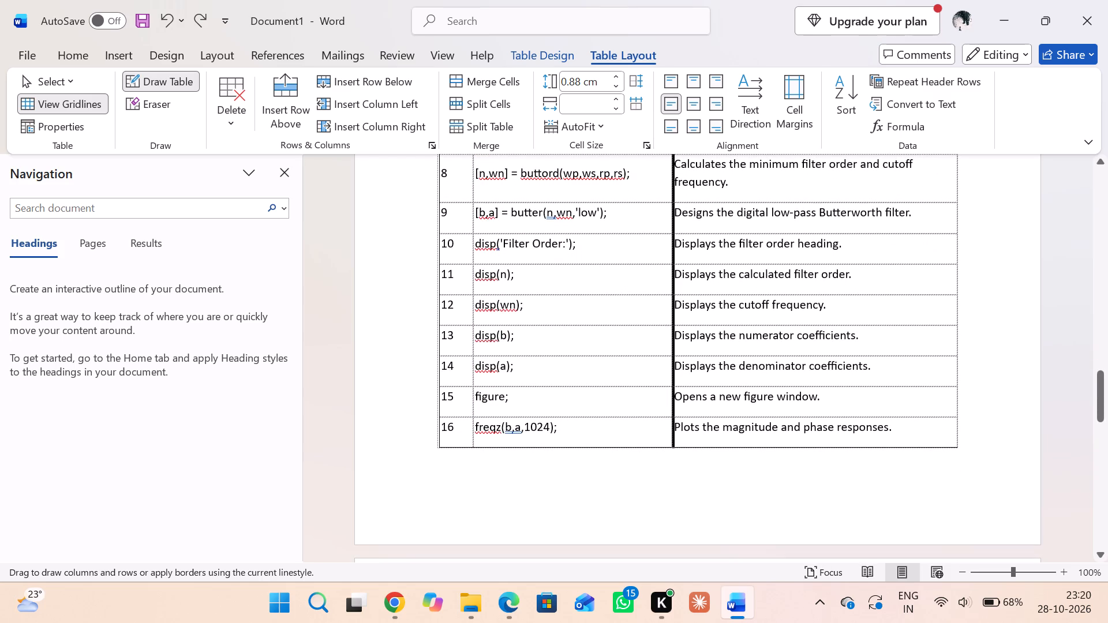
pyautogui.moveTo(668, 435); pyautogui.dragTo(668, 436)
# Draw the table's outer border along the Description column from row 1 down to row 16.
pyautogui.scroll(1, 761, 431)
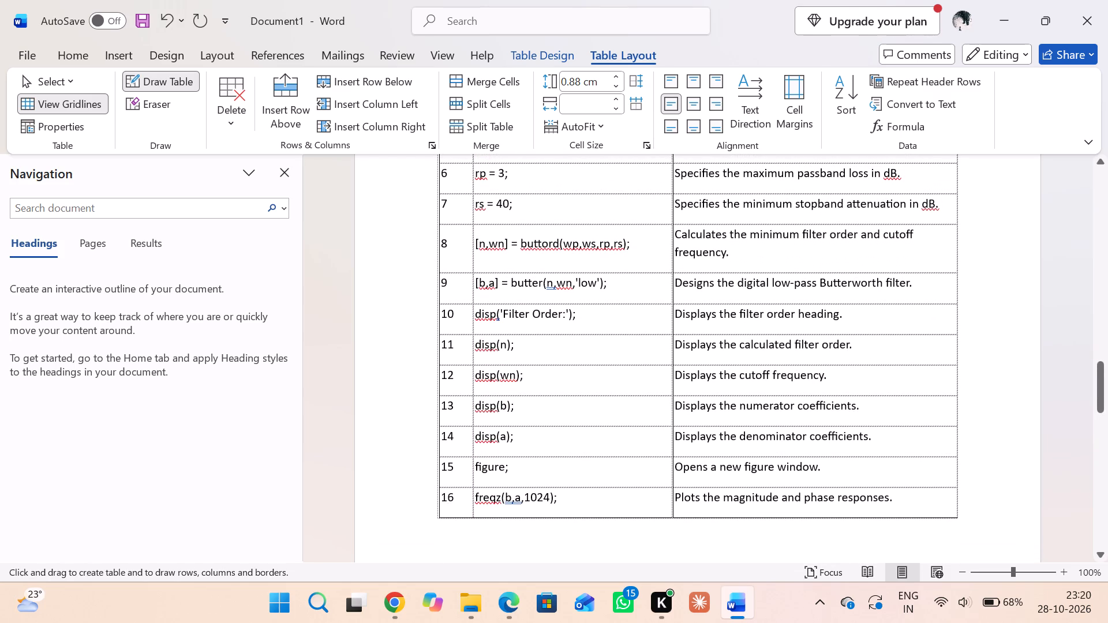
pyautogui.scroll(2, 851, 429)
pyautogui.rightClick(851, 429)
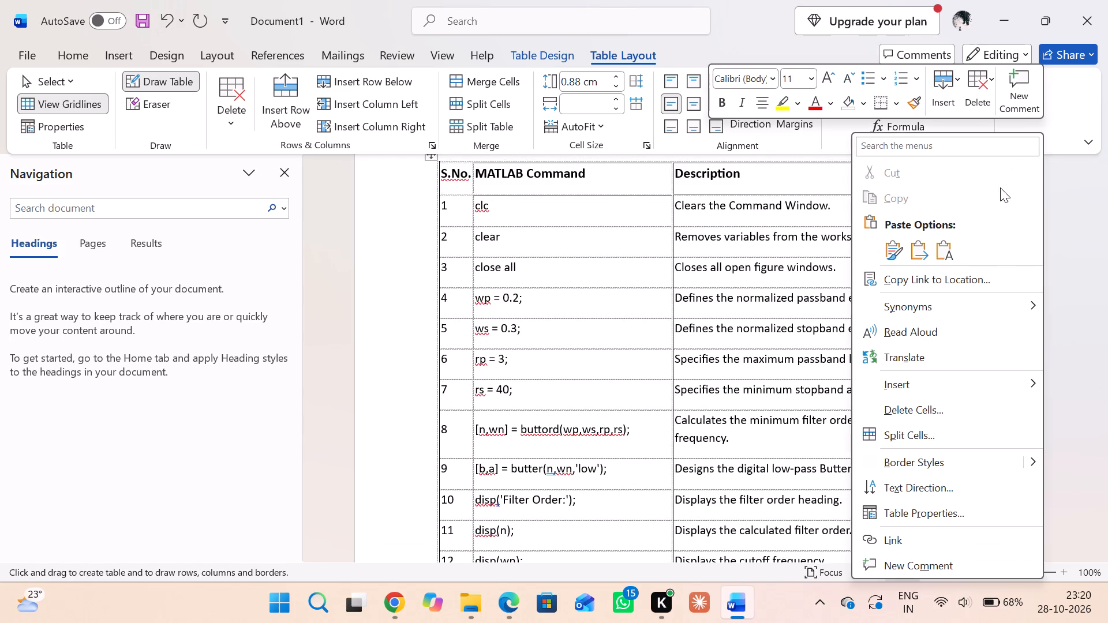
pyautogui.click(1072, 298)
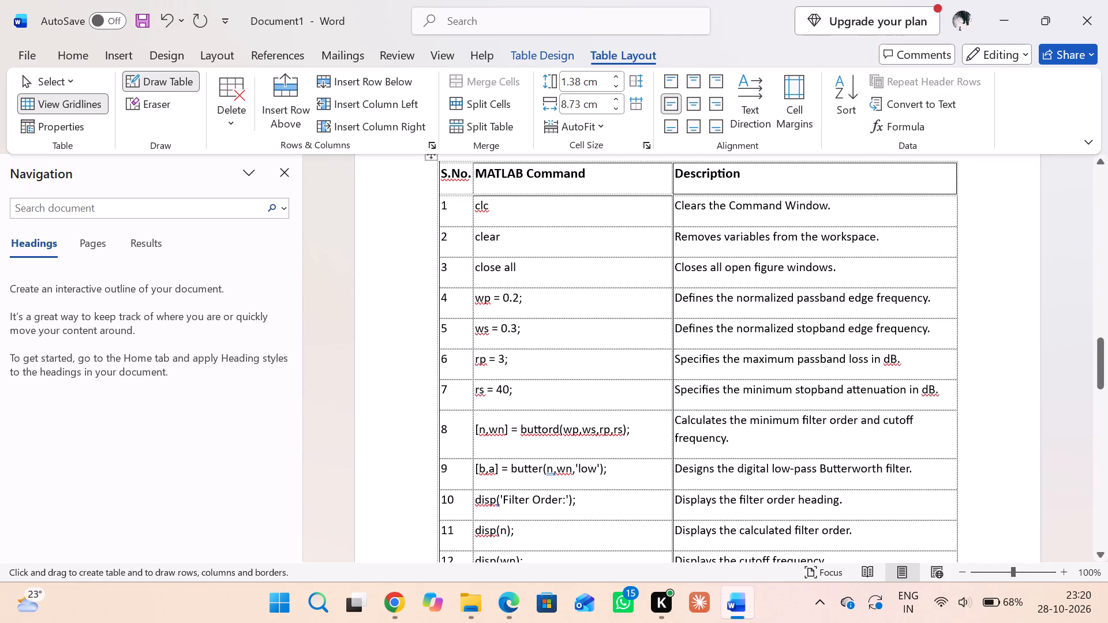
pyautogui.moveTo(956, 198); pyautogui.dragTo(966, 533)
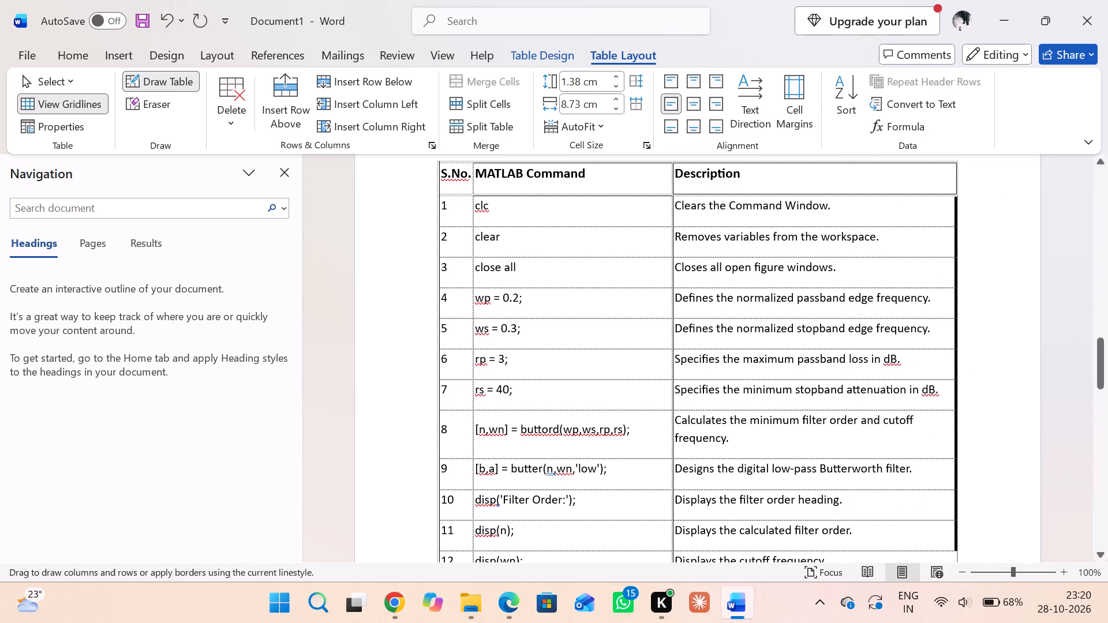
pyautogui.moveTo(966, 533); pyautogui.dragTo(957, 247)
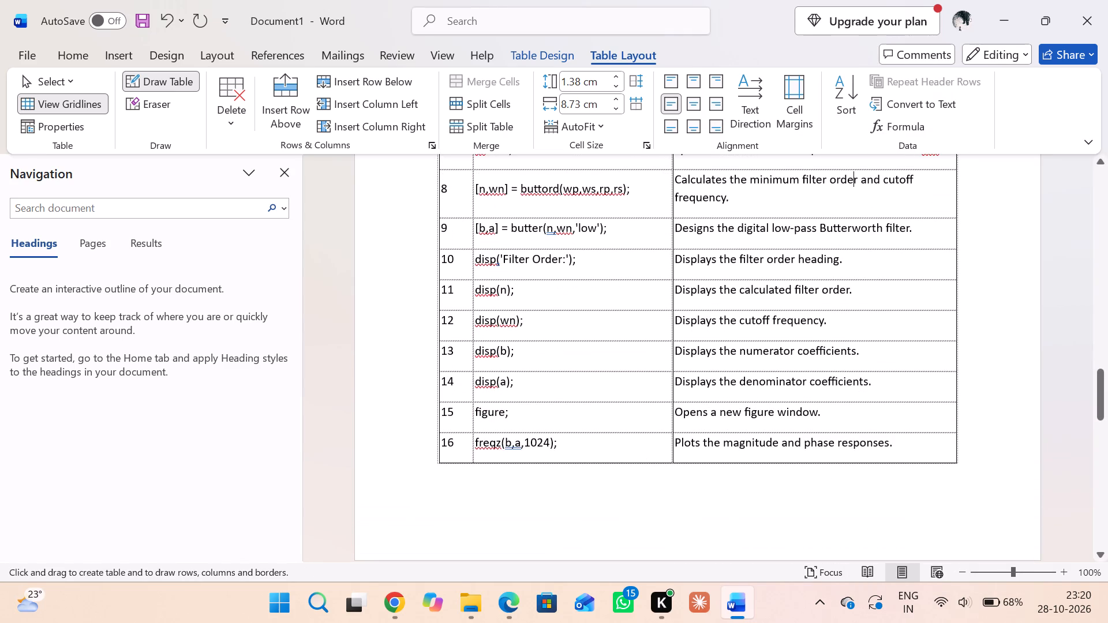
# Draw the top, bottom and both side borders around rows 17 and 18 of the table on page 3.
pyautogui.scroll(-10, 955, 449)
pyautogui.scroll(1, 955, 449)
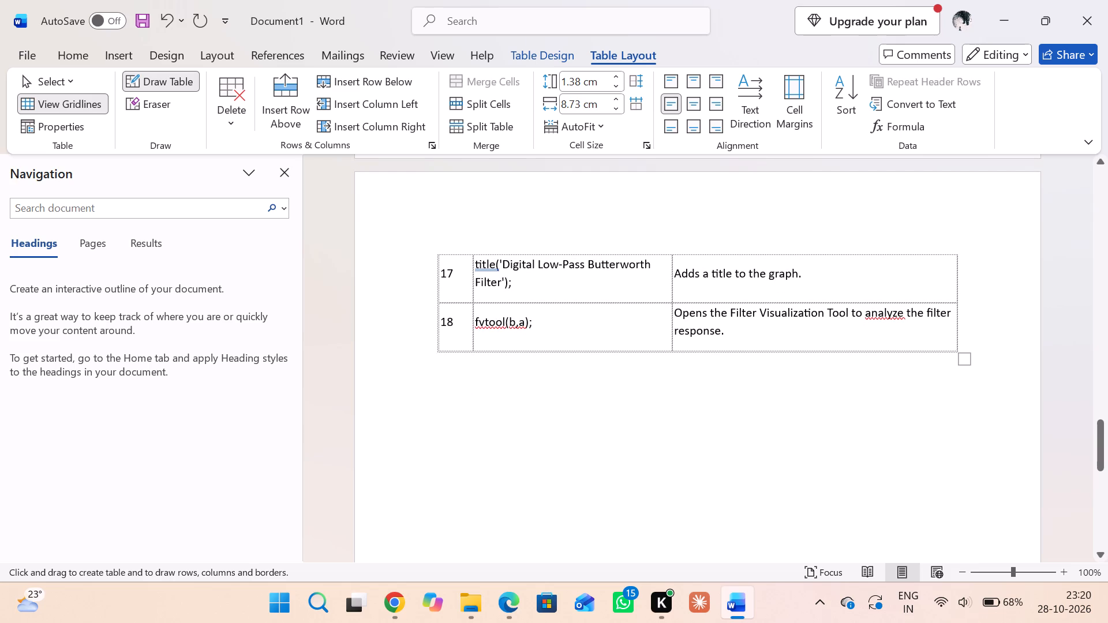
pyautogui.moveTo(437, 256); pyautogui.dragTo(671, 251)
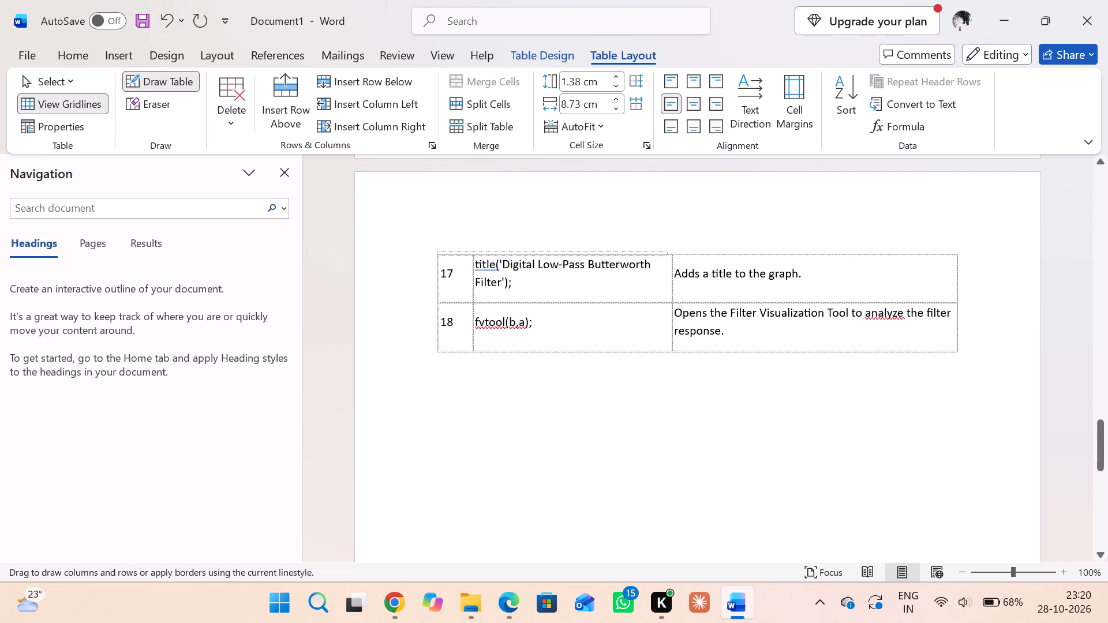
pyautogui.moveTo(671, 251); pyautogui.dragTo(954, 256)
pyautogui.moveTo(956, 258); pyautogui.dragTo(956, 300)
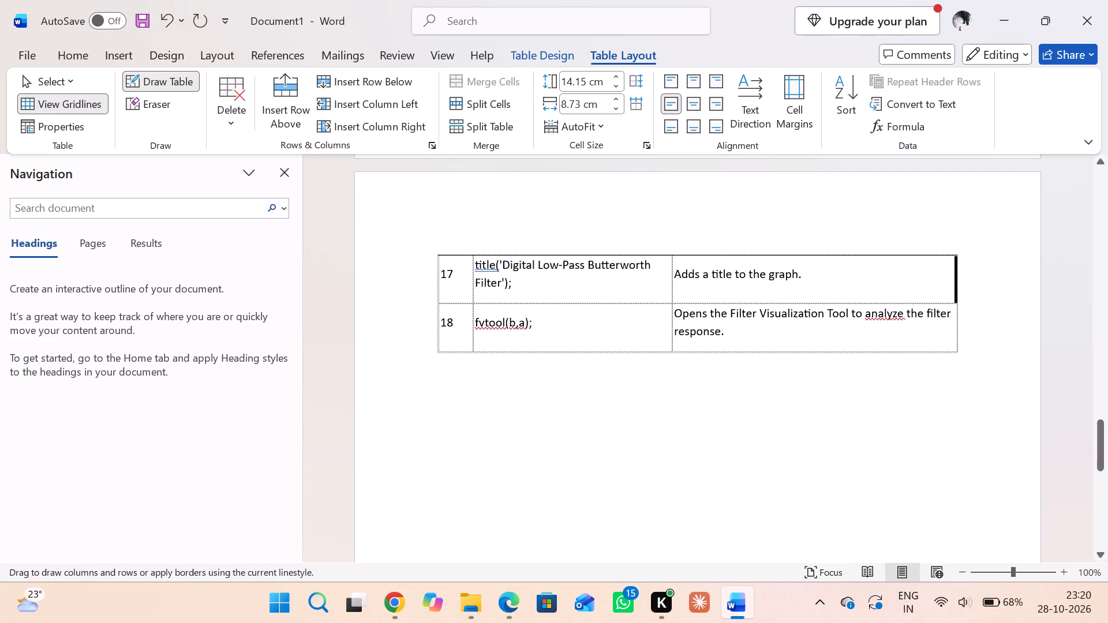
pyautogui.moveTo(956, 300); pyautogui.dragTo(956, 333)
pyautogui.moveTo(953, 352); pyautogui.dragTo(542, 340)
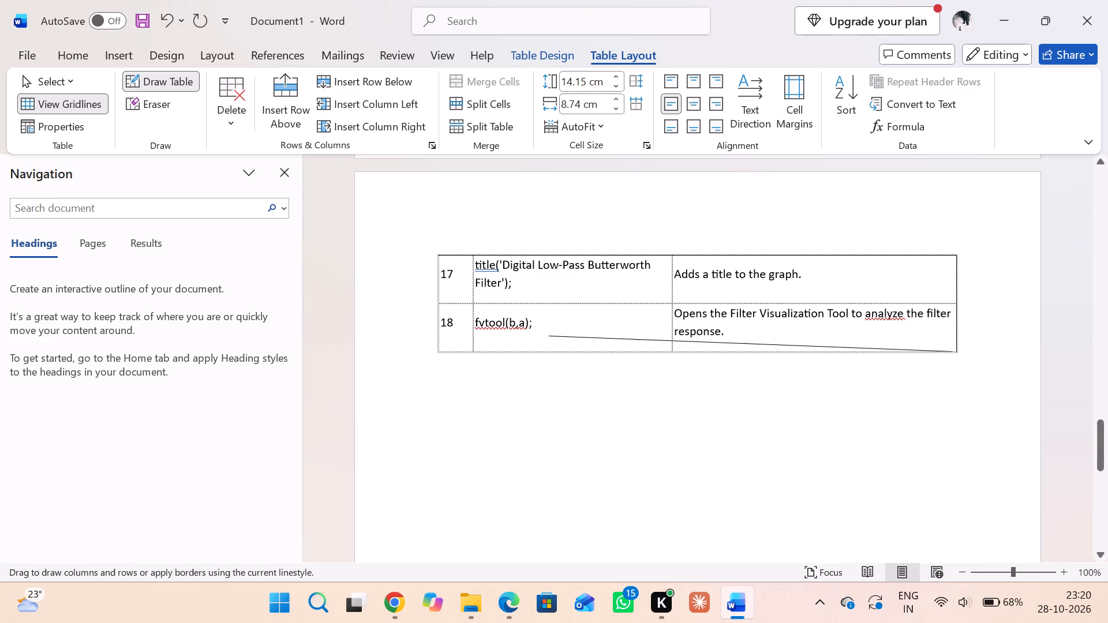
pyautogui.moveTo(542, 340); pyautogui.dragTo(439, 350)
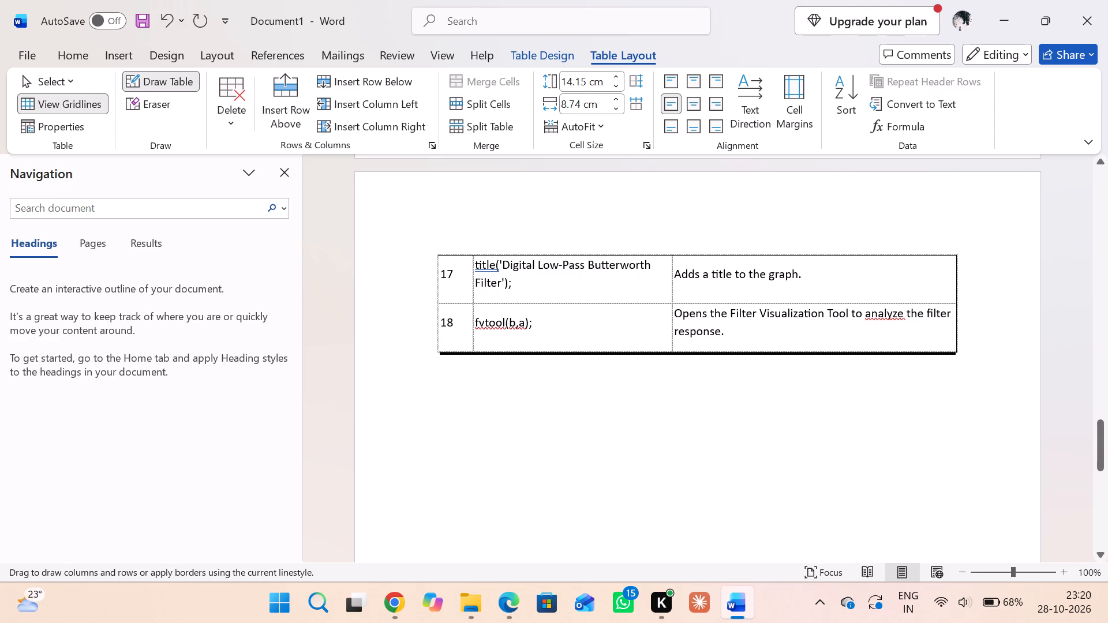
pyautogui.moveTo(437, 260); pyautogui.dragTo(429, 331)
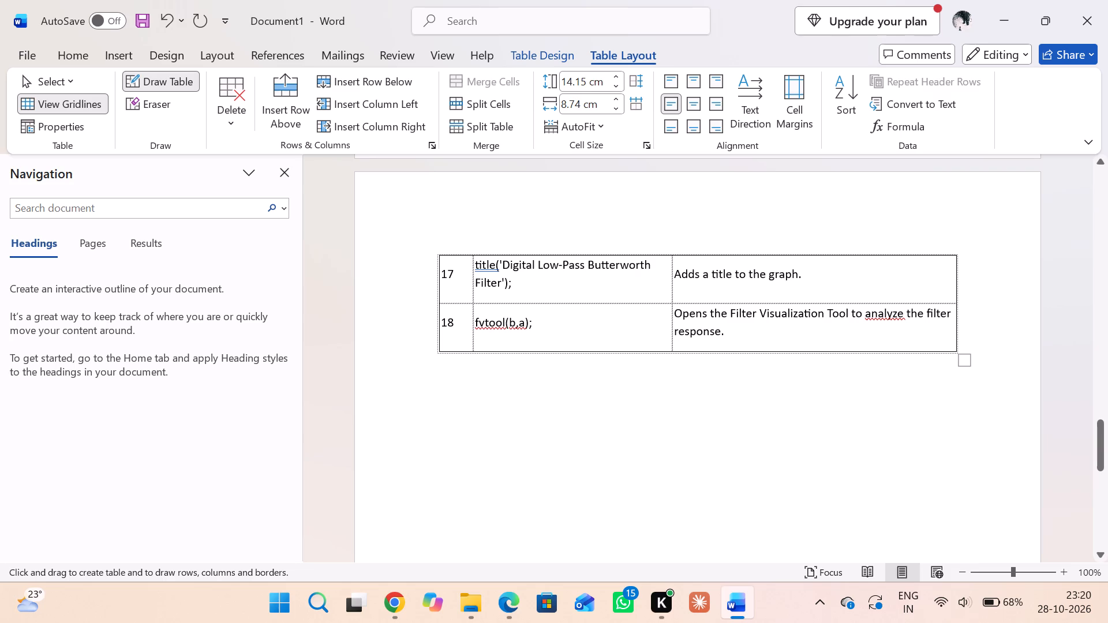
# Draw the vertical line between the MATLAB Command and Description columns through rows 17 and 18.
pyautogui.moveTo(672, 258); pyautogui.dragTo(669, 329)
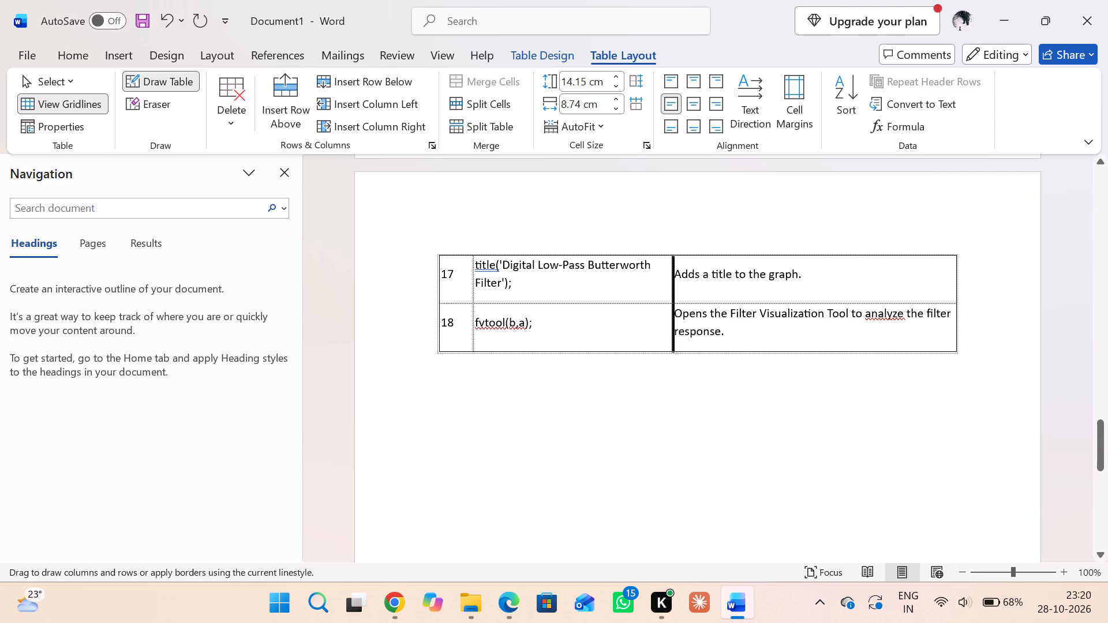
pyautogui.moveTo(669, 329); pyautogui.dragTo(669, 329)
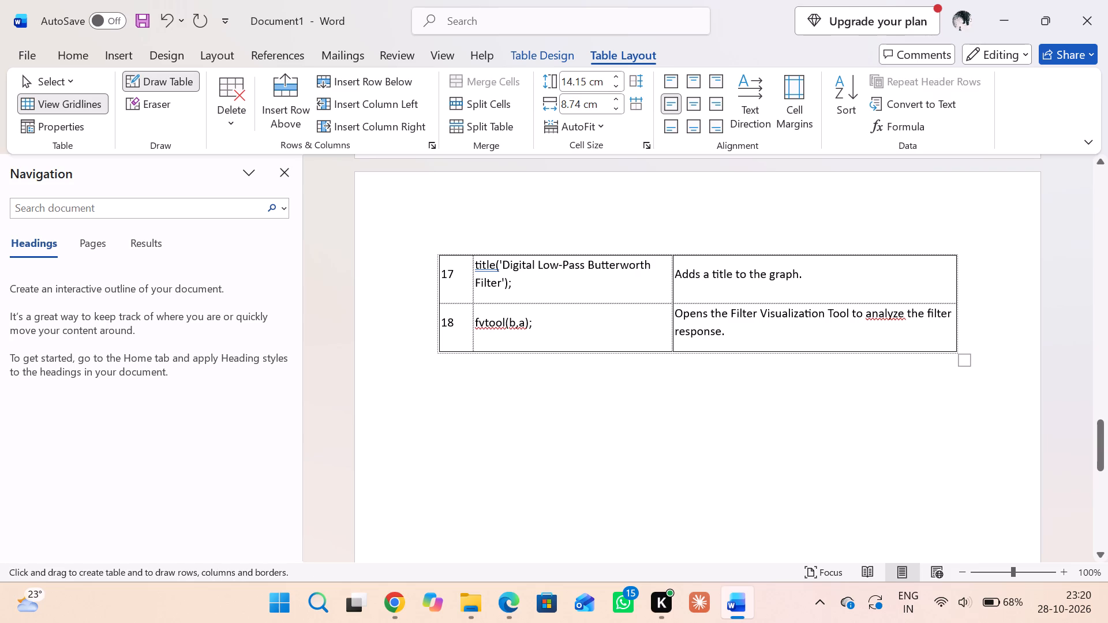
pyautogui.click(401, 610)
pyautogui.click(320, 238)
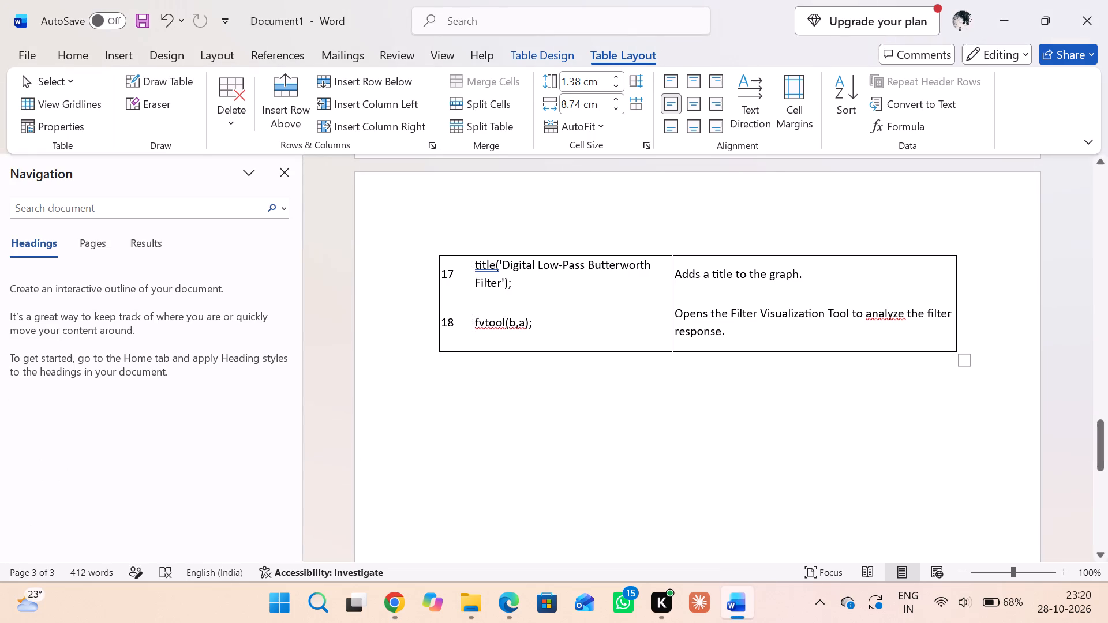
pyautogui.click(455, 395)
pyautogui.press('Down')
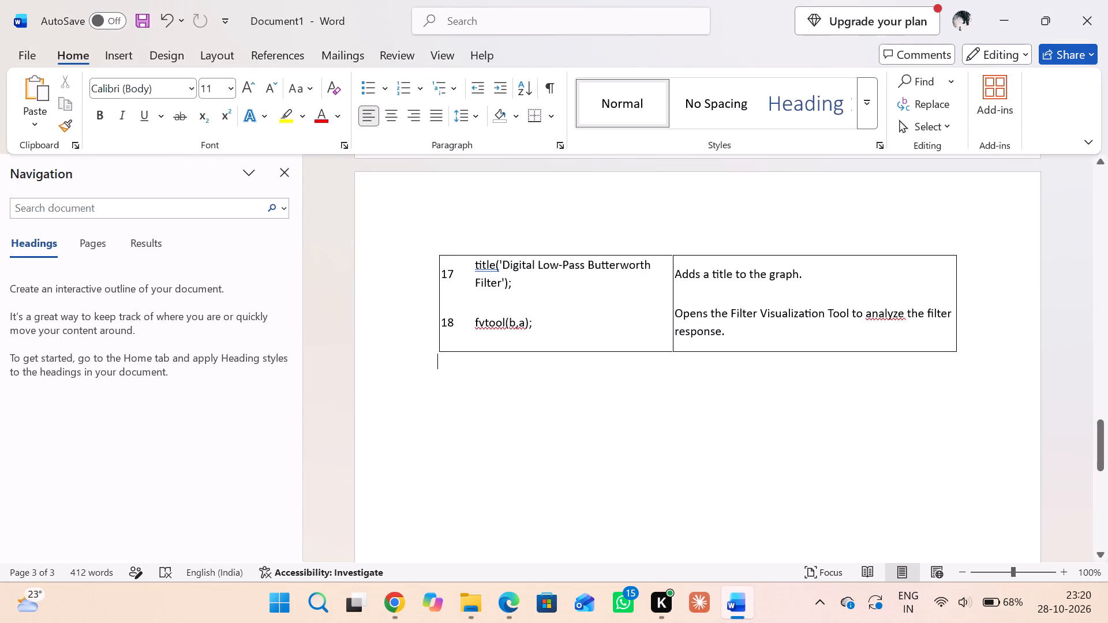
pyautogui.press('Down')
pyautogui.press('Down')
pyautogui.hotkey('ctrl', 'v')
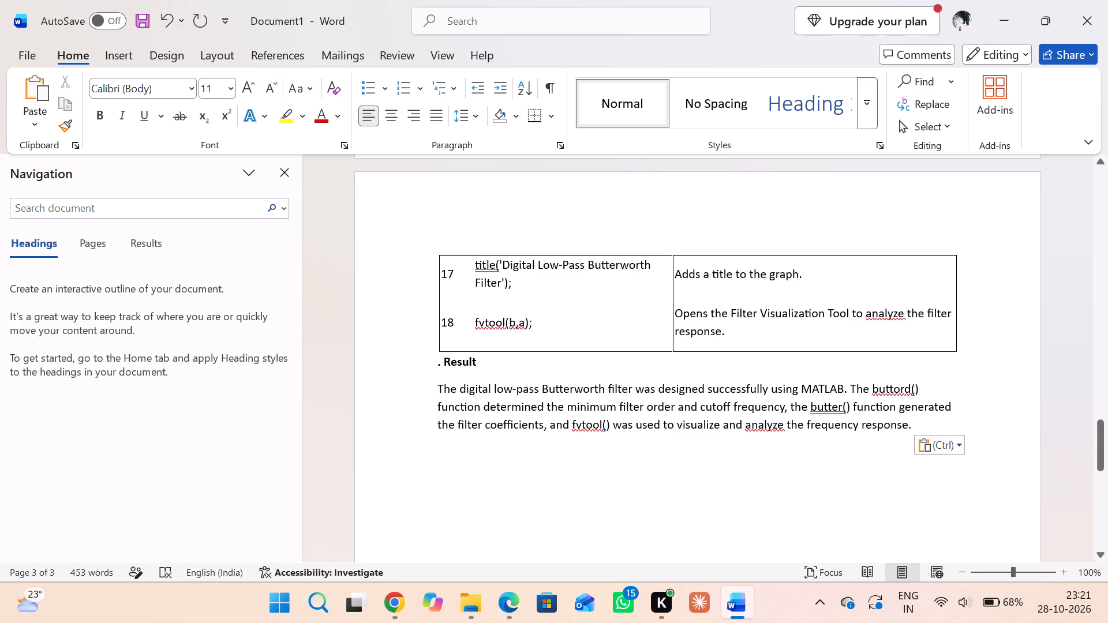
# Remove the stray period before the Result heading and add a blank line between the table and the heading.
pyautogui.click(441, 361)
pyautogui.press('BackSpace')
pyautogui.press('BackSpace')
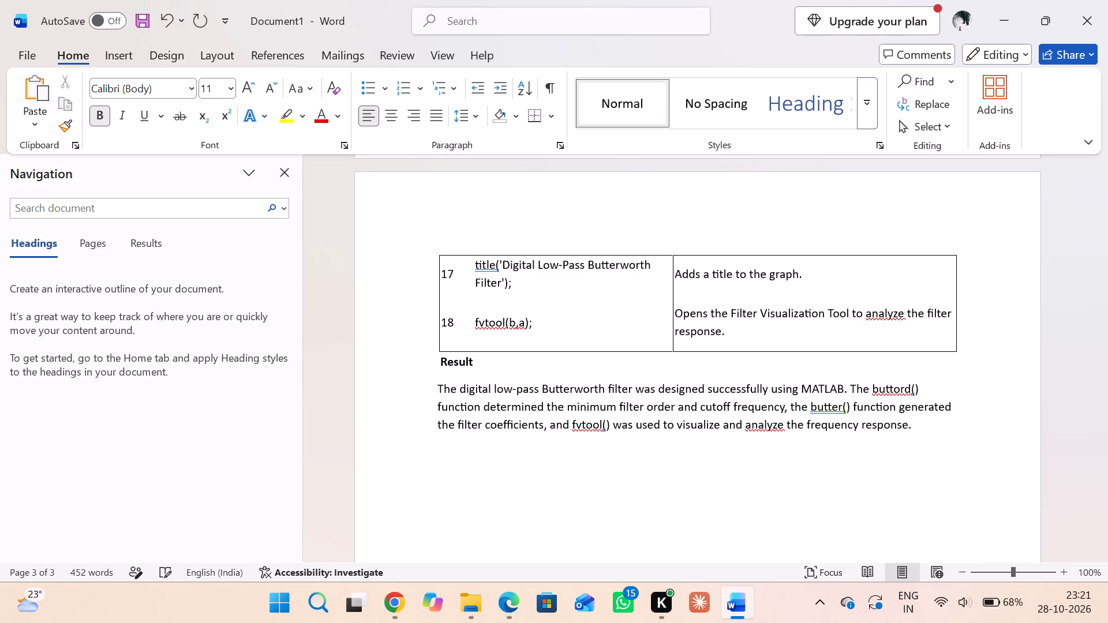
pyautogui.press('Return')
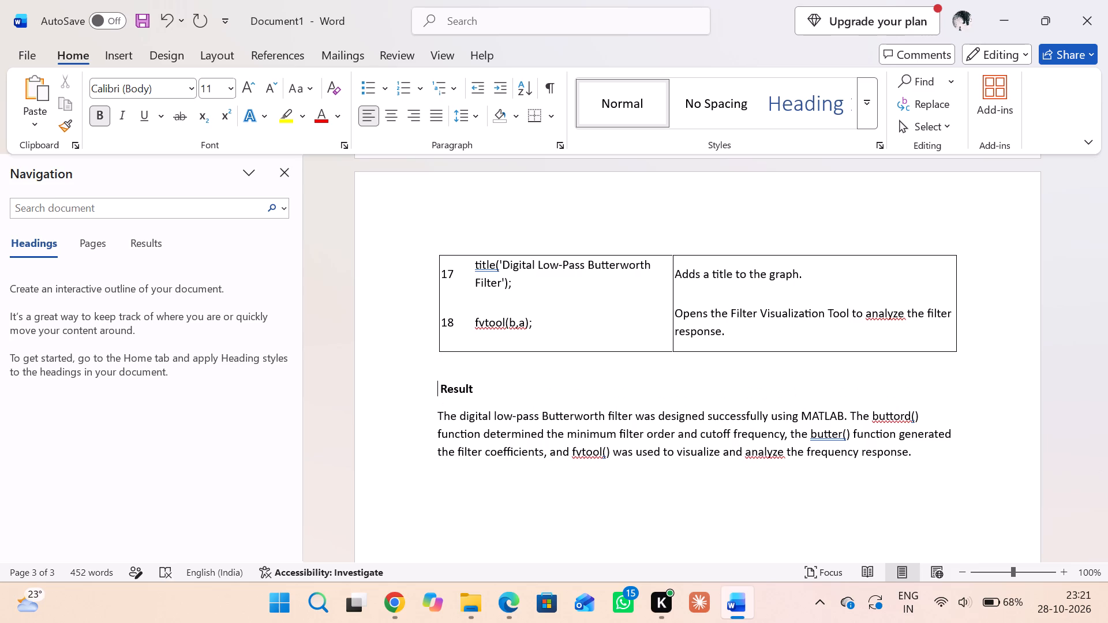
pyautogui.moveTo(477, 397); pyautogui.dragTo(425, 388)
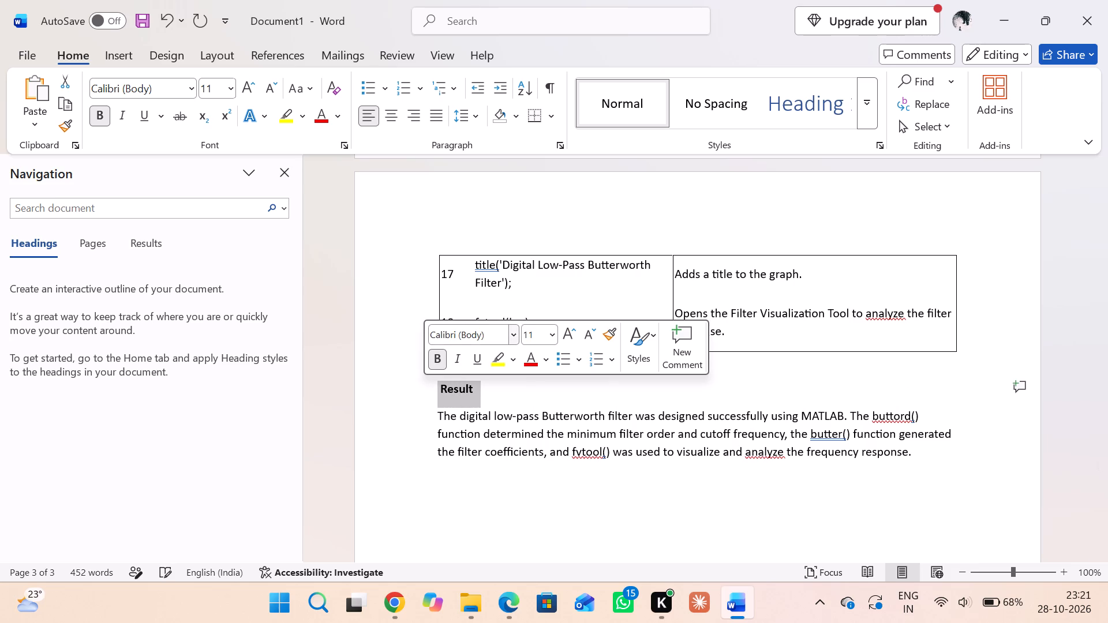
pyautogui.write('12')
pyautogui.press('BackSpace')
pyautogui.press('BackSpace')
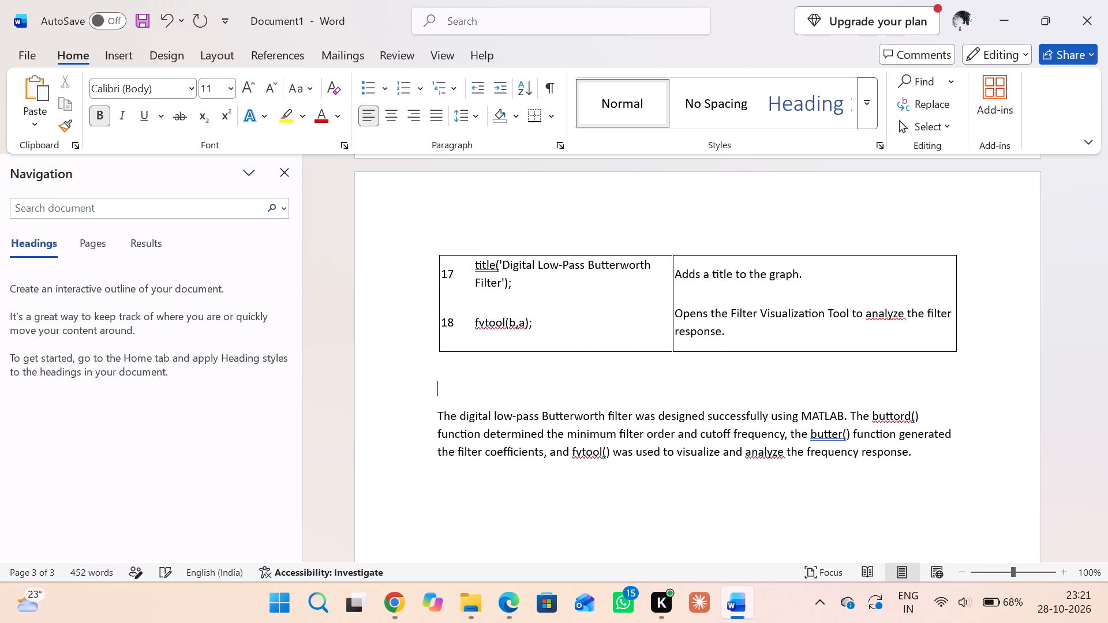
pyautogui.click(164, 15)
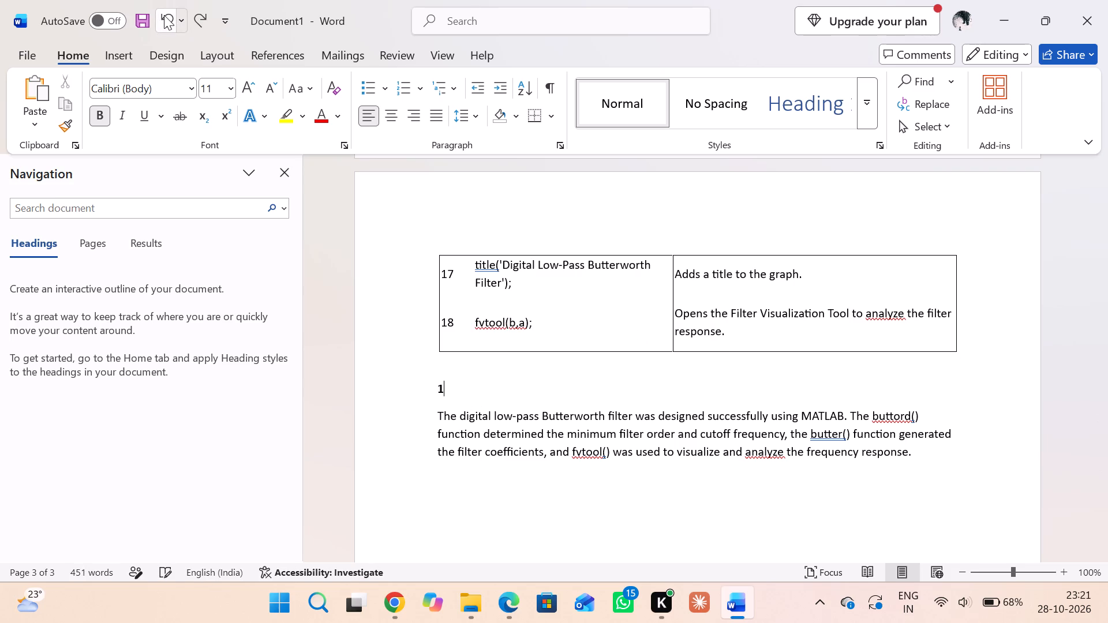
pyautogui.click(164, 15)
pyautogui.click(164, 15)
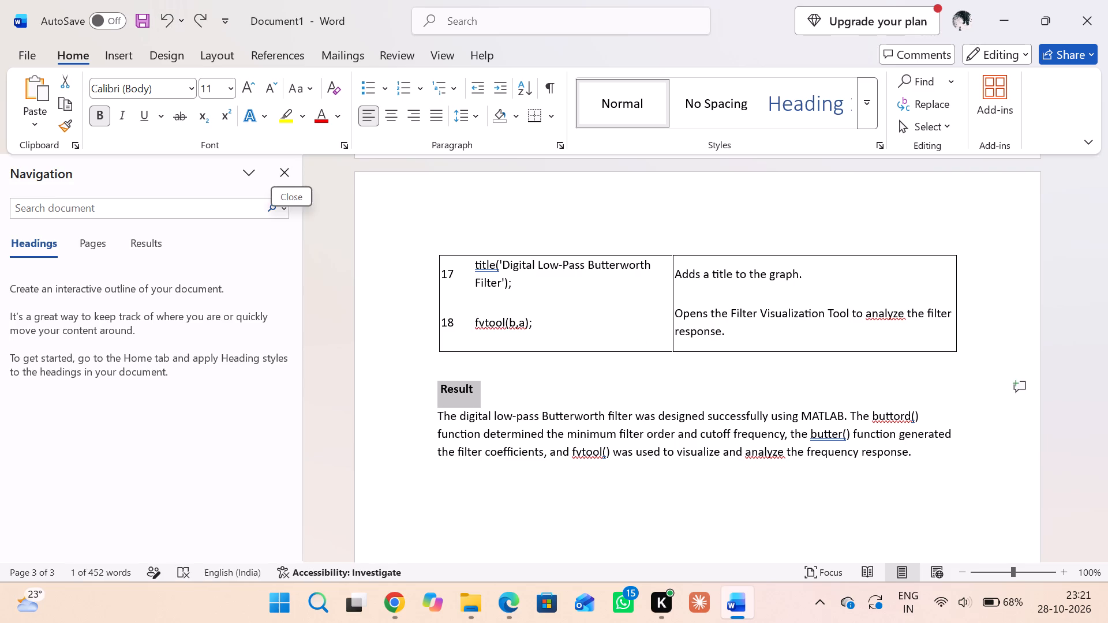
# Format the Result heading at 12 pt with an underline, keeping its paragraph directly on the following line.
pyautogui.click(215, 89)
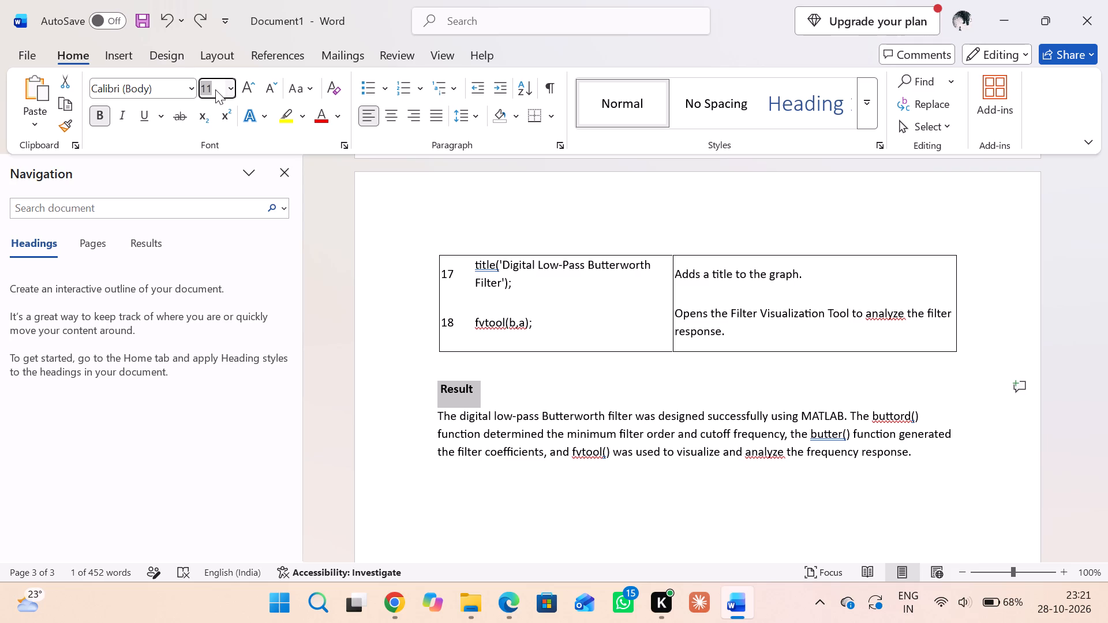
pyautogui.write('12')
pyautogui.click(142, 116)
pyautogui.press('Return')
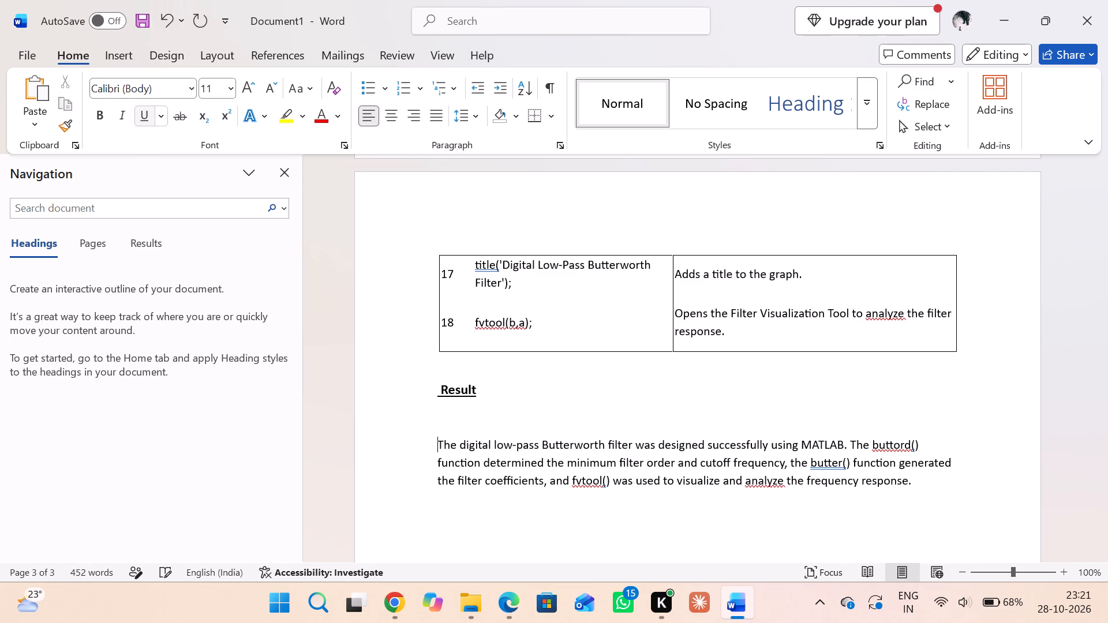
pyautogui.press('BackSpace')
pyautogui.press('BackSpace')
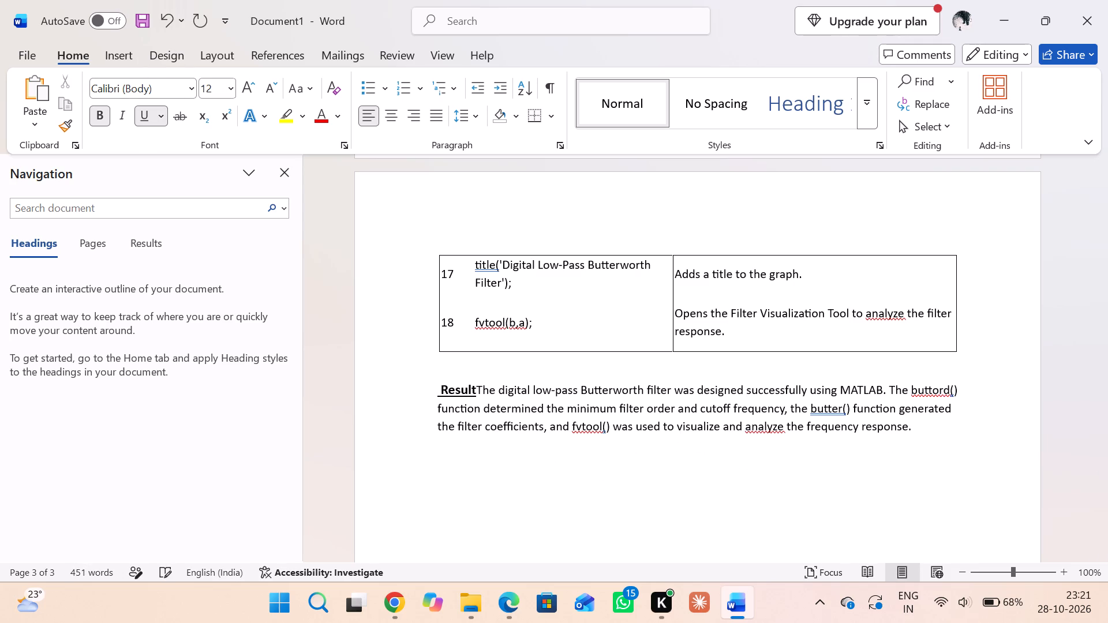
pyautogui.press('Return')
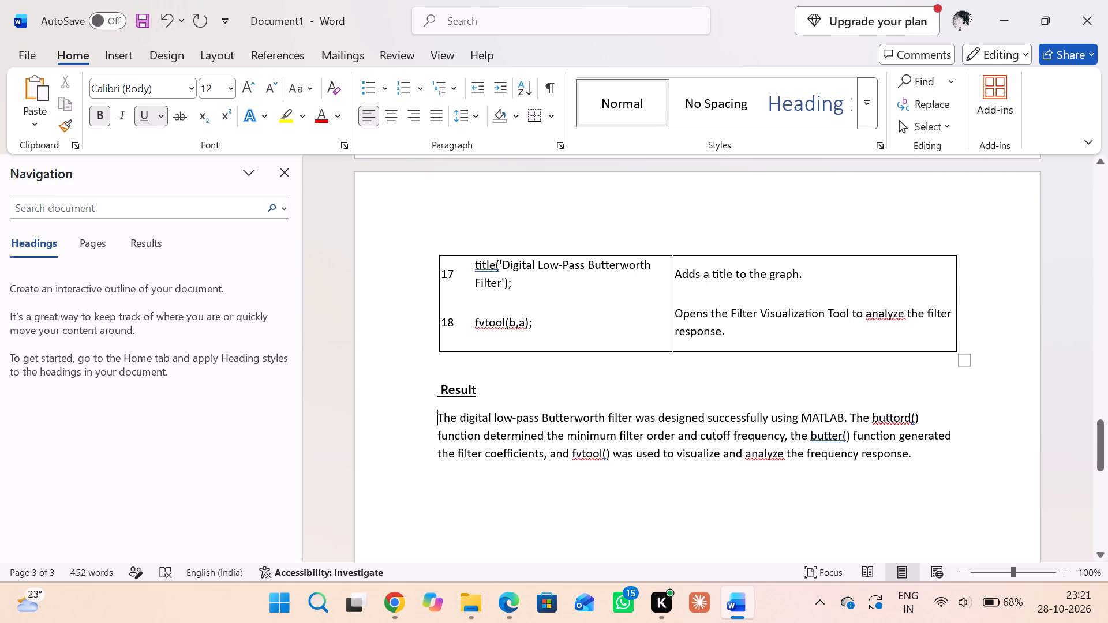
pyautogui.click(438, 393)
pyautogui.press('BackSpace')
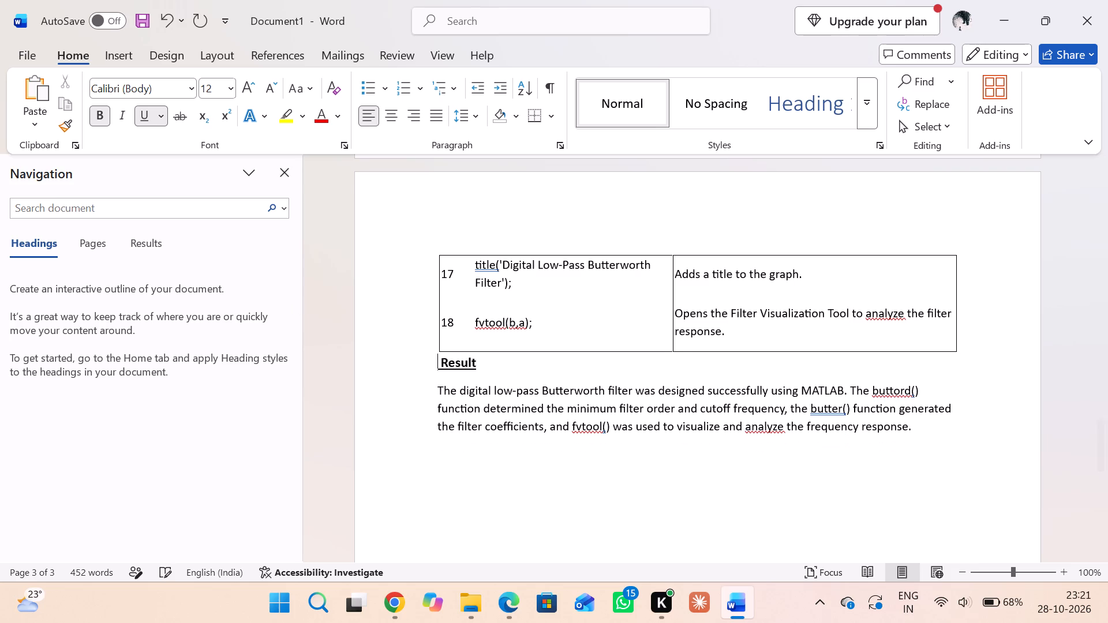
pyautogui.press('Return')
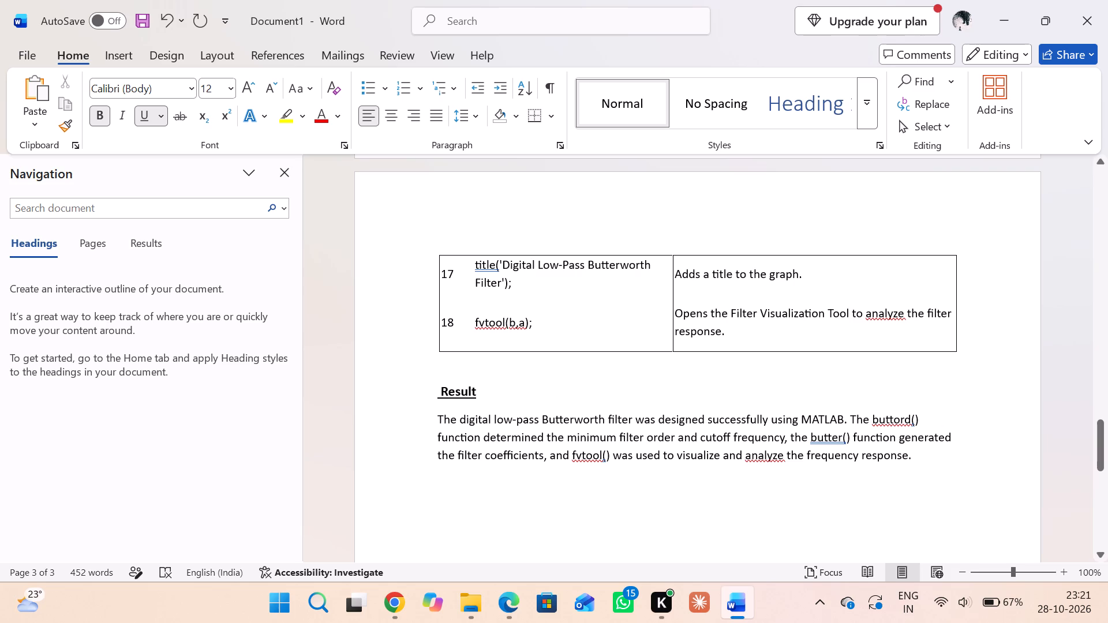
# Delete the Result heading's text and its leading space, and retype it as "Result" flush with the paragraph below.
pyautogui.click(476, 392)
pyautogui.press('BackSpace')
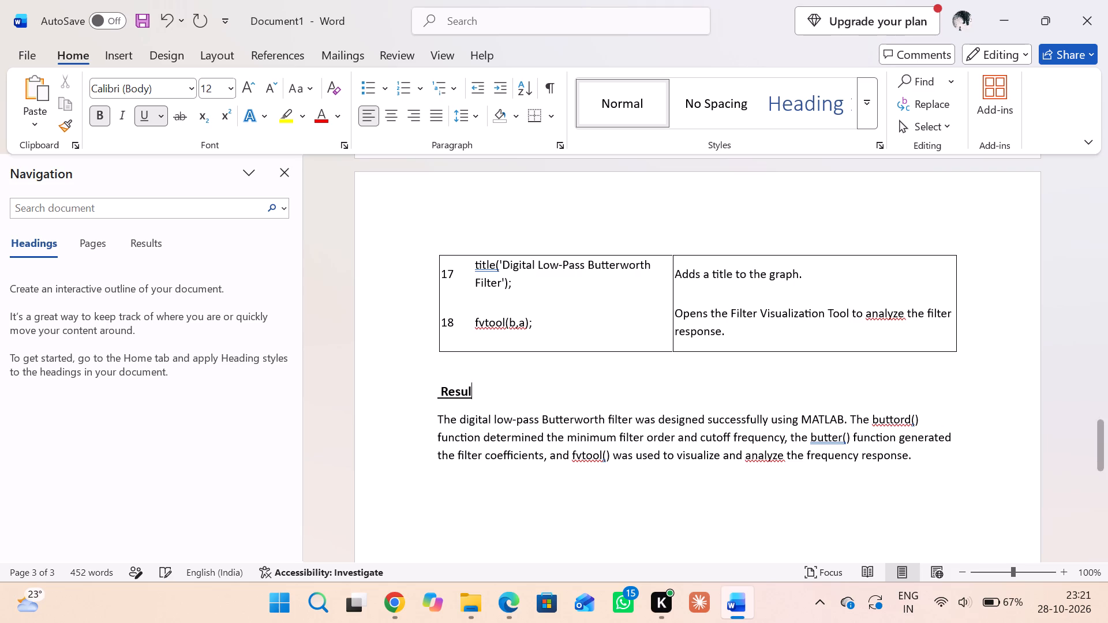
pyautogui.press('BackSpace')
pyautogui.press('BackSpace')
pyautogui.press('BackSpace')
pyautogui.press('BackSpace')
pyautogui.press('BackSpace')
pyautogui.press('BackSpace')
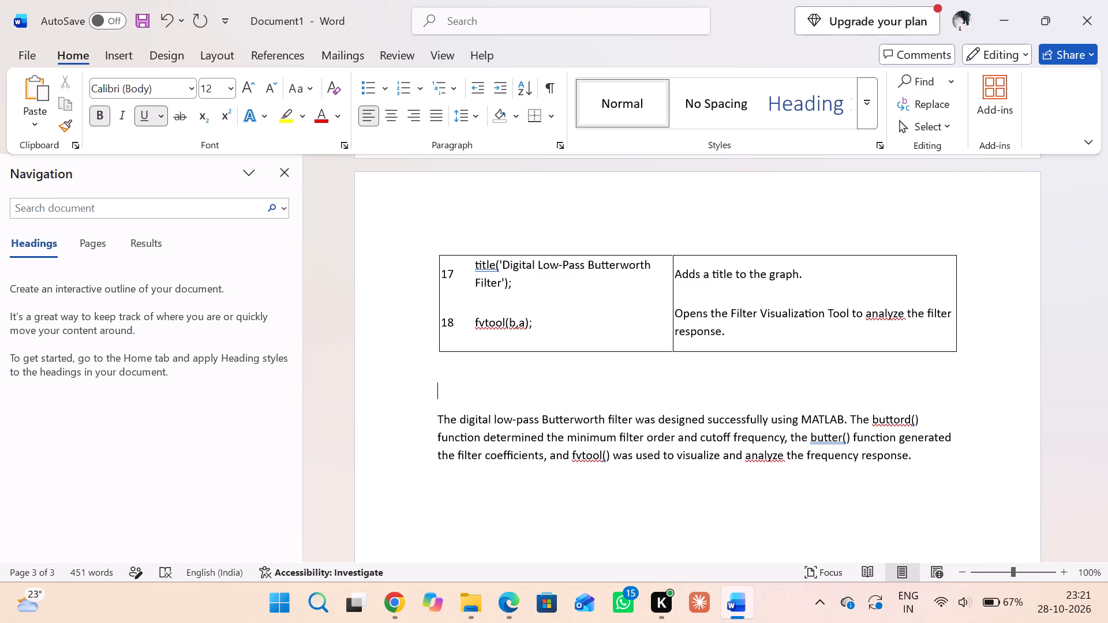
pyautogui.write('re')
pyautogui.press('BackSpace')
pyautogui.write('RE')
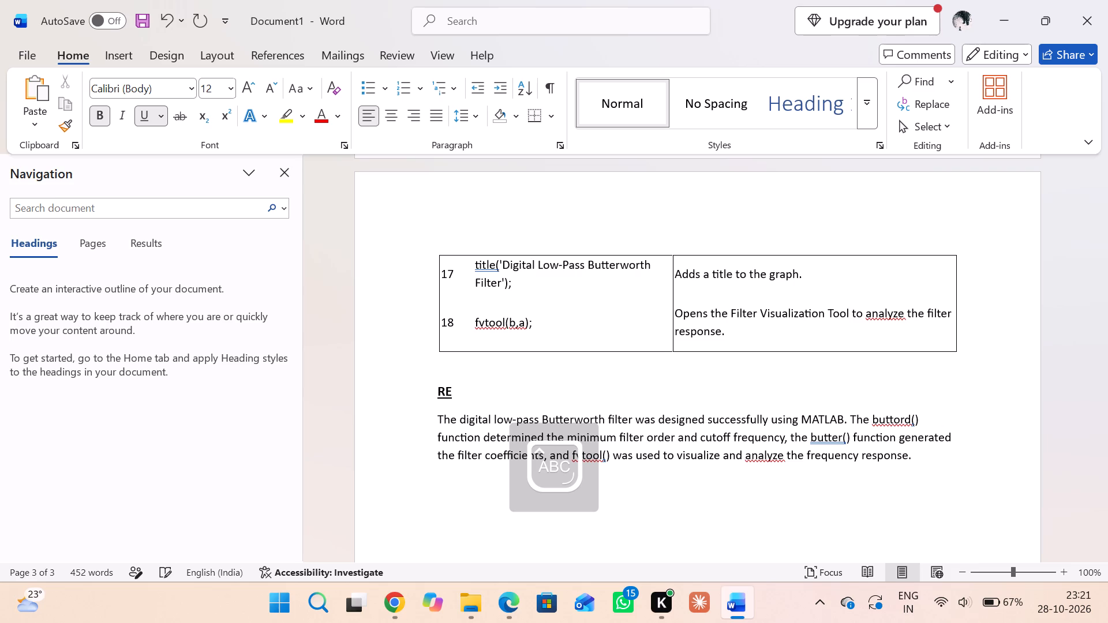
pyautogui.press('BackSpace')
pyautogui.write('esult')
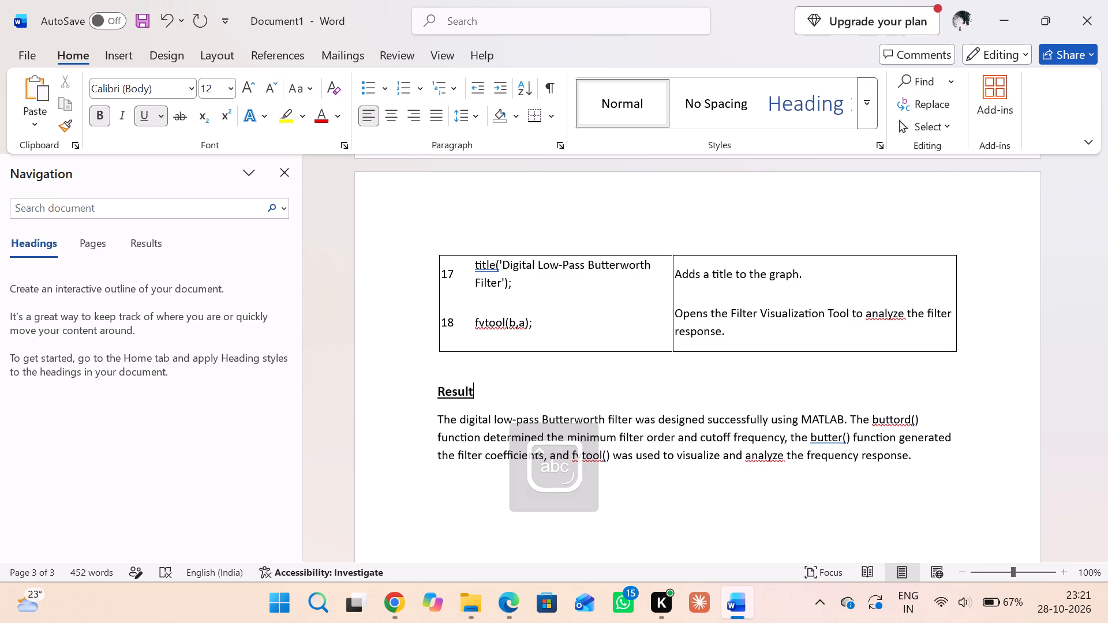
# Review the report from the Result section back up to the Aim section at the start of page 1.
pyautogui.hscroll(1, 675, 514)
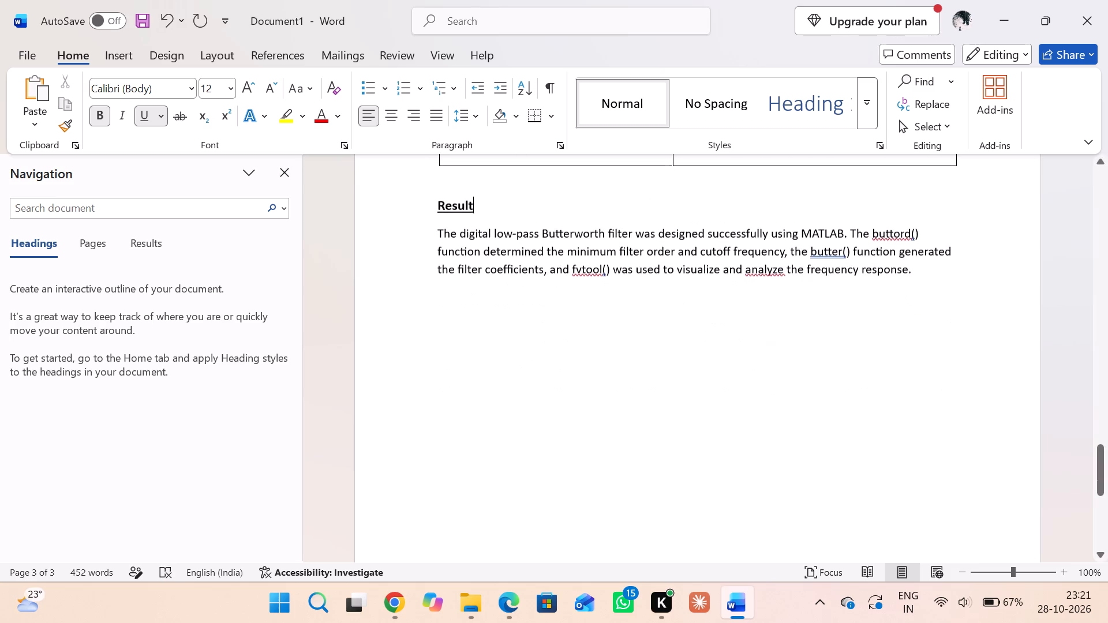
pyautogui.hscroll(1, 675, 514)
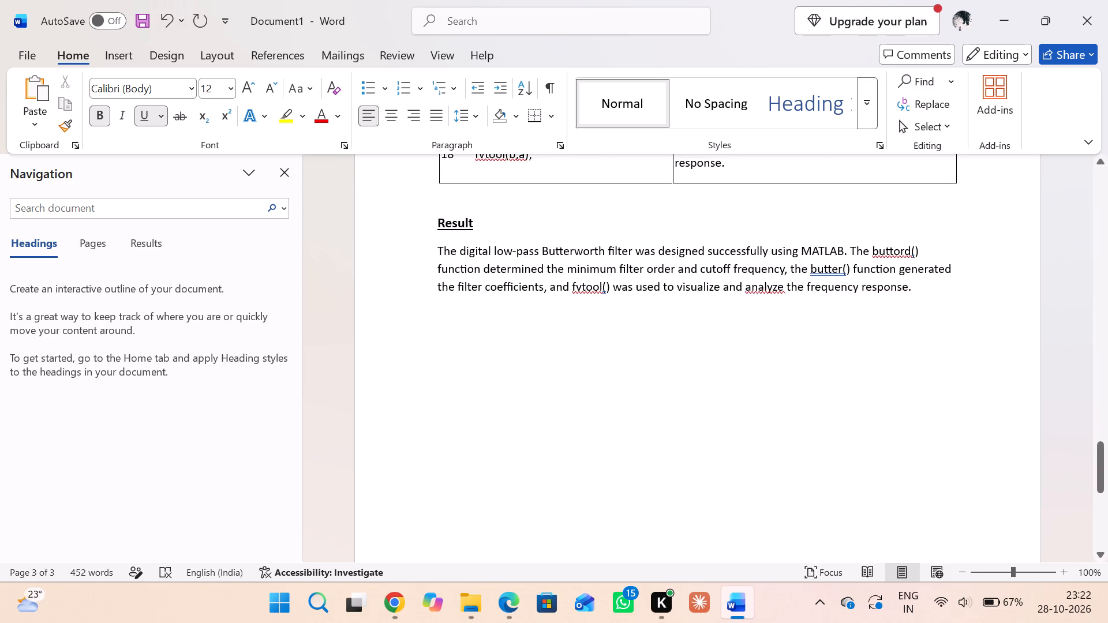
pyautogui.scroll(3, 675, 514)
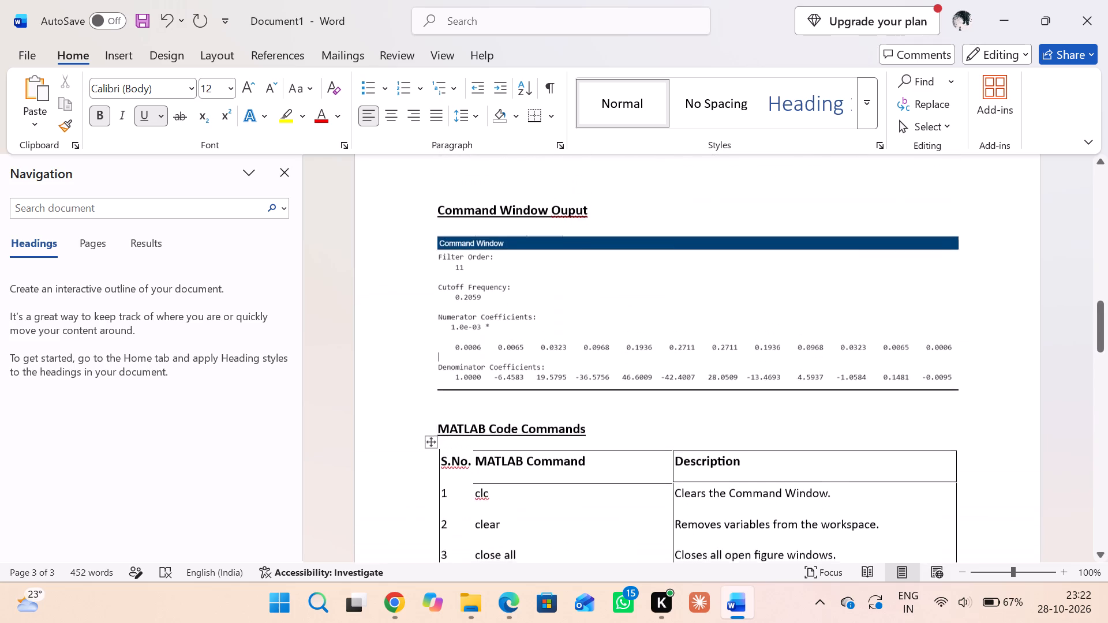
pyautogui.keyDown('ctrl'); pyautogui.scroll(-1, 675, 514); pyautogui.keyUp('ctrl')
pyautogui.scroll(2, 687, 362)
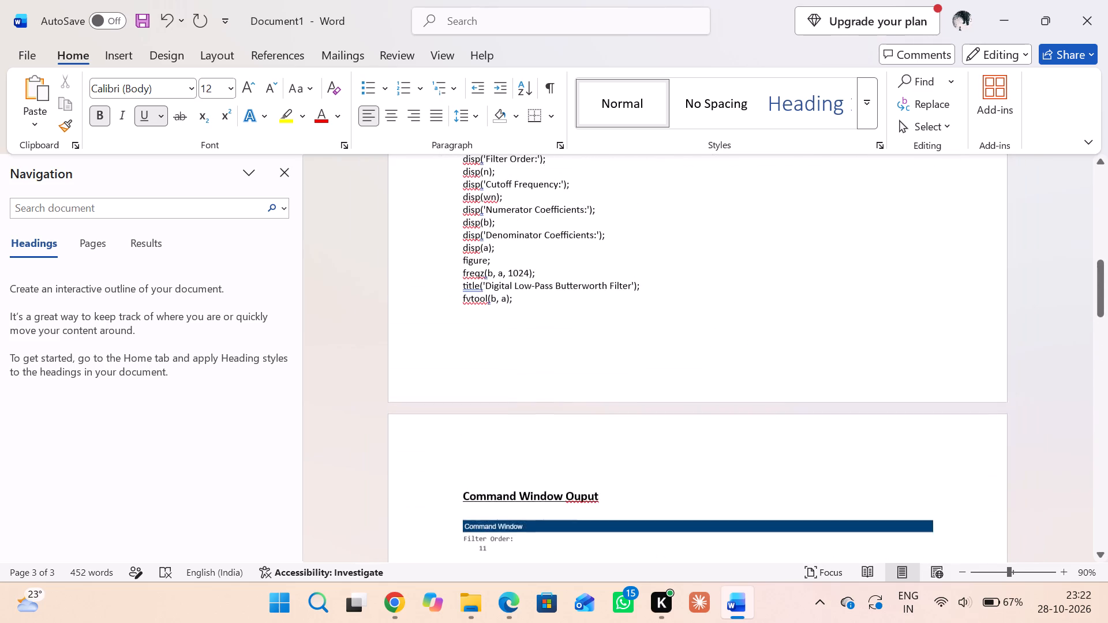
pyautogui.scroll(5, 687, 362)
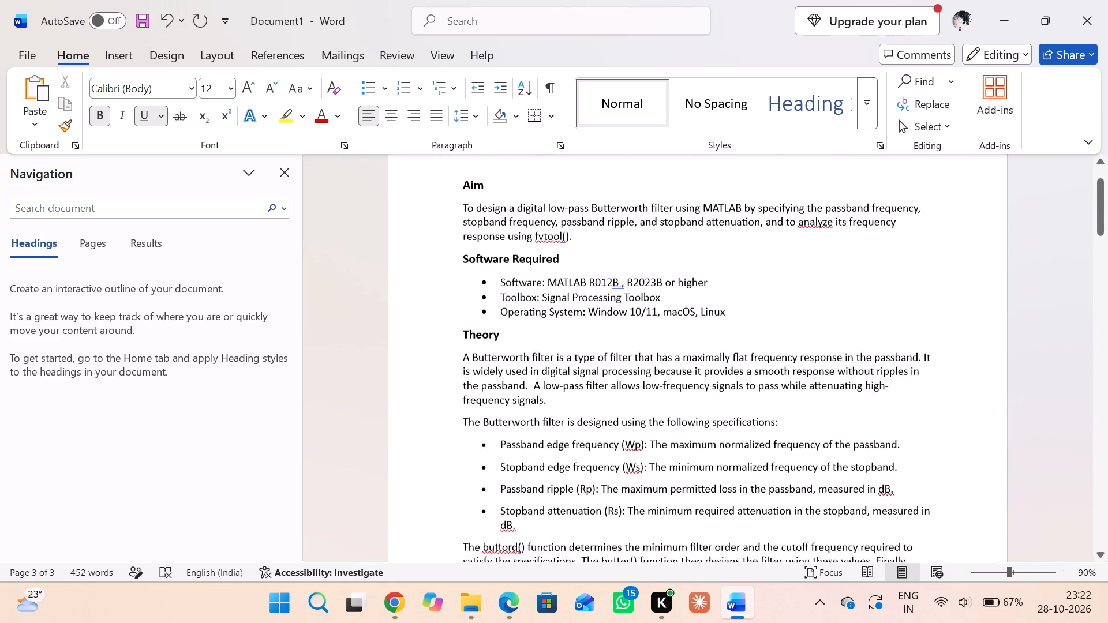
pyautogui.scroll(2, 687, 362)
pyautogui.scroll(-1, 687, 362)
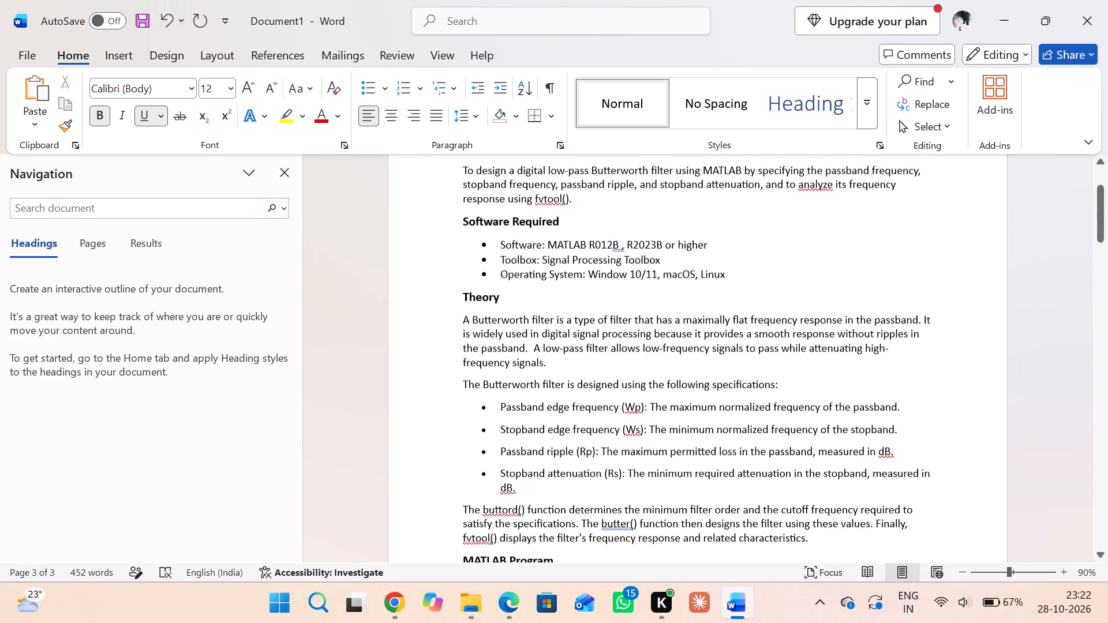
pyautogui.scroll(-1, 687, 362)
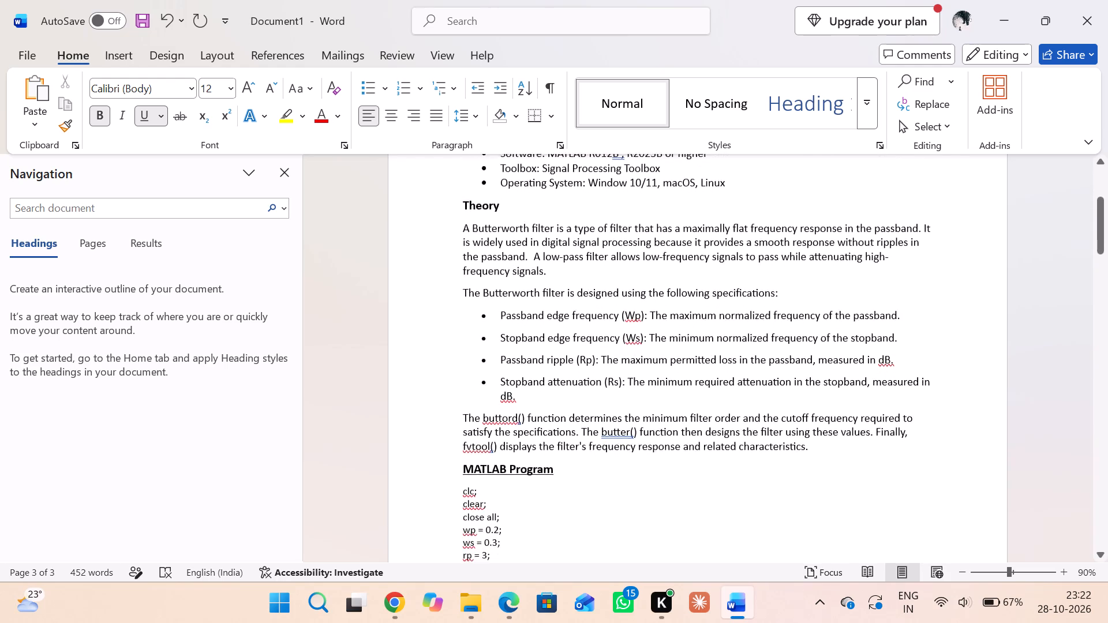
pyautogui.scroll(1, 687, 362)
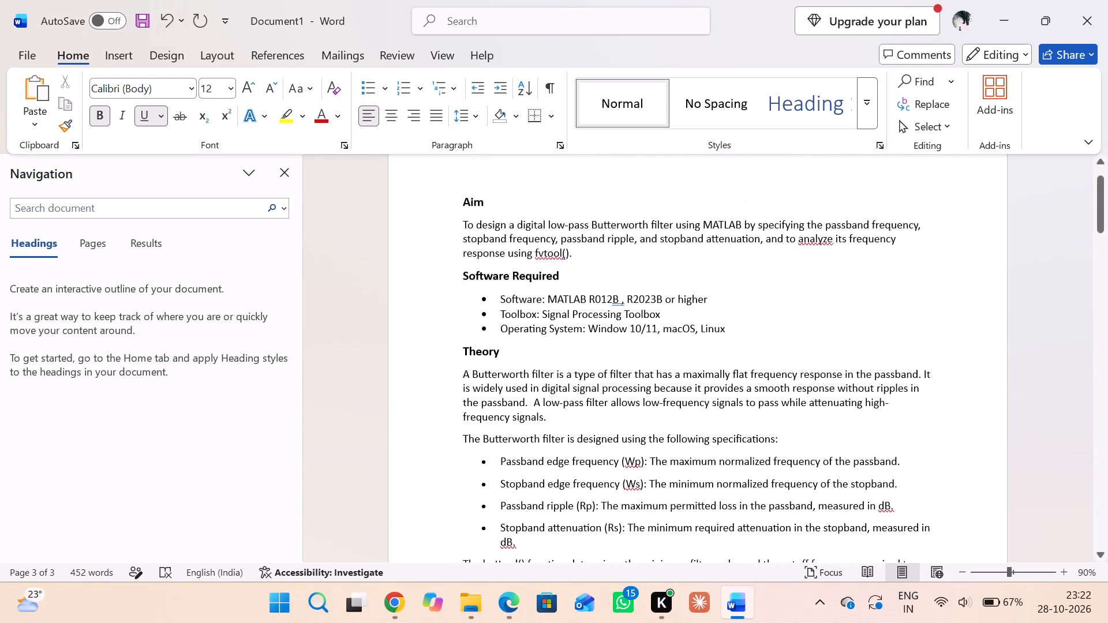
pyautogui.scroll(3, 687, 362)
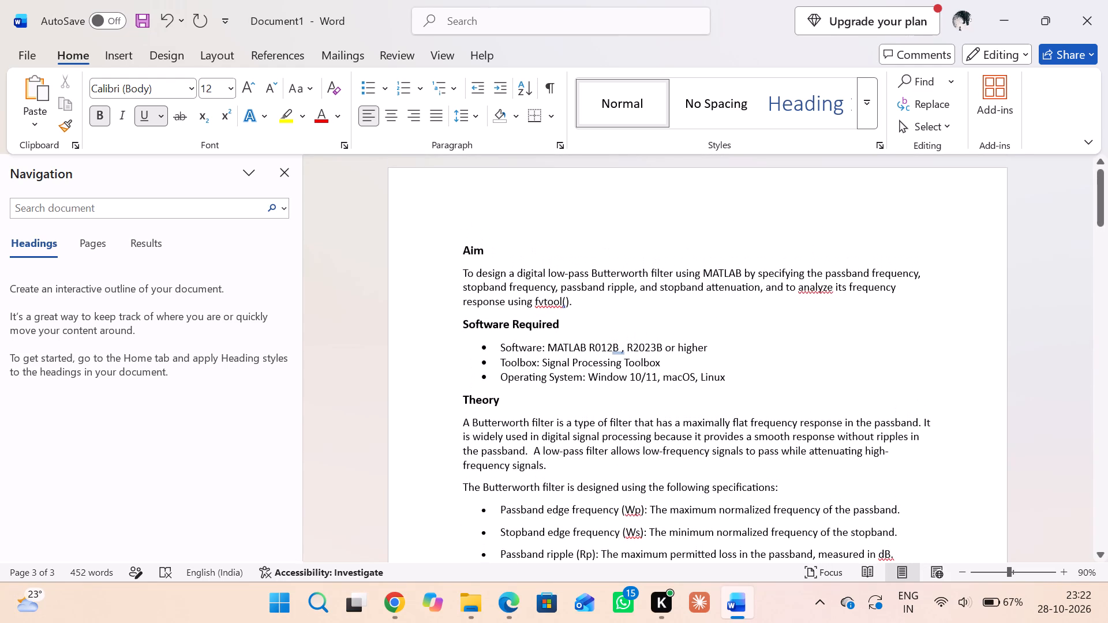
pyautogui.scroll(1, 687, 362)
# Insert a blank line above the Aim heading at the start of page 1 and place the cursor in it.
pyautogui.click(564, 220)
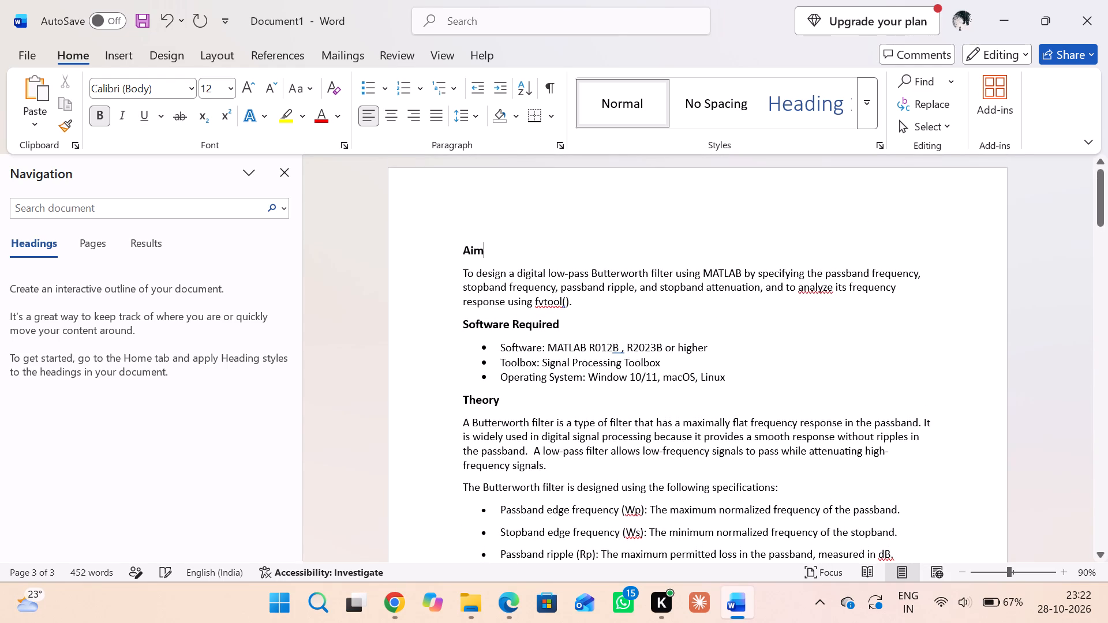
pyautogui.press('Up')
pyautogui.press('Up')
pyautogui.click(462, 247)
pyautogui.press('Return')
pyautogui.press('Up')
pyautogui.press('Right')
pyautogui.press('Right')
pyautogui.press('Right')
pyautogui.press('Right')
pyautogui.press('Right')
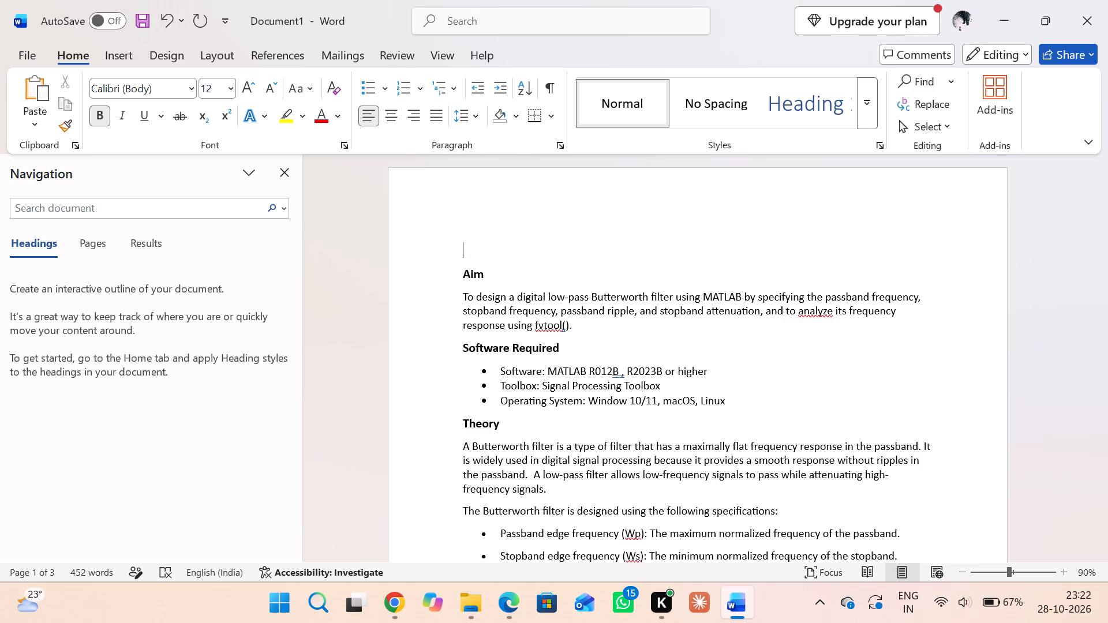
pyautogui.press('Up')
pyautogui.press('Up')
pyautogui.press('Up')
pyautogui.press('Up')
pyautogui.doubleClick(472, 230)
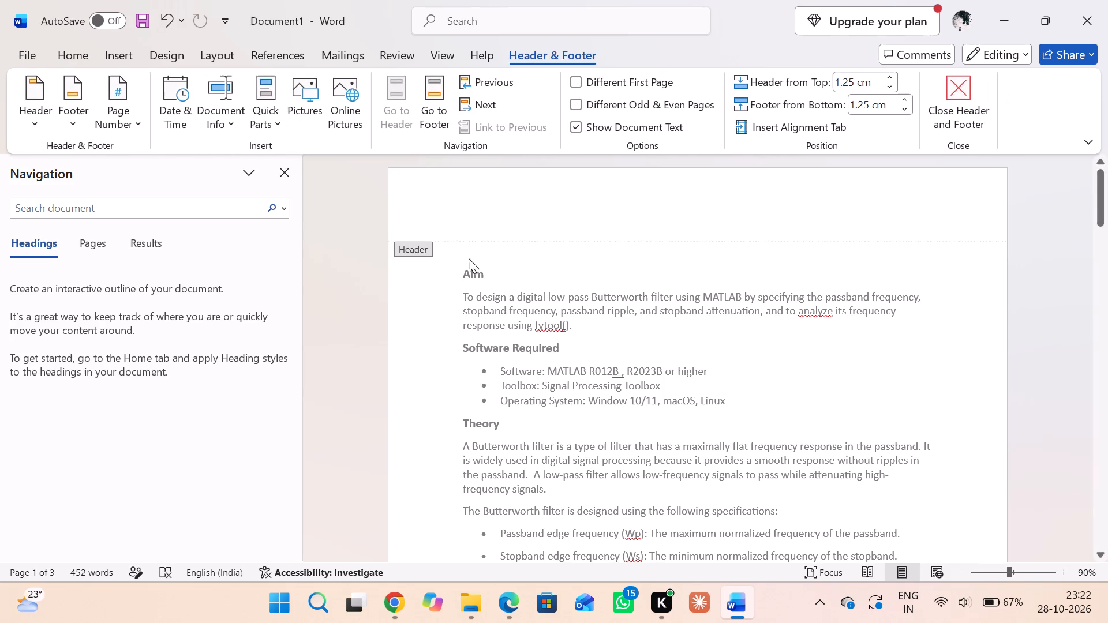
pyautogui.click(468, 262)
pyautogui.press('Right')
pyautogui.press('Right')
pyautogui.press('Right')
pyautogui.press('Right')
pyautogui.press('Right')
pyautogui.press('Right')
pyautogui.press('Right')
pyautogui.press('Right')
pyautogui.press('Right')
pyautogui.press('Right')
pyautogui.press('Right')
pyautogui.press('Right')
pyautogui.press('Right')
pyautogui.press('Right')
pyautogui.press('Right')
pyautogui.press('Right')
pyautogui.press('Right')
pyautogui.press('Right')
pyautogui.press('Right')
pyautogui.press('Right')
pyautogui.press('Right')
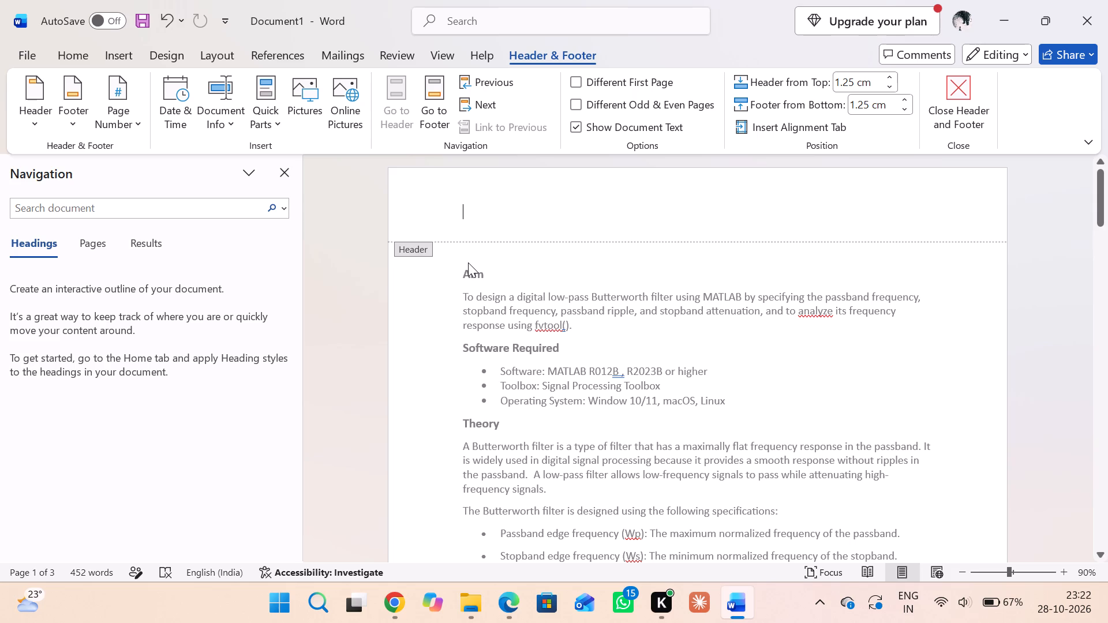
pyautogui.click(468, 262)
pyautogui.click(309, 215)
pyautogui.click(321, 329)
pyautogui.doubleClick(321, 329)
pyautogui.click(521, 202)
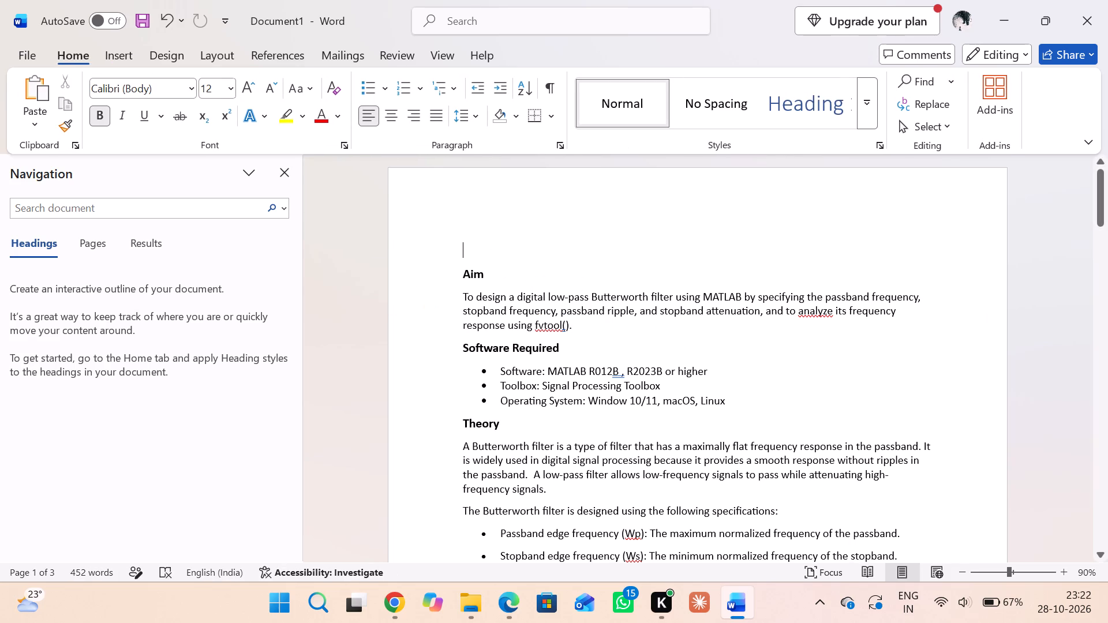
# Enter the title "EXPERIMENT - 12" on the blank line above Aim, moved to about the middle of the line with leading spaces.
pyautogui.press('space')
pyautogui.press('space')
pyautogui.press('space')
pyautogui.press('space')
pyautogui.press('space')
pyautogui.press('space')
pyautogui.press('space')
pyautogui.press('space')
pyautogui.press('space')
pyautogui.press('space')
pyautogui.press('space')
pyautogui.press('space')
pyautogui.press('space')
pyautogui.press('space')
pyautogui.press('space')
pyautogui.press('space')
pyautogui.press('space')
pyautogui.press('space')
pyautogui.press('space')
pyautogui.press('space')
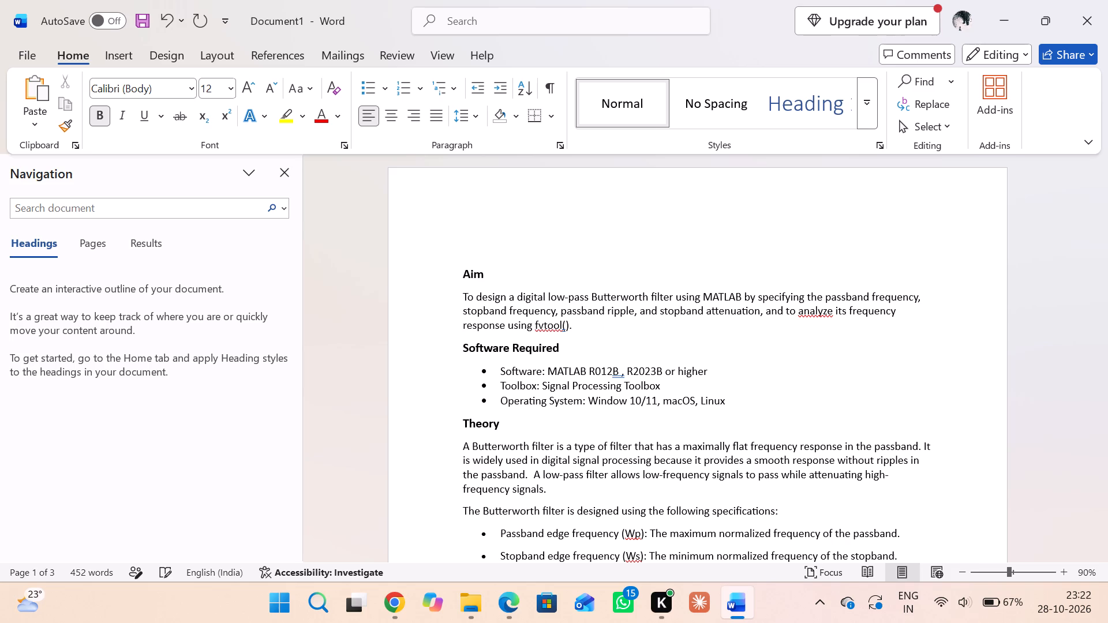
pyautogui.press('space')
pyautogui.press('space')
pyautogui.press('space')
pyautogui.press('space')
pyautogui.press('space')
pyautogui.press('space')
pyautogui.press('space')
pyautogui.press('space')
pyautogui.press('space')
pyautogui.press('space')
pyautogui.press('space')
pyautogui.press('space')
pyautogui.press('space')
pyautogui.press('space')
pyautogui.press('space')
pyautogui.press('space')
pyautogui.press('space')
pyautogui.press('space')
pyautogui.press('space')
pyautogui.press('BackSpace')
pyautogui.press('e')
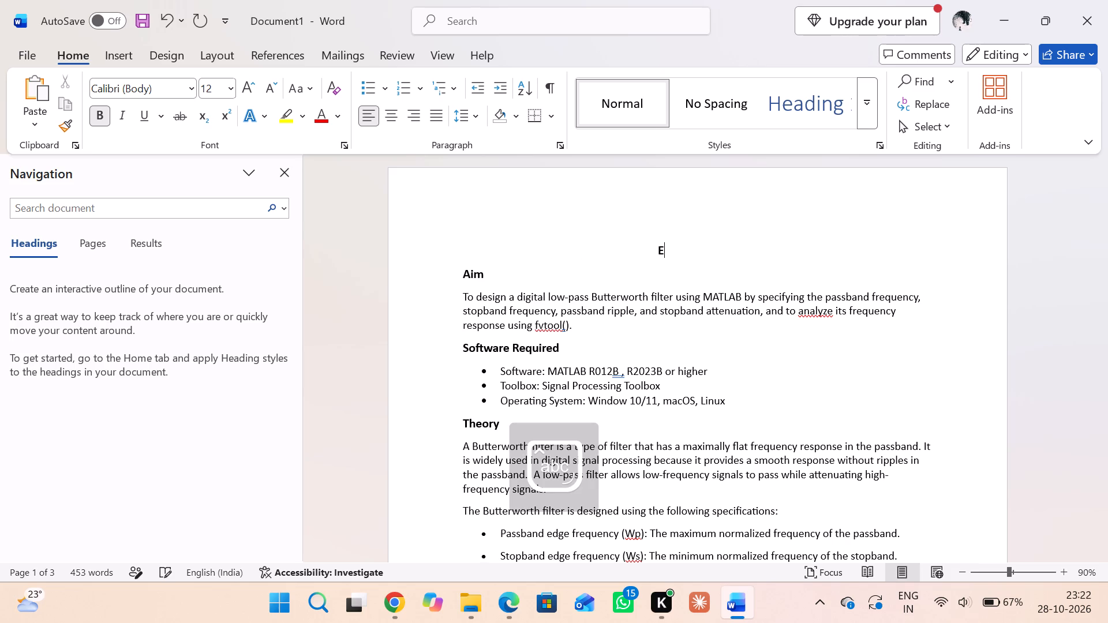
pyautogui.write('XPERIMENT')
pyautogui.press('space')
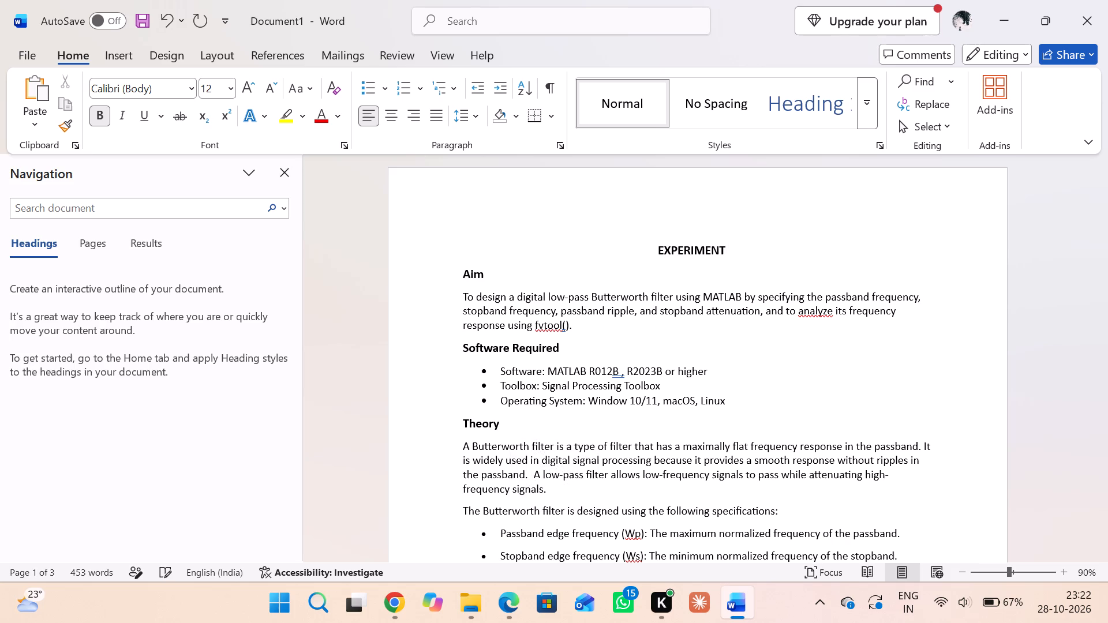
pyautogui.write('-')
pyautogui.press('space')
pyautogui.write('11')
pyautogui.press('BackSpace')
pyautogui.press('2')
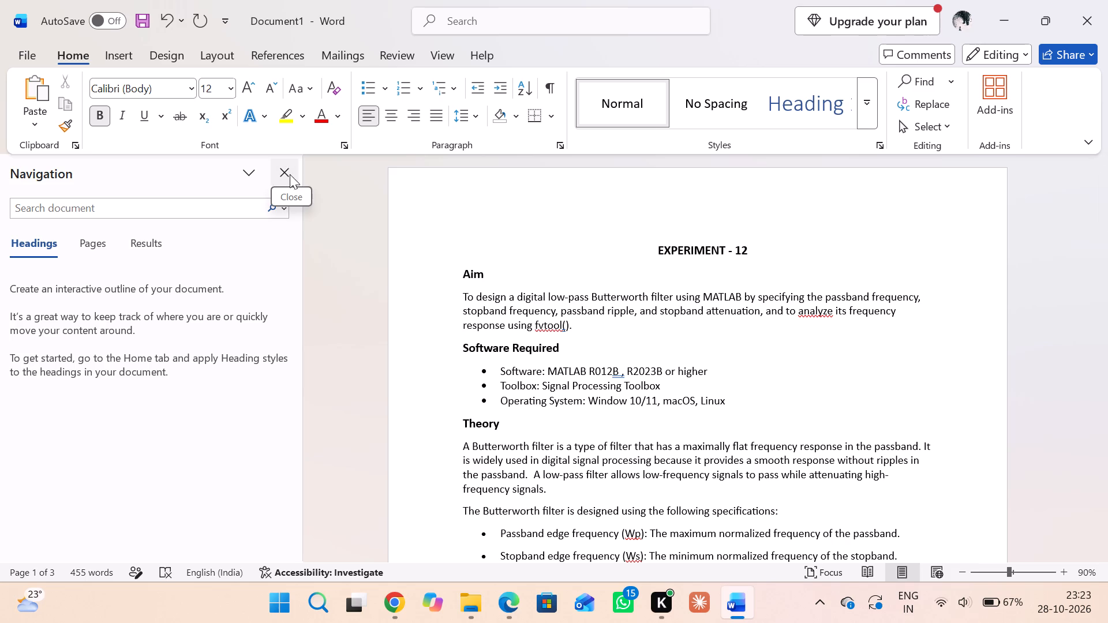
# Set the font size of the "EXPERIMENT - 12" title to 13 pt.
pyautogui.click(216, 83)
pyautogui.write('13')
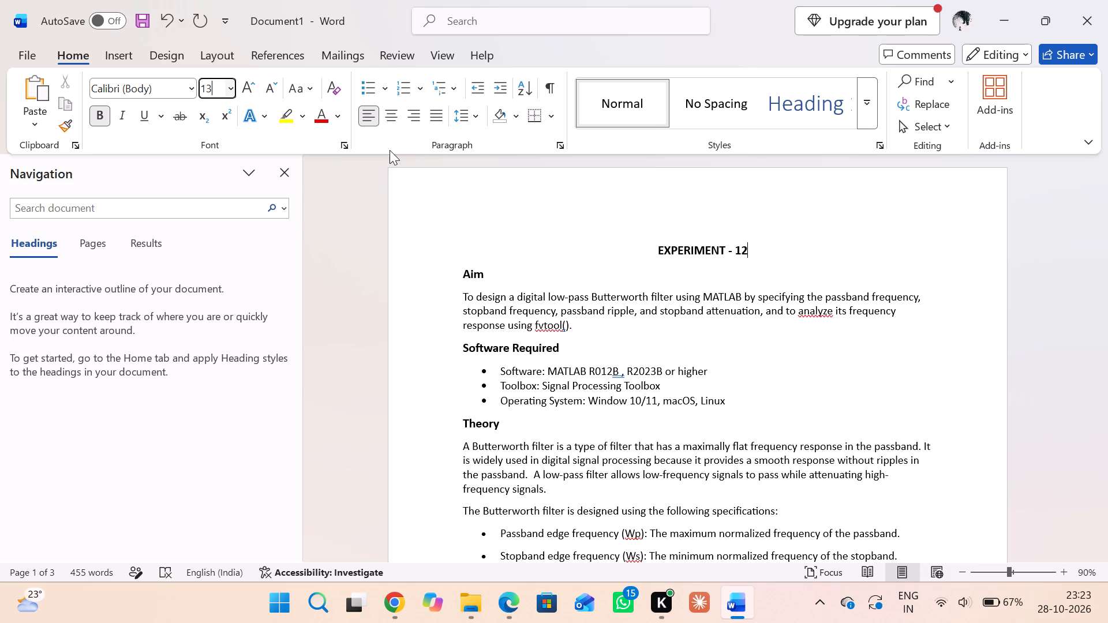
pyautogui.moveTo(761, 247); pyautogui.dragTo(663, 254)
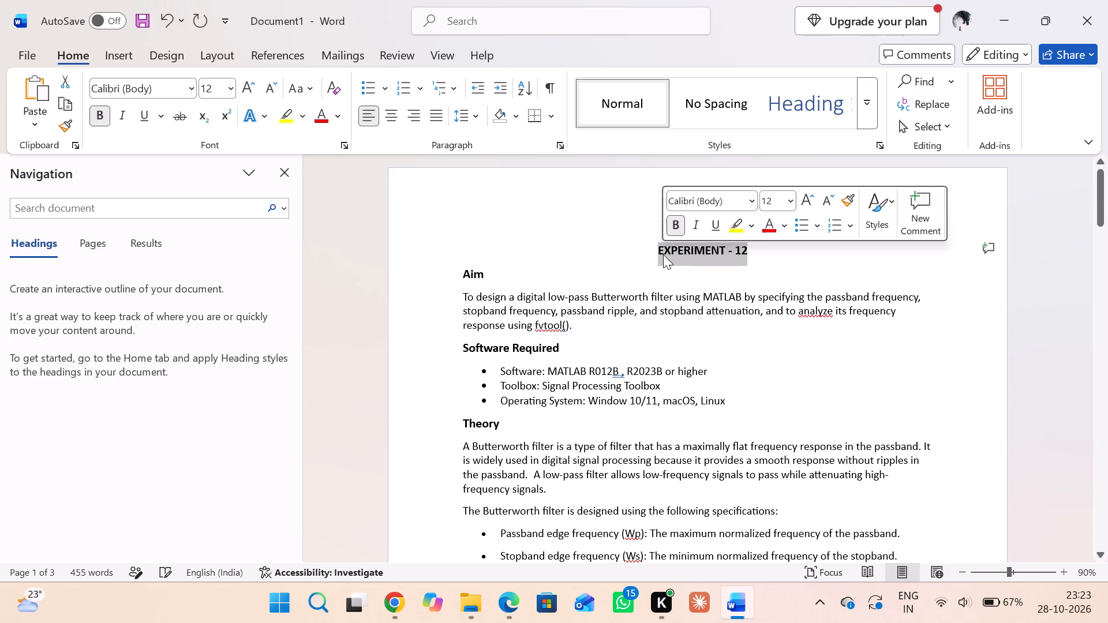
pyautogui.click(768, 202)
pyautogui.write('13')
pyautogui.press('Return')
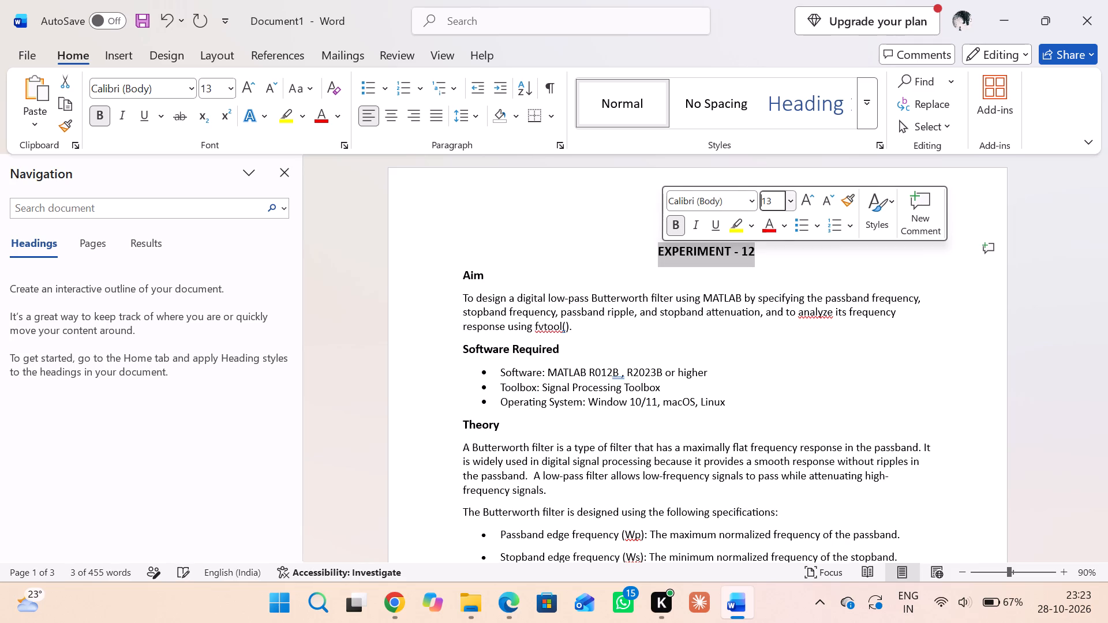
pyautogui.click(766, 272)
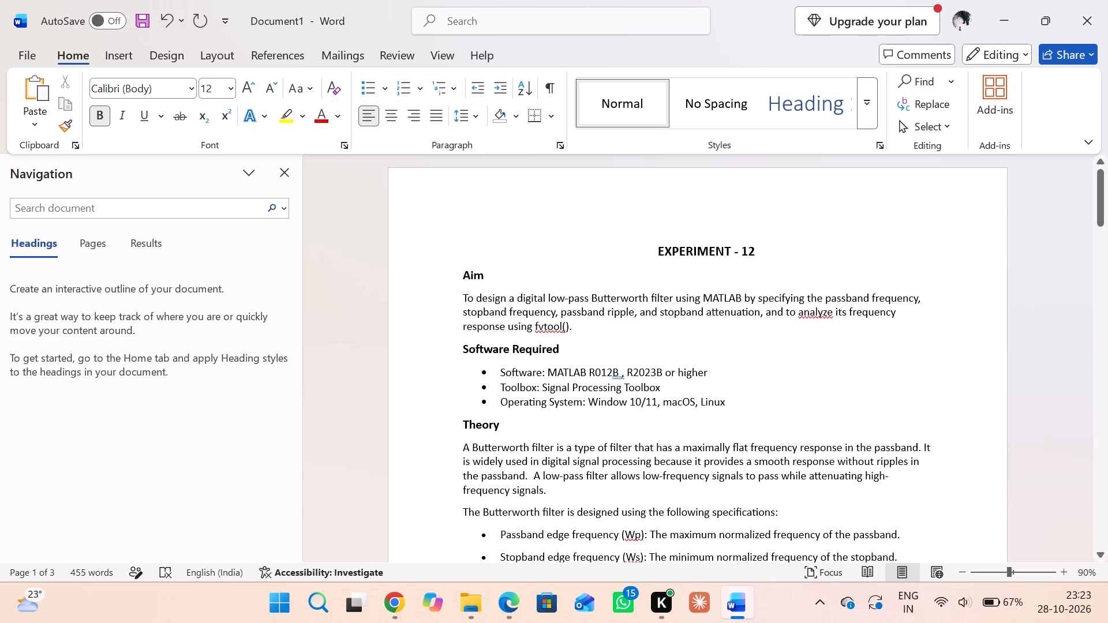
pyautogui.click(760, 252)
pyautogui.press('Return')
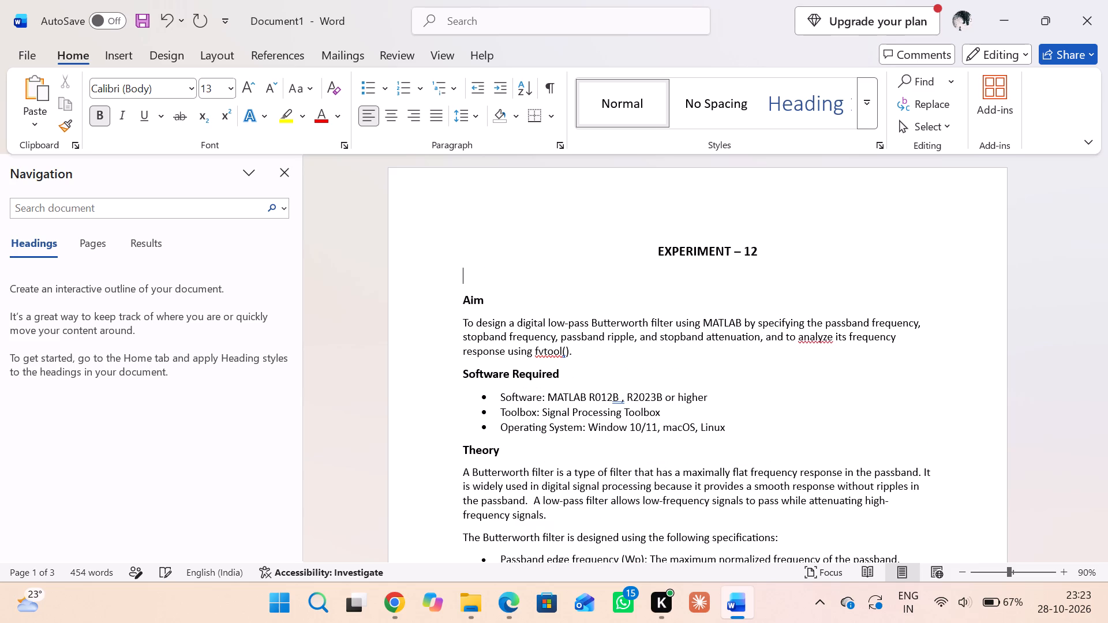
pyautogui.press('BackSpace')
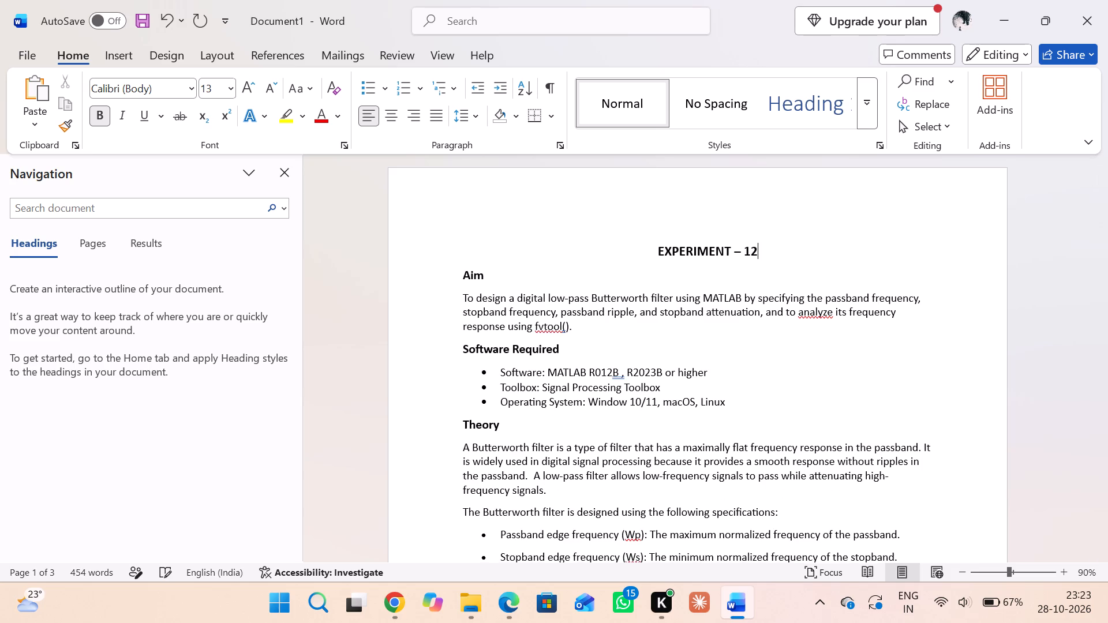
# Join the Theory sentence starting "The Butterworth filter is designed" to the end of the preceding paragraph, separated by a space.
pyautogui.scroll(-3, 695, 306)
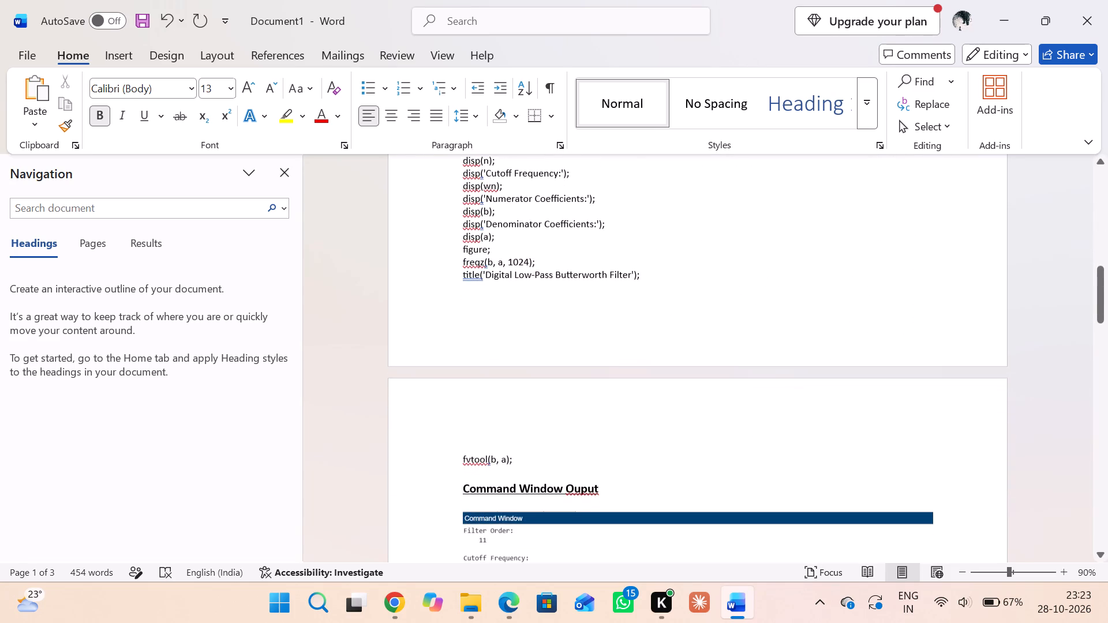
pyautogui.scroll(-1, 695, 306)
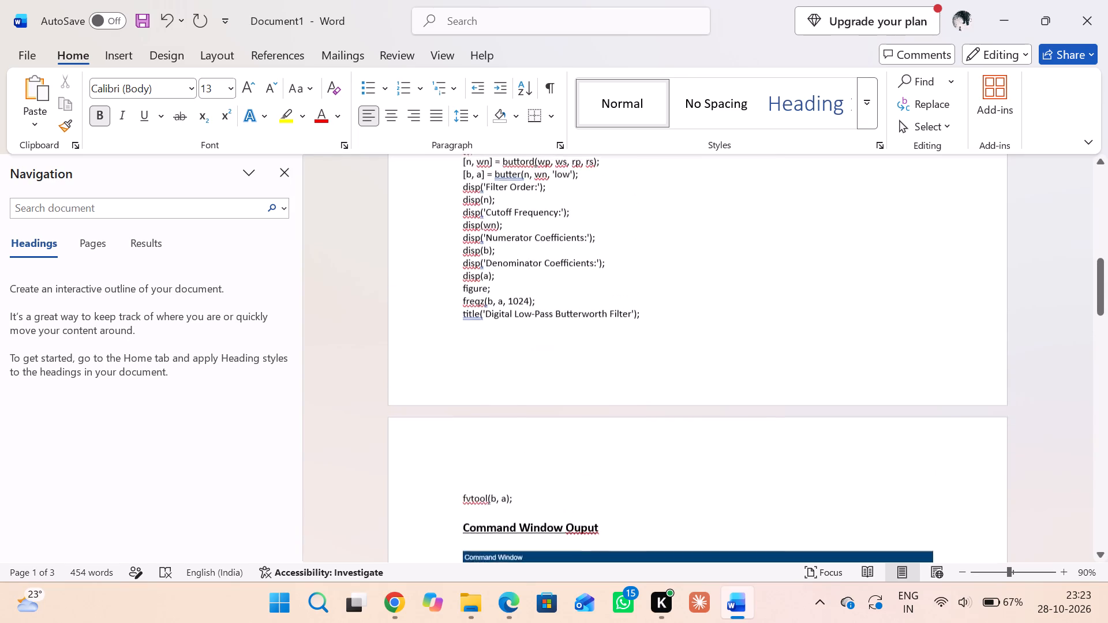
pyautogui.scroll(2, 695, 306)
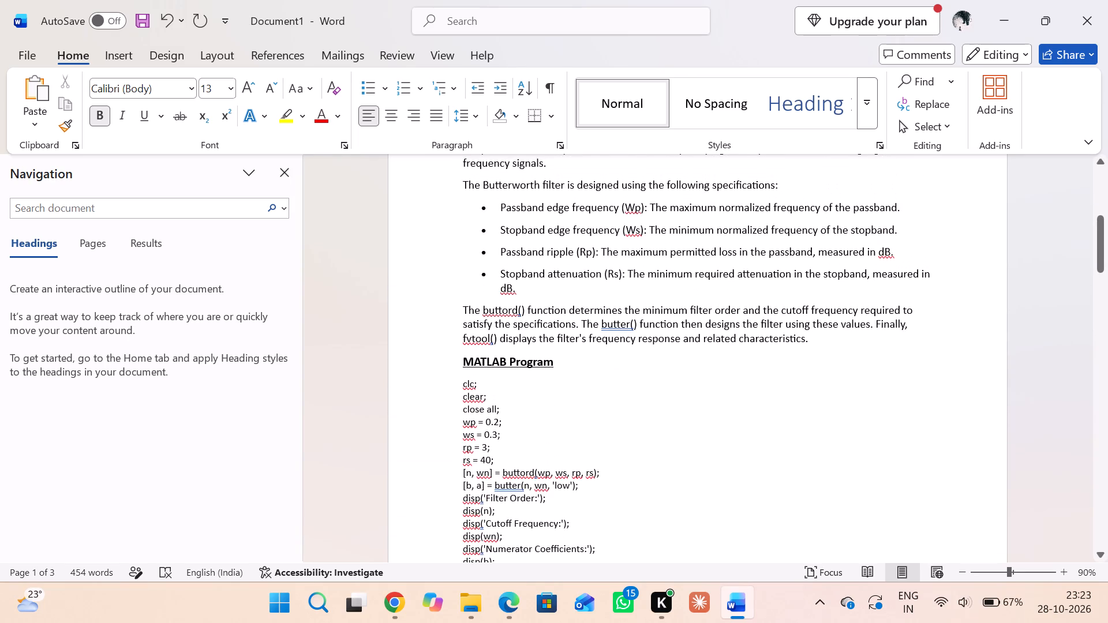
pyautogui.scroll(1, 598, 359)
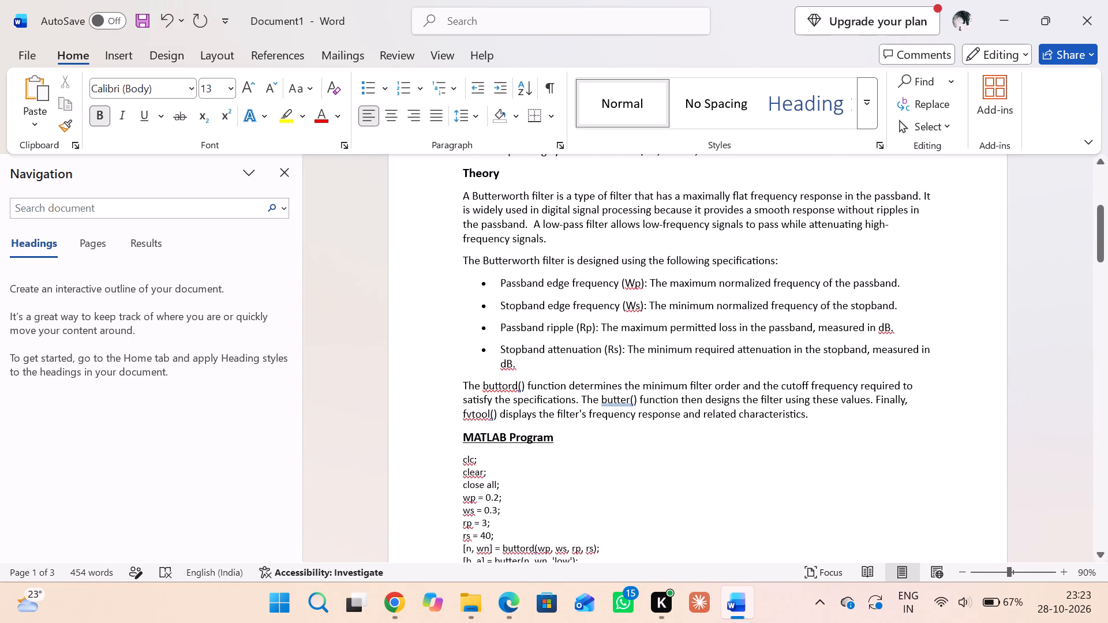
pyautogui.click(460, 257)
pyautogui.press('BackSpace')
pyautogui.press('Return')
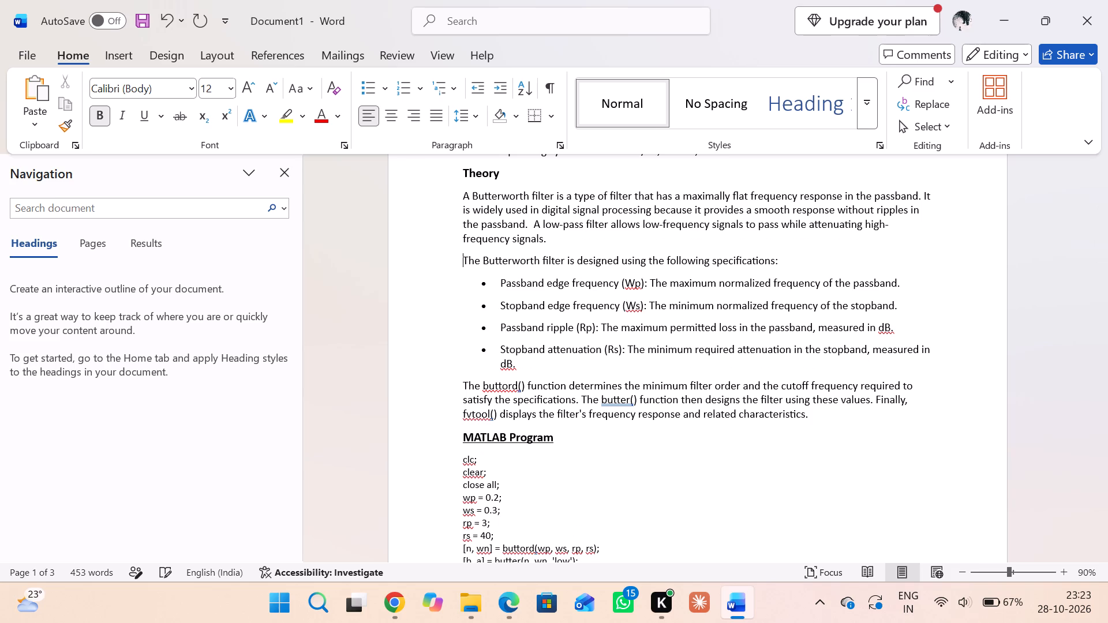
pyautogui.press('BackSpace')
pyautogui.press('space')
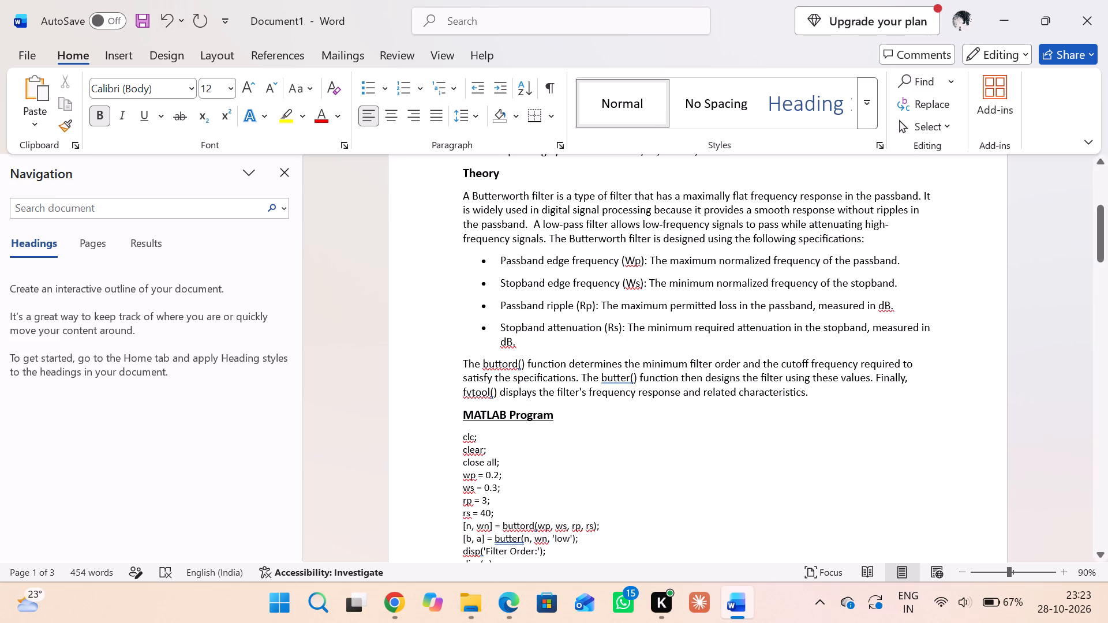
# Review the report's layout from the title through the MATLAB Program to the MATLAB Code Commands table.
pyautogui.scroll(-1, 609, 292)
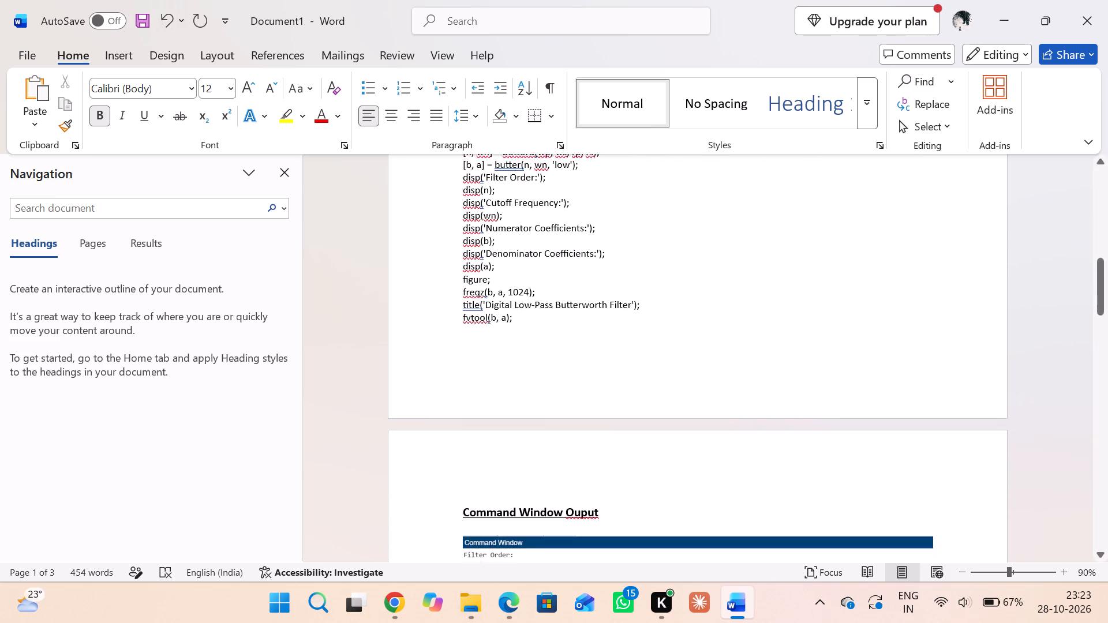
pyautogui.scroll(6, 609, 292)
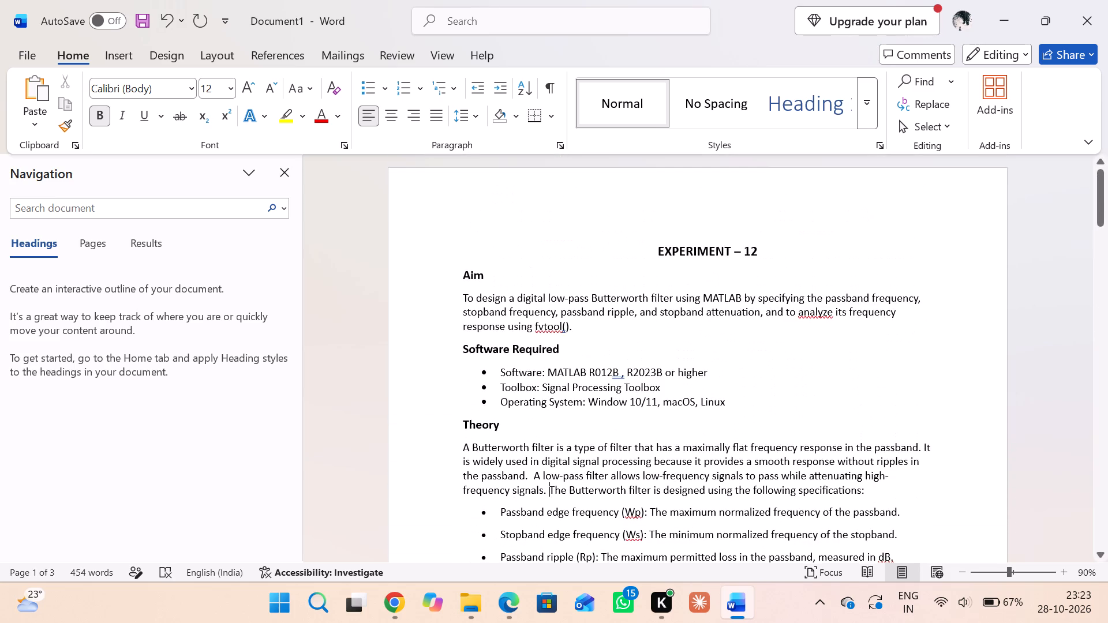
pyautogui.scroll(1, 609, 292)
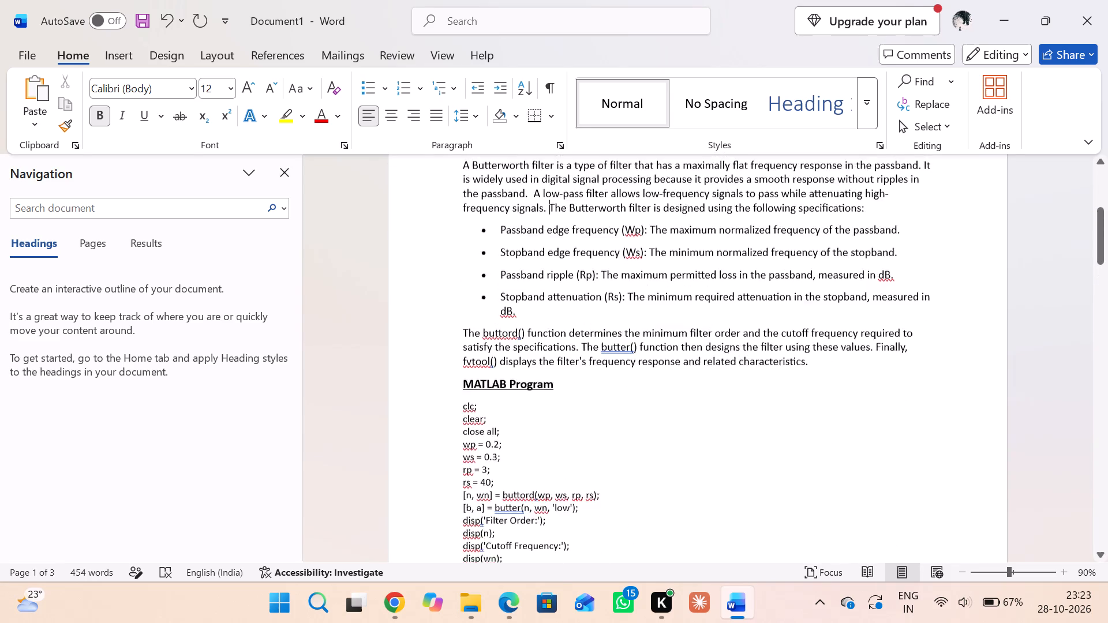
pyautogui.scroll(2, 609, 292)
pyautogui.scroll(-2, 609, 292)
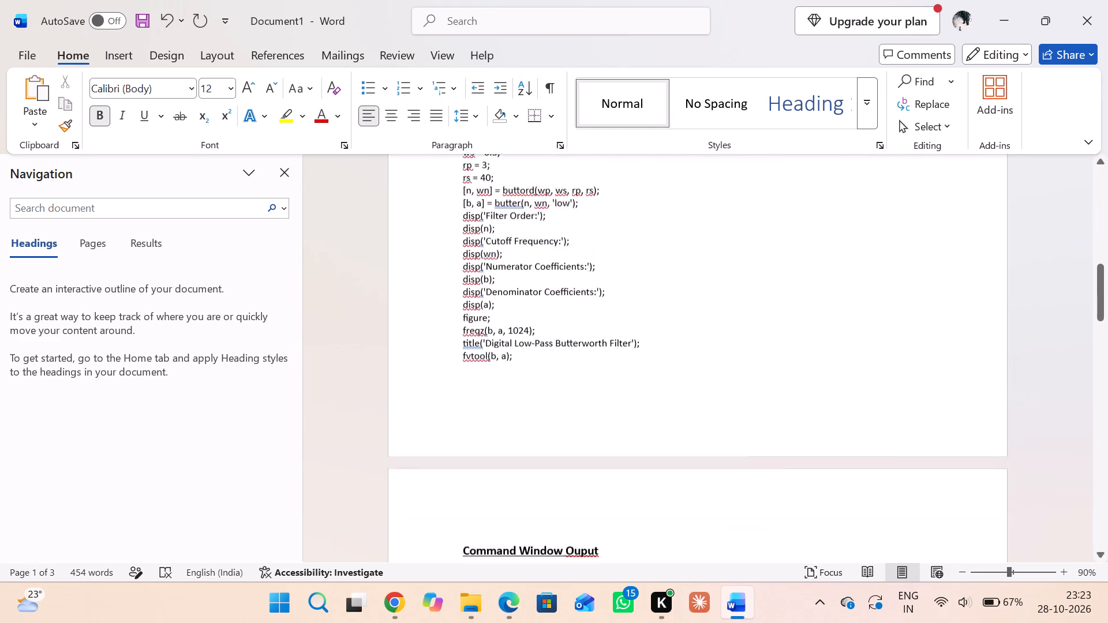
pyautogui.scroll(-4, 609, 292)
pyautogui.scroll(1, 609, 292)
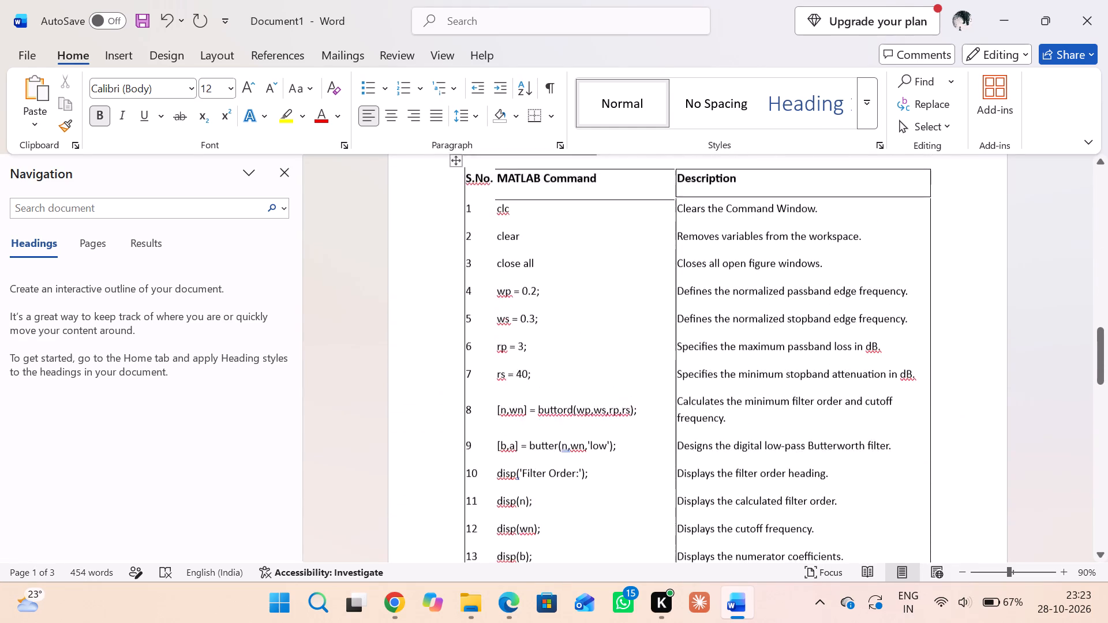
pyautogui.scroll(1, 609, 292)
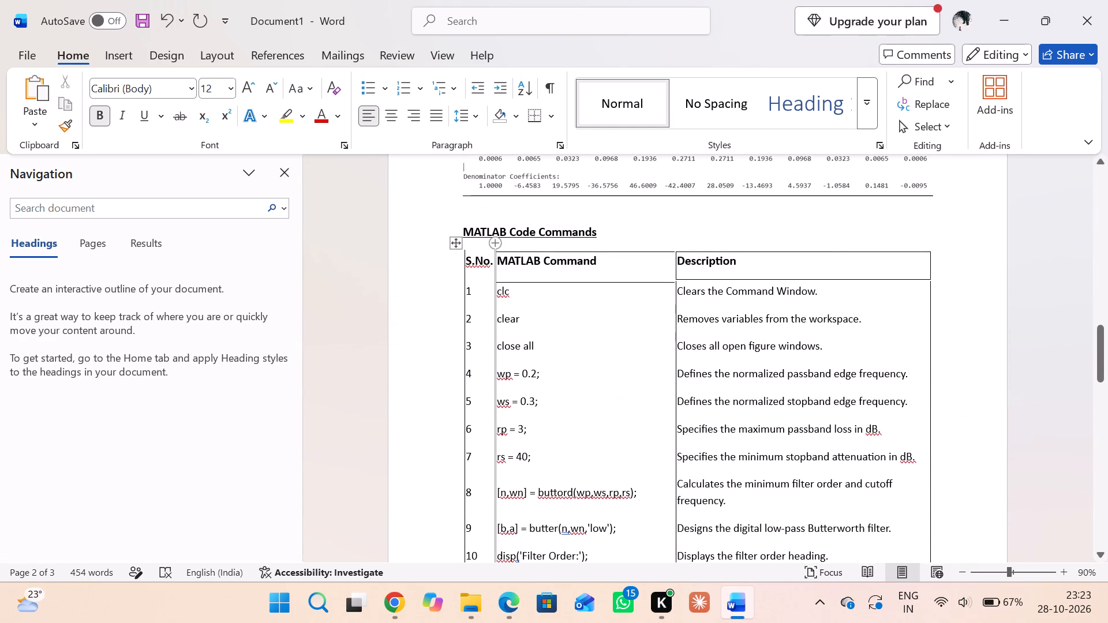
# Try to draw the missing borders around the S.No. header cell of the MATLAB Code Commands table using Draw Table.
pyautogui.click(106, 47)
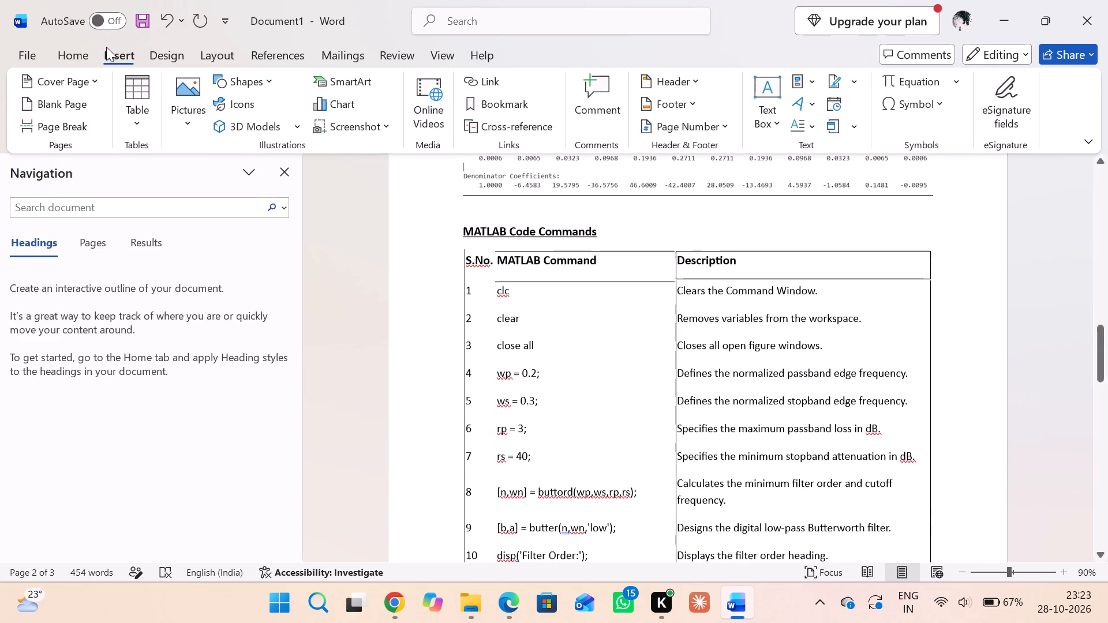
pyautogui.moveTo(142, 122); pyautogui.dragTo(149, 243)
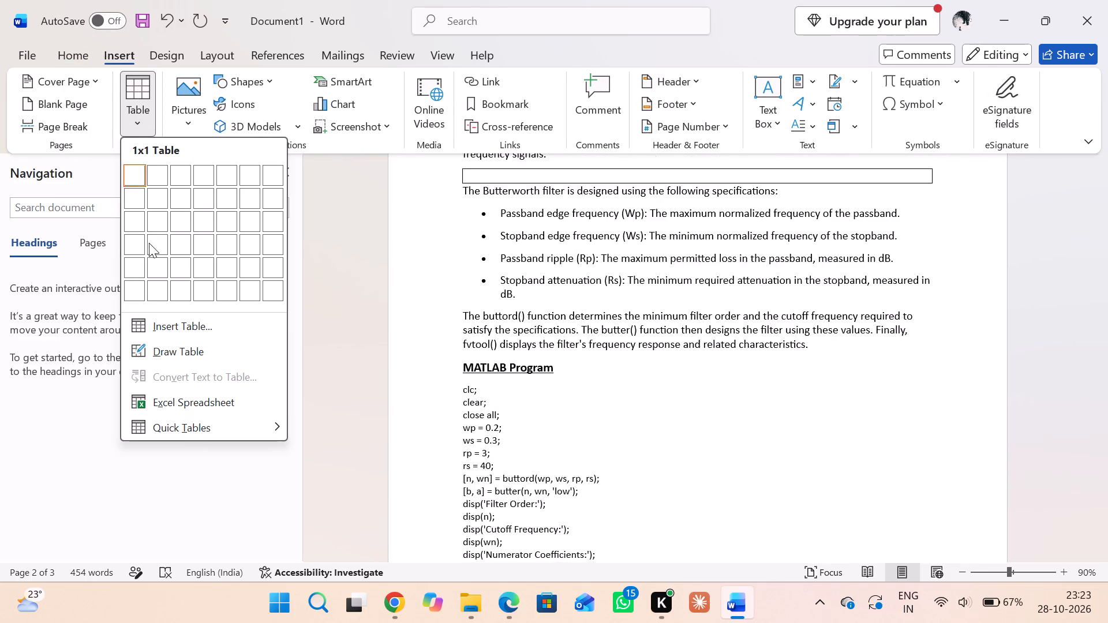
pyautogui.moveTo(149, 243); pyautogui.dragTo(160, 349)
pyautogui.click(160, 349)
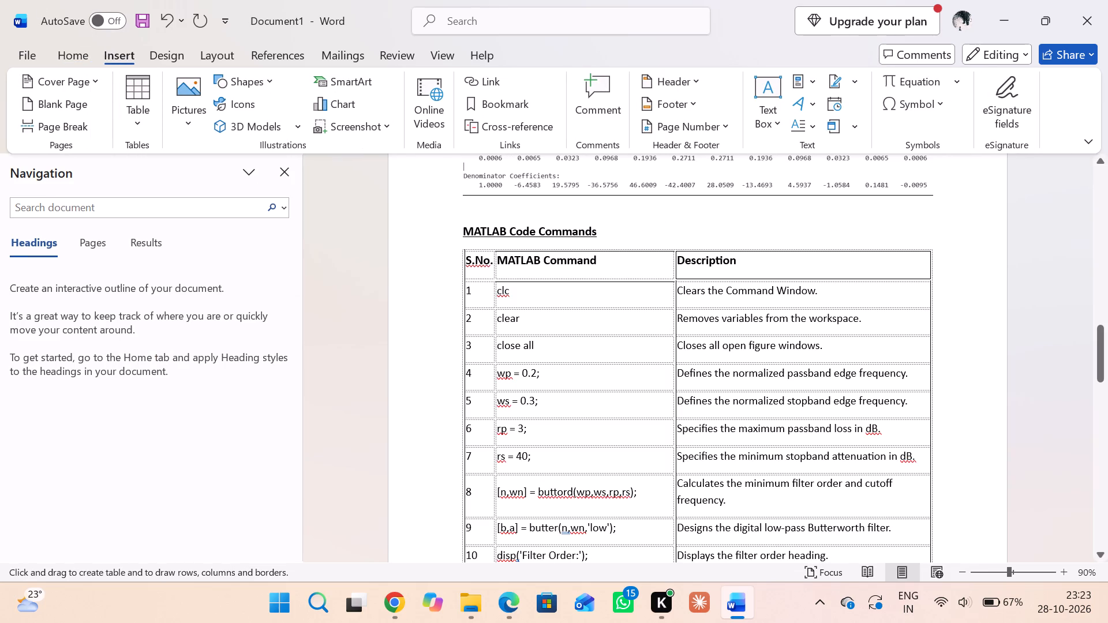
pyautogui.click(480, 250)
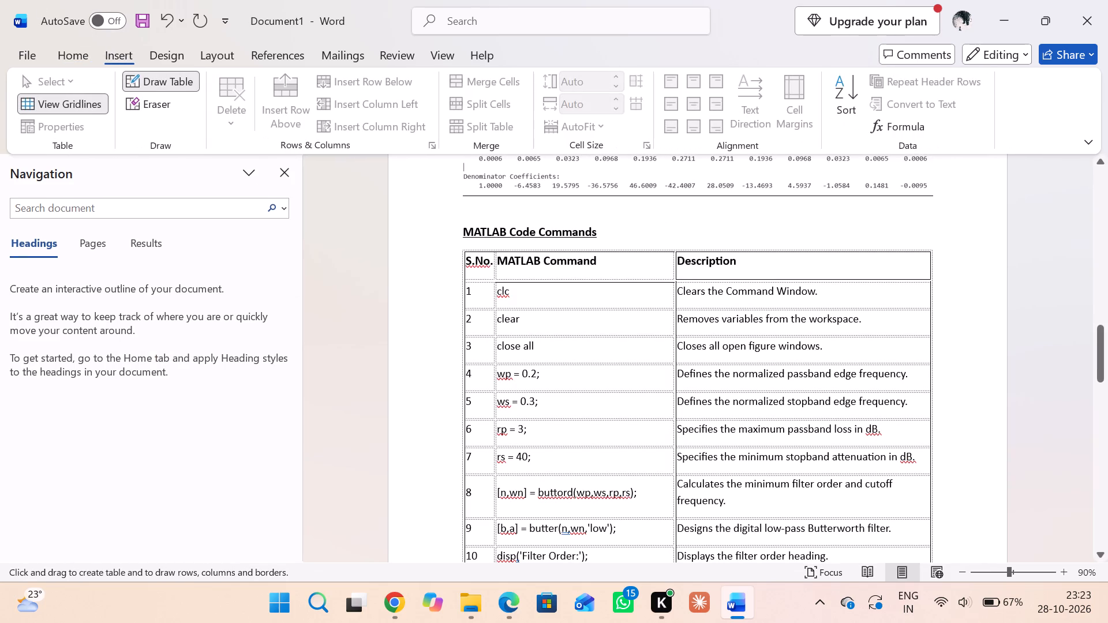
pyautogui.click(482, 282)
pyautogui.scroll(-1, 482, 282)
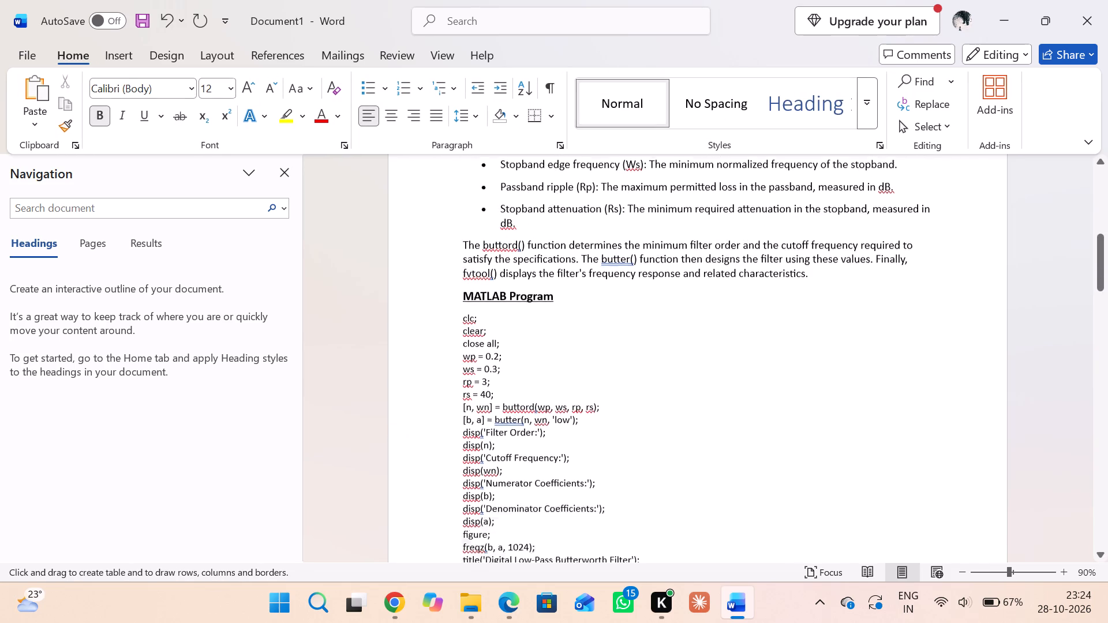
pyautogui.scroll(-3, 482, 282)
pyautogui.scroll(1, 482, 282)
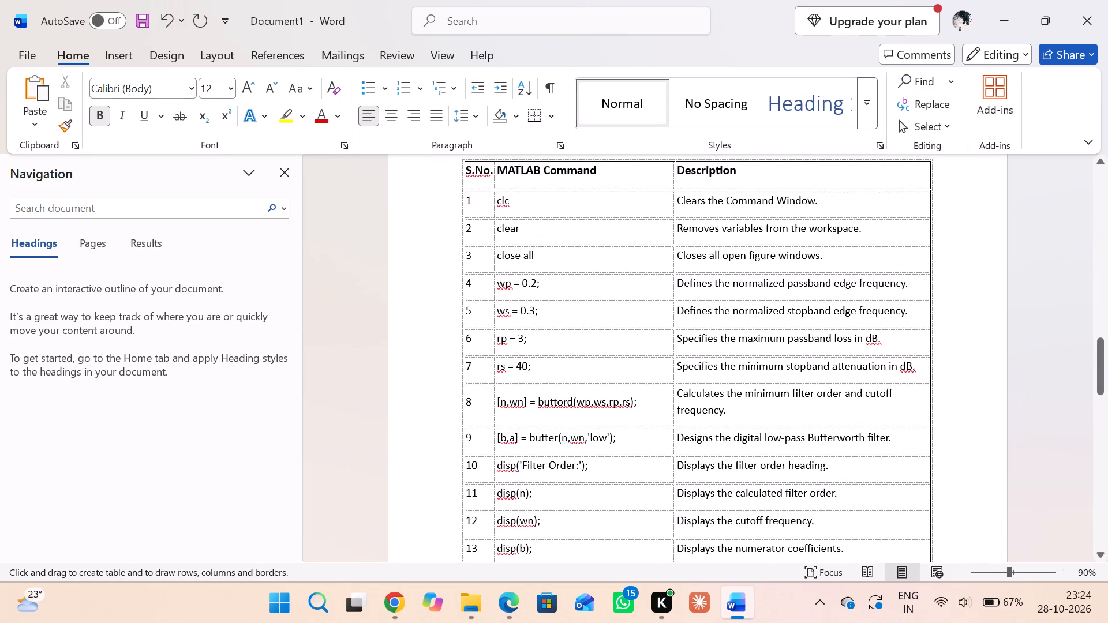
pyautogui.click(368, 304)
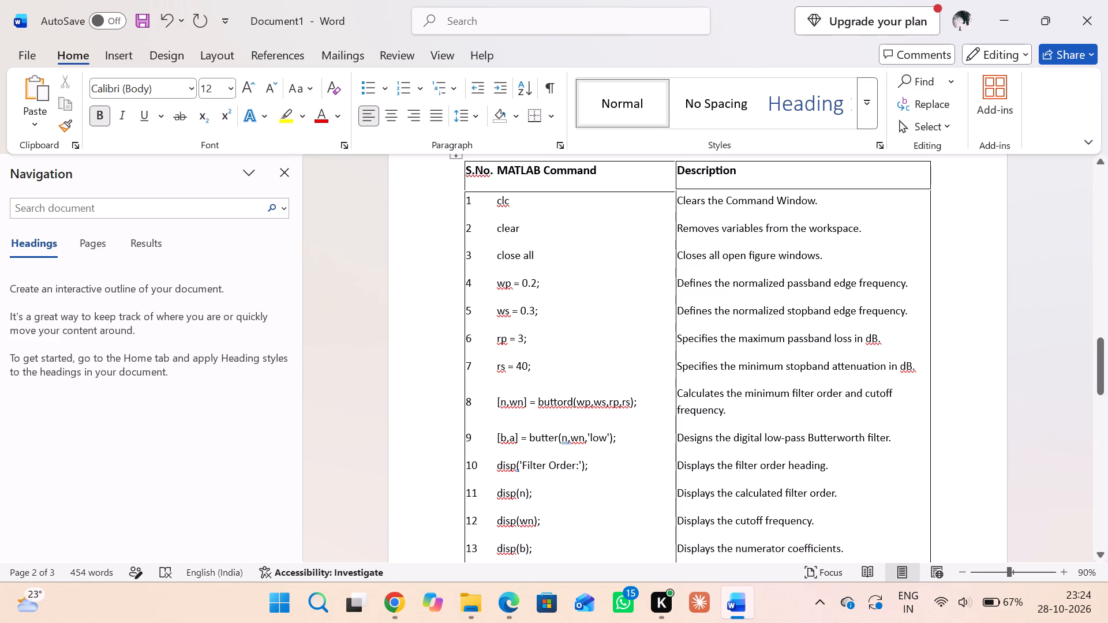
# Save the report to the Desktop as a PDF named EXPERIMENT12DSP.
pyautogui.scroll(-3, 557, 332)
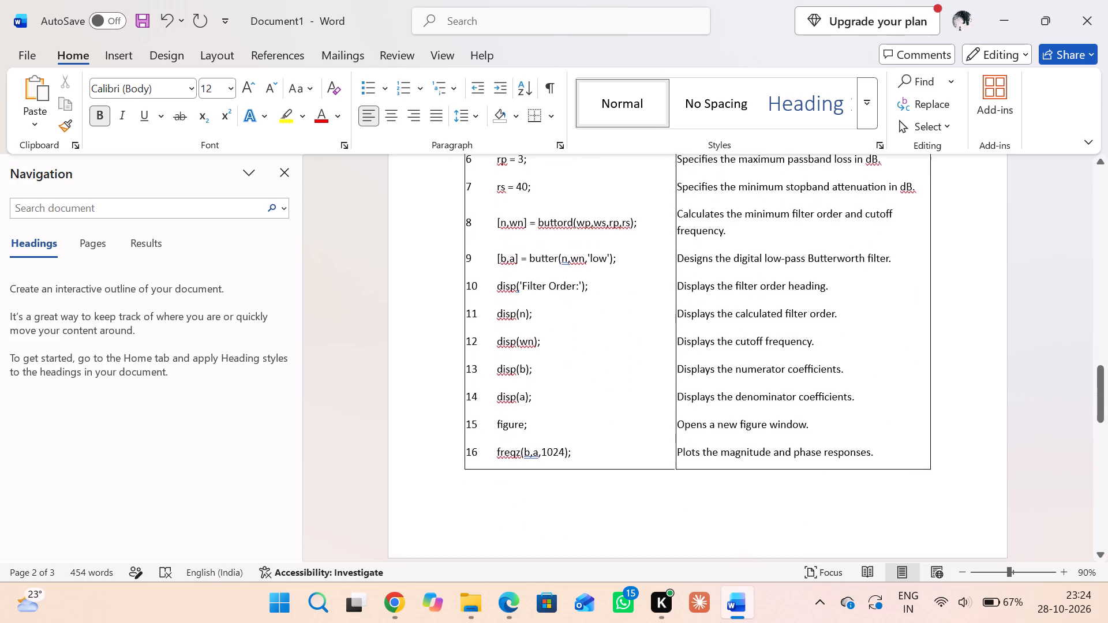
pyautogui.scroll(-3, 557, 332)
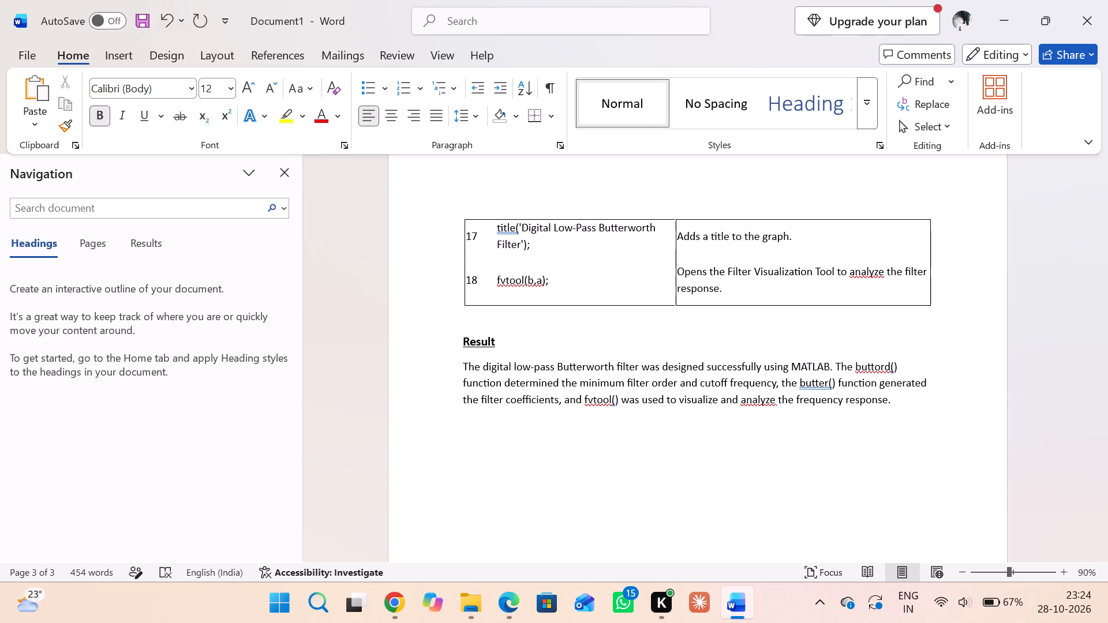
pyautogui.click(32, 63)
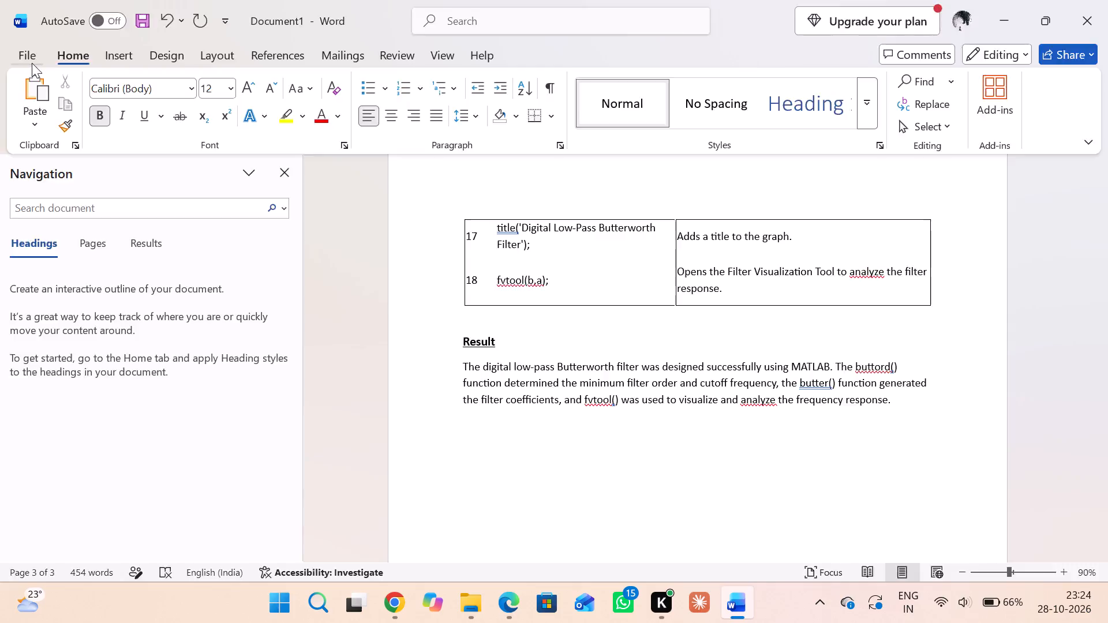
pyautogui.click(34, 335)
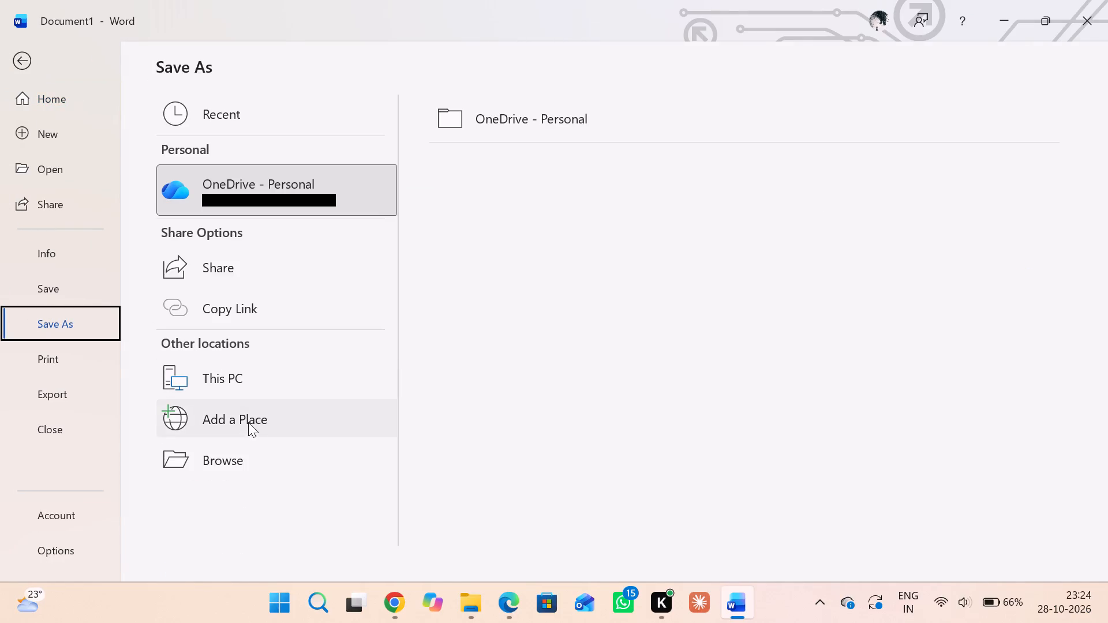
pyautogui.click(257, 384)
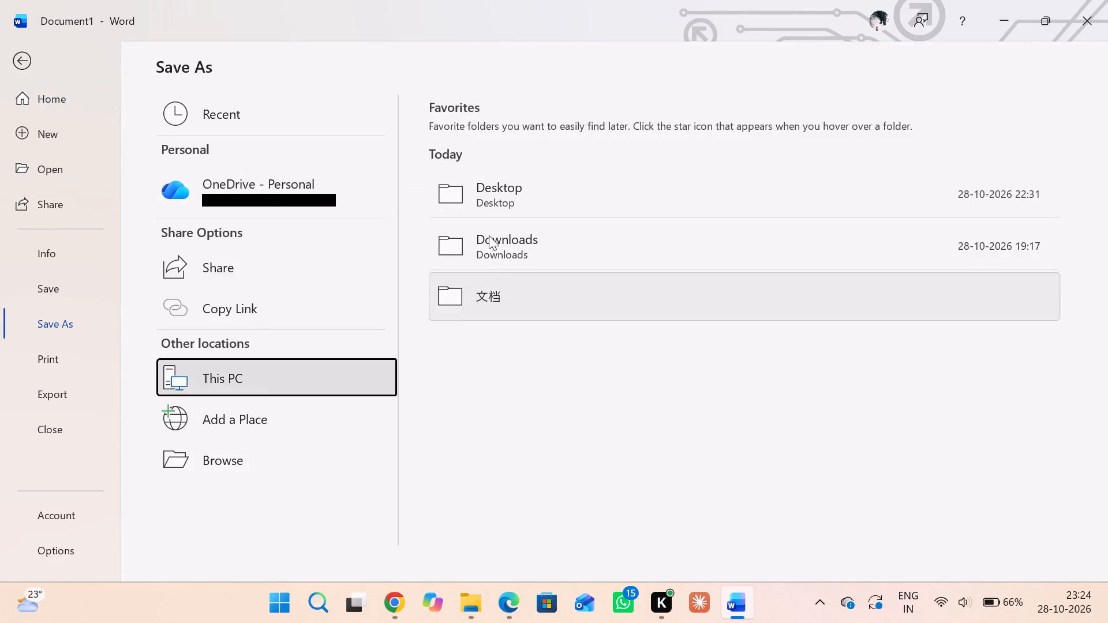
pyautogui.click(525, 183)
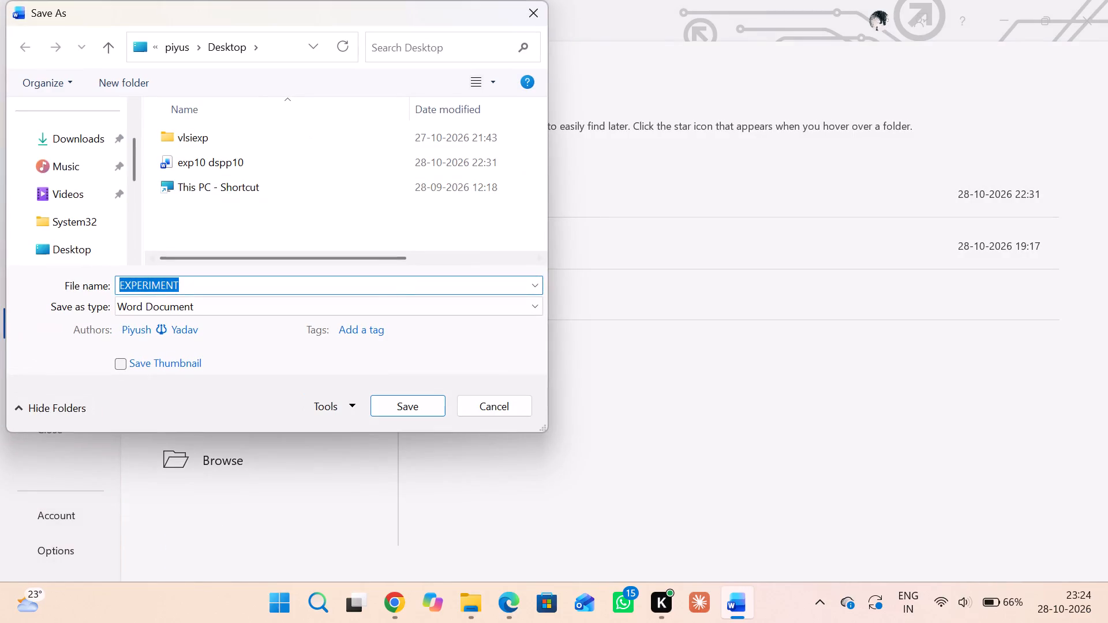
pyautogui.click(331, 287)
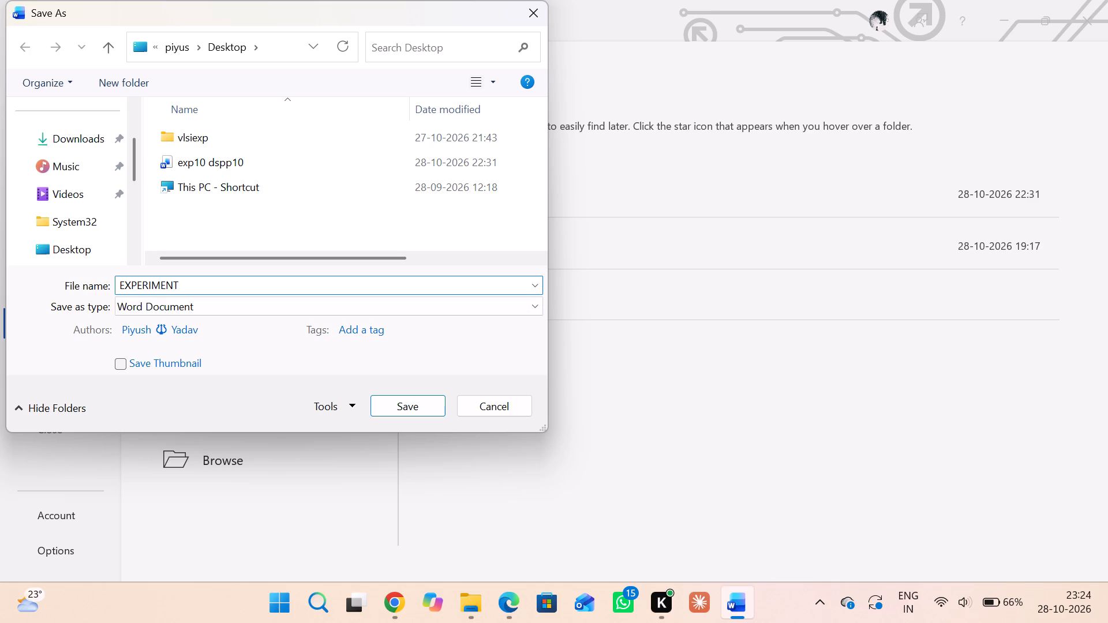
pyautogui.write('12')
pyautogui.write('DSP')
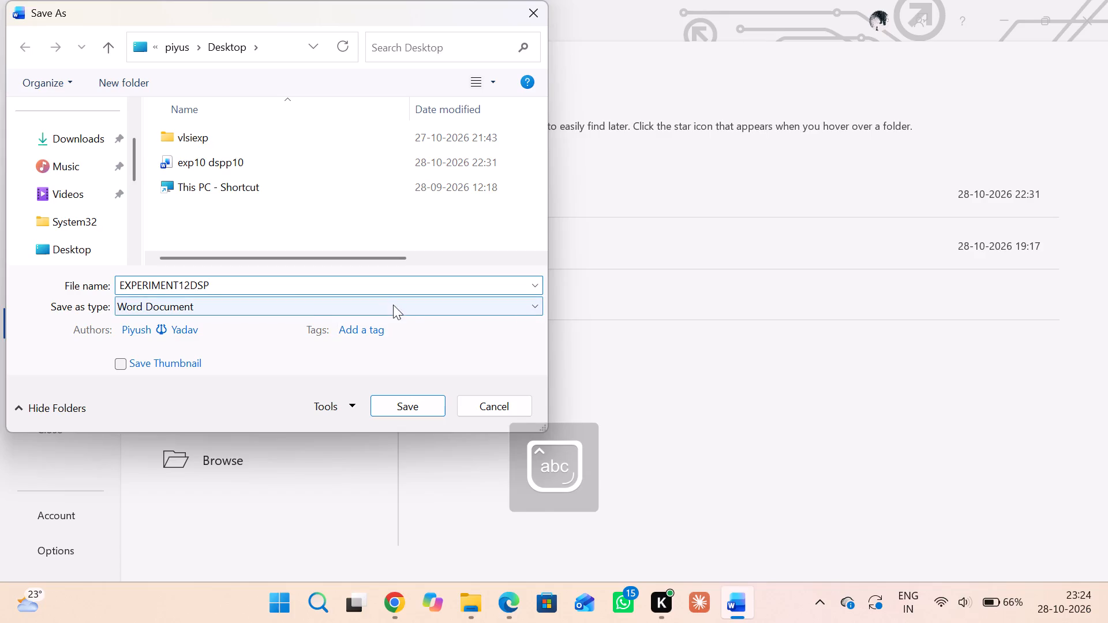
pyautogui.click(402, 302)
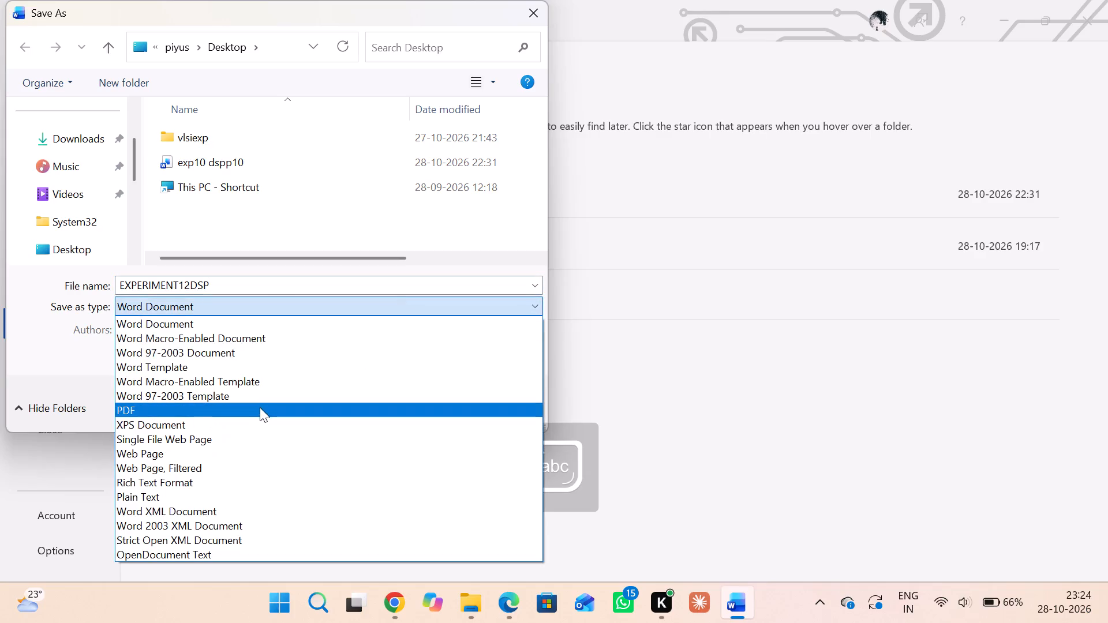
pyautogui.click(260, 407)
pyautogui.click(418, 446)
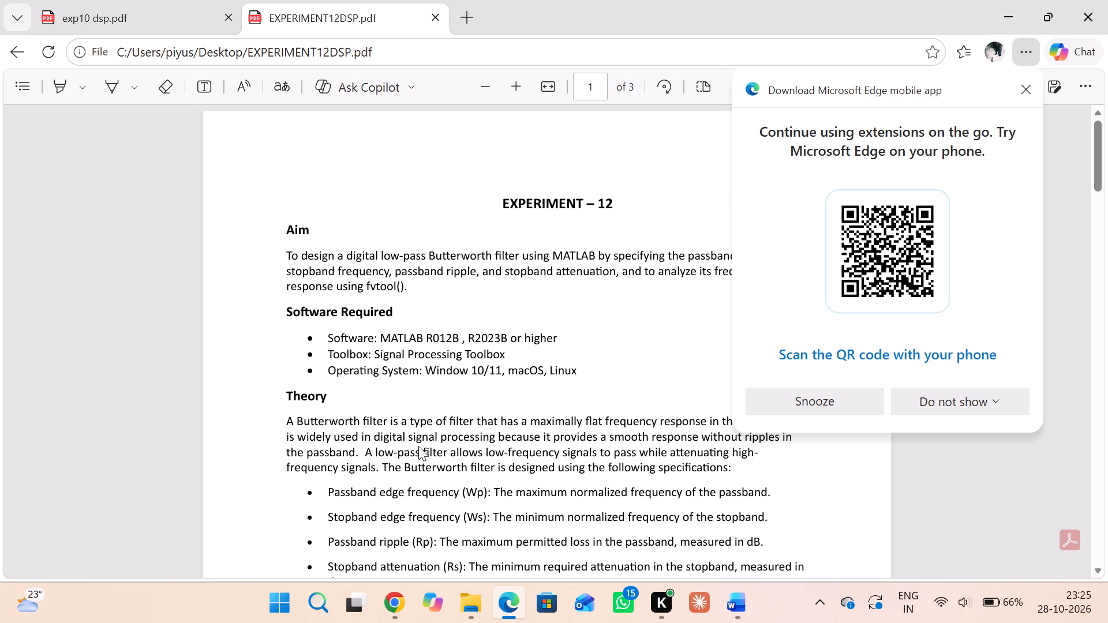
# Review the exported PDF from the title through Theory to the MATLAB Program, and close the PDF viewer.
pyautogui.click(1029, 88)
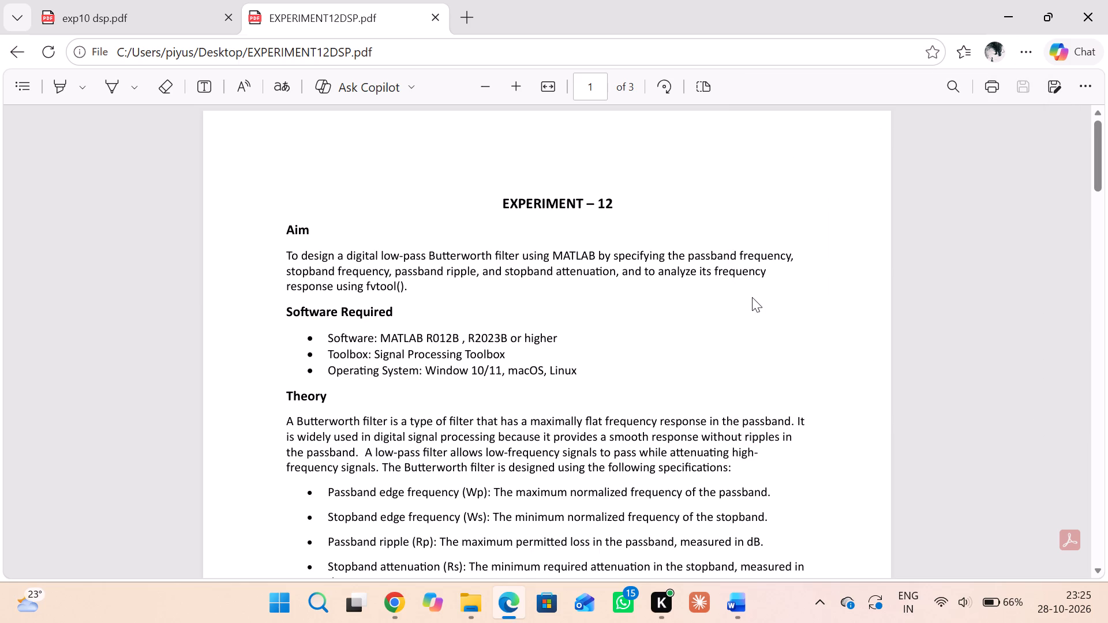
pyautogui.scroll(-3, 752, 297)
pyautogui.scroll(2, 752, 297)
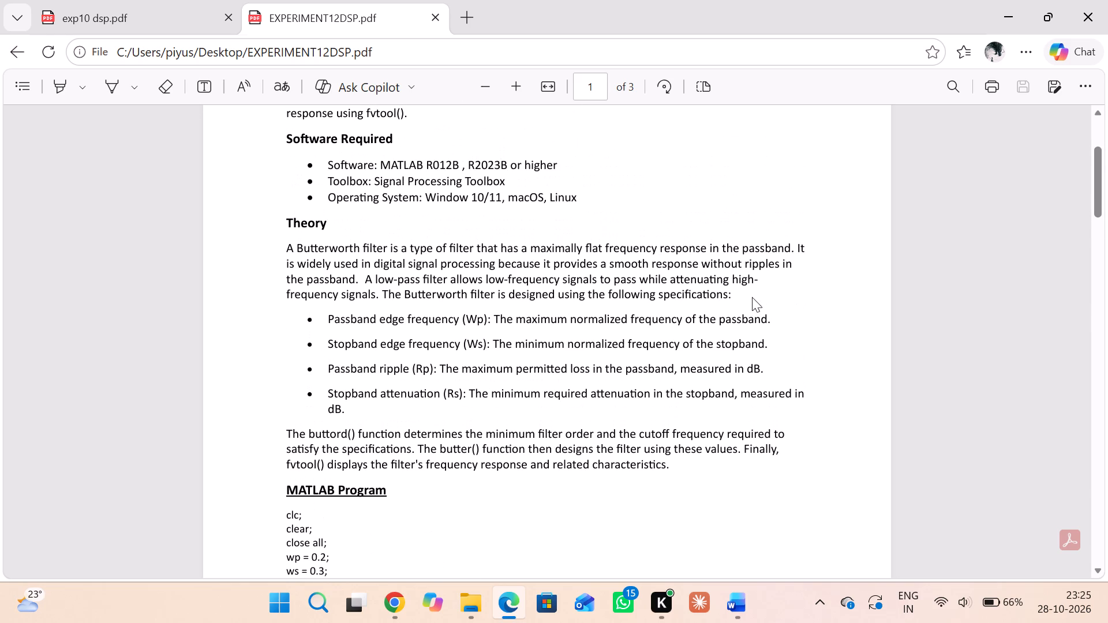
pyautogui.click(1107, 1)
# Minimize the Word report to return to the Chrome window behind it.
pyautogui.click(997, 8)
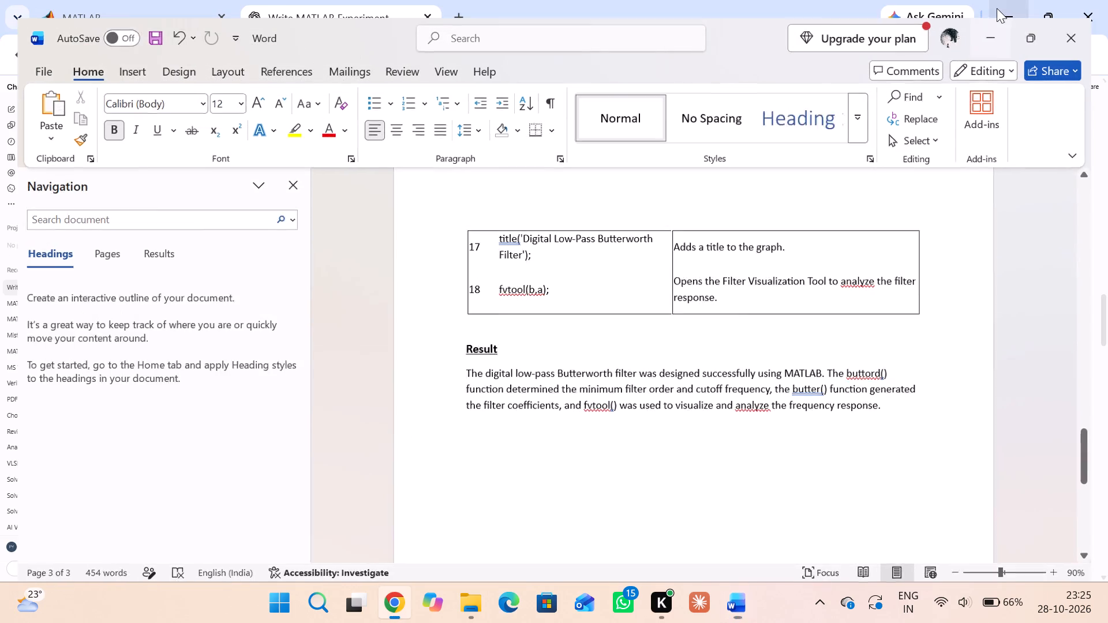
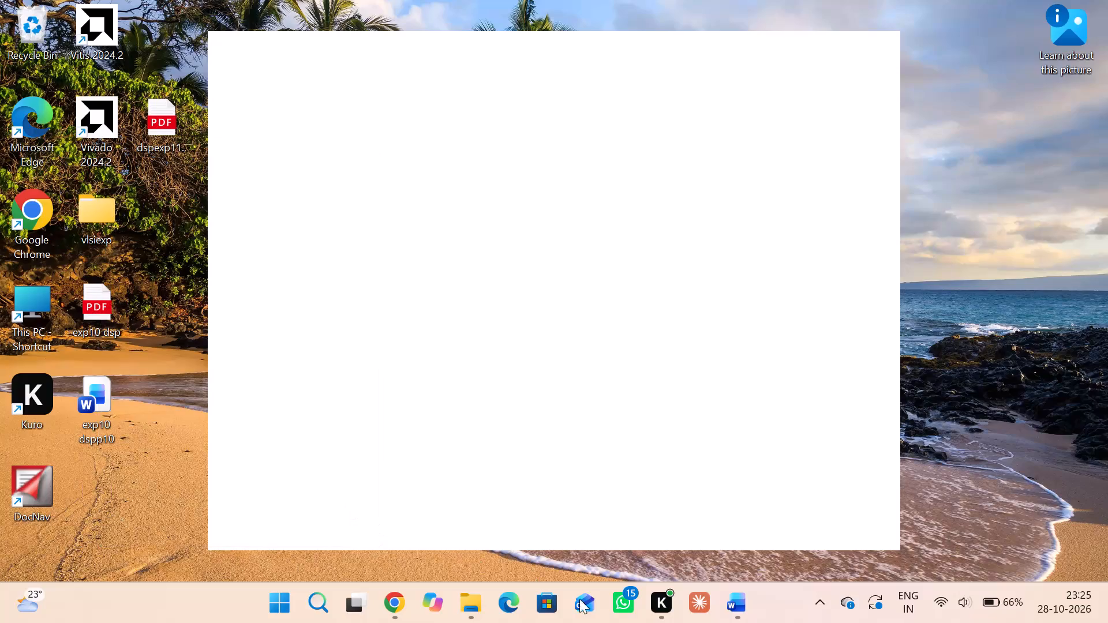
# Switch back to the Word report and underline the Theory heading.
pyautogui.click(751, 609)
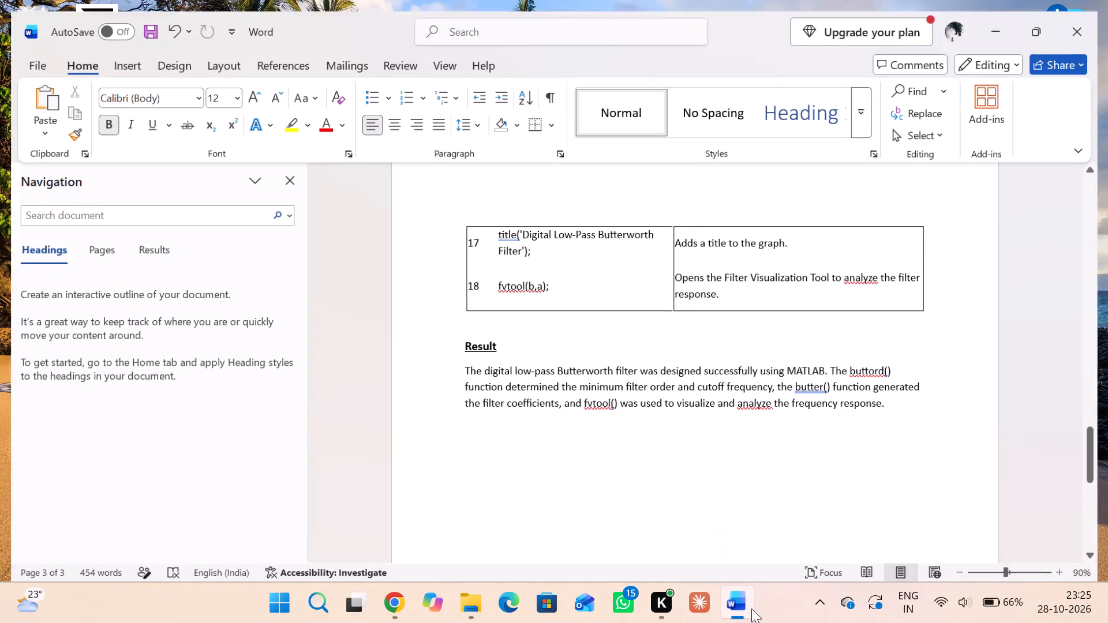
pyautogui.scroll(1, 585, 393)
pyautogui.keyDown('ctrl'); pyautogui.scroll(-1, 585, 393); pyautogui.keyUp('ctrl')
pyautogui.keyDown('ctrl'); pyautogui.scroll(1, 585, 393); pyautogui.keyUp('ctrl')
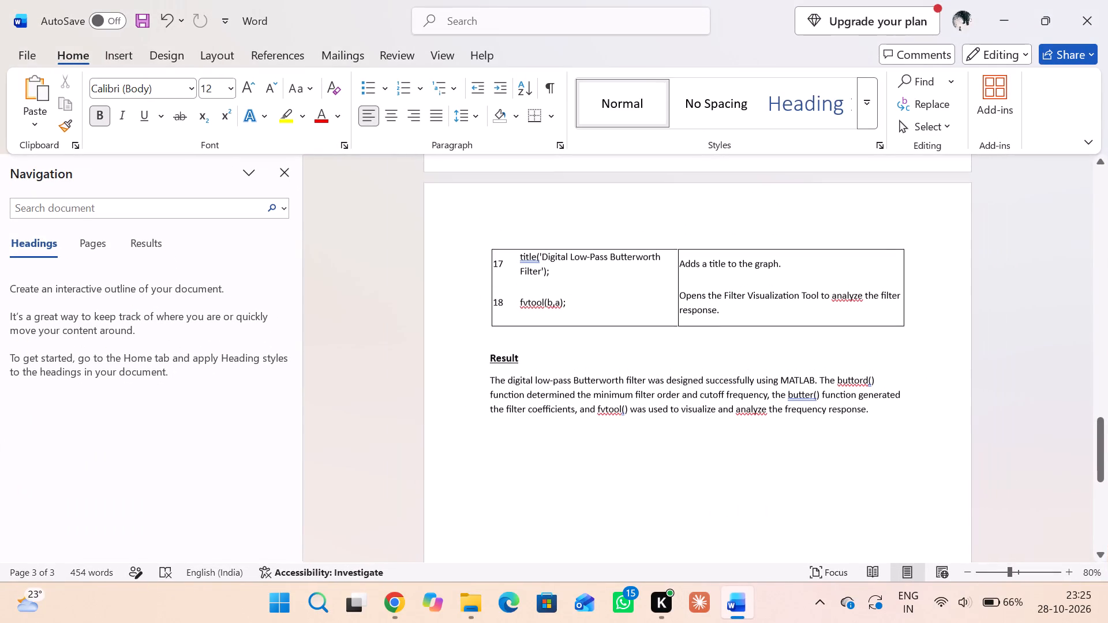
pyautogui.click(523, 359)
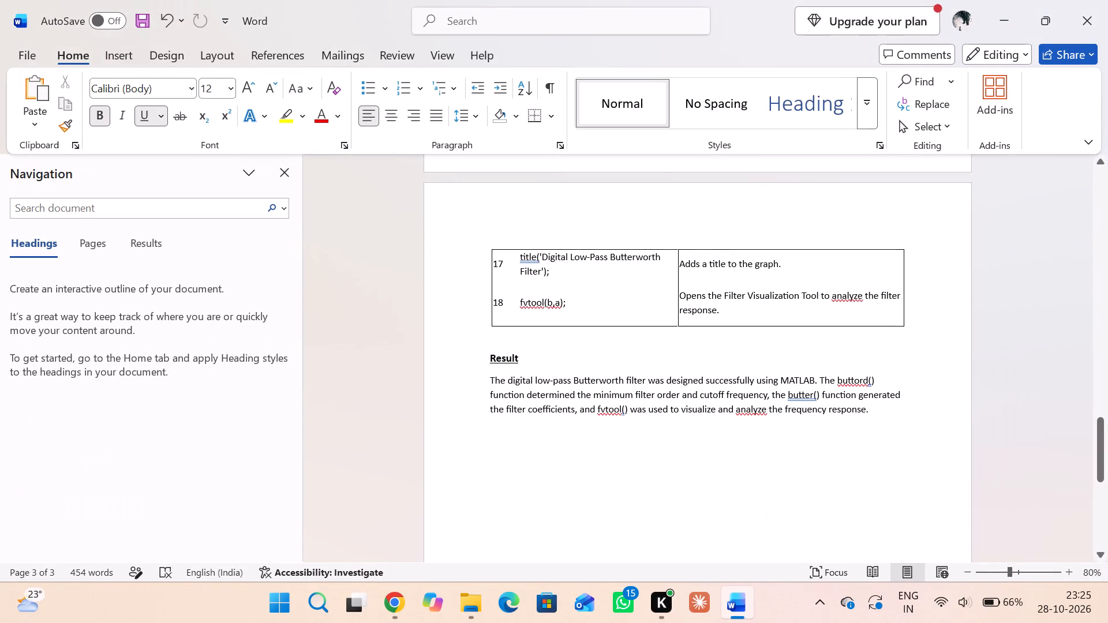
pyautogui.click(525, 385)
pyautogui.scroll(2, 540, 310)
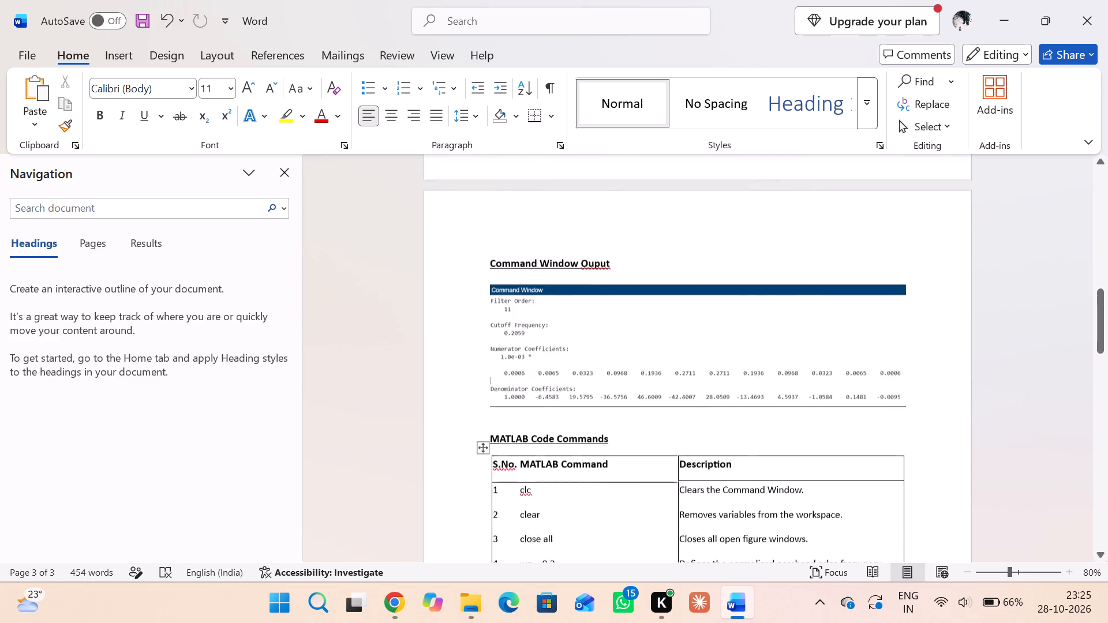
pyautogui.scroll(3, 540, 310)
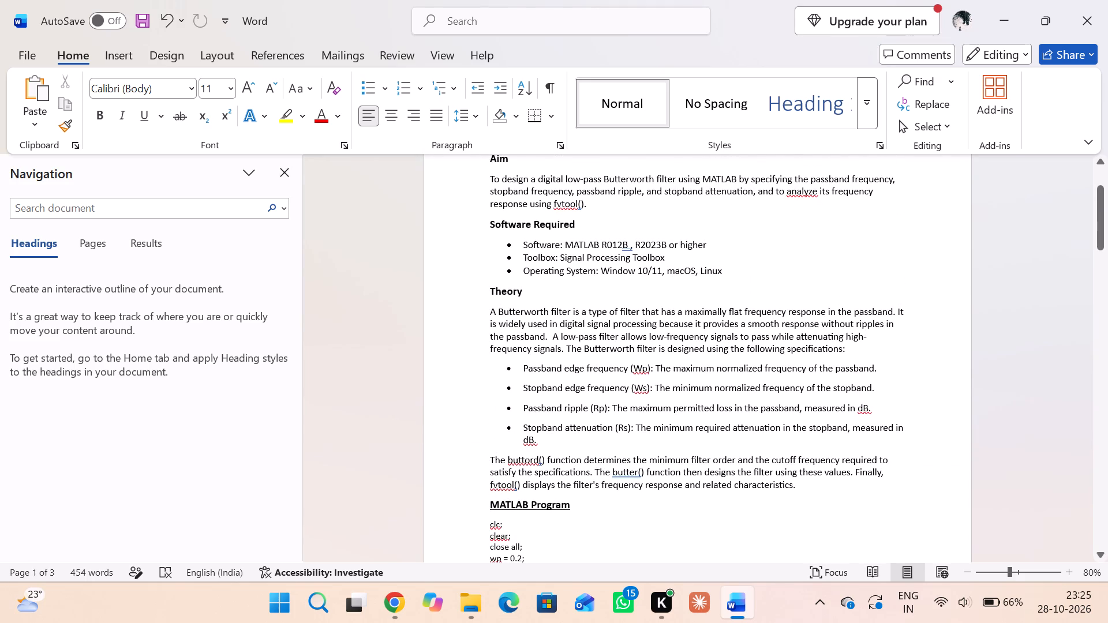
pyautogui.click(523, 289)
pyautogui.moveTo(523, 289); pyautogui.dragTo(493, 289)
pyautogui.moveTo(493, 289); pyautogui.dragTo(478, 289)
pyautogui.click(531, 253)
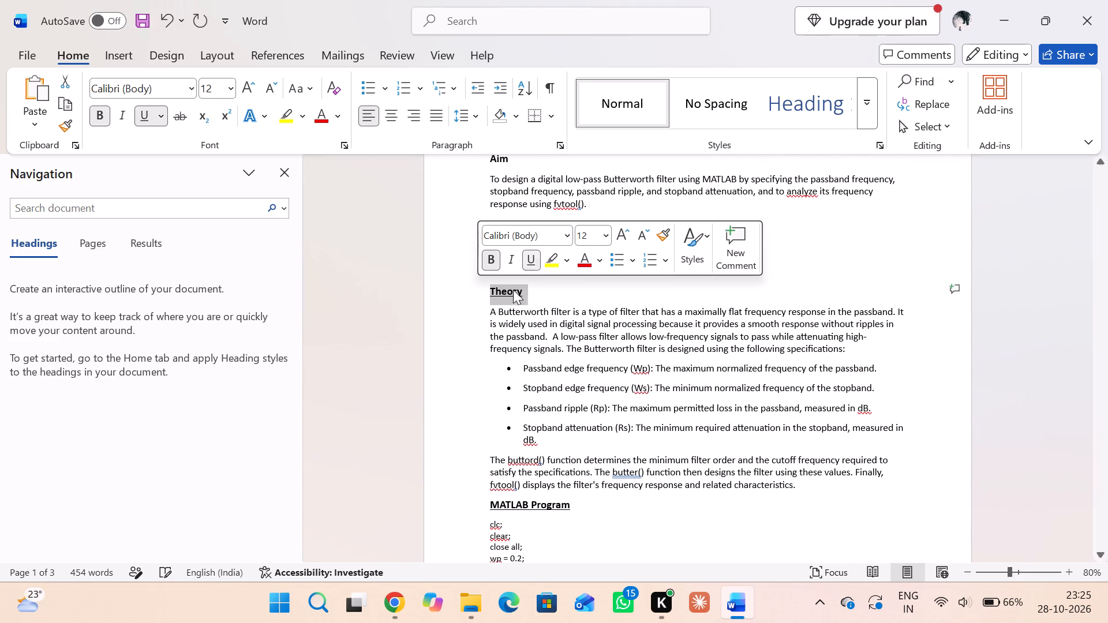
# Underline the Software Required and Aim headings on the first page.
pyautogui.scroll(1, 501, 317)
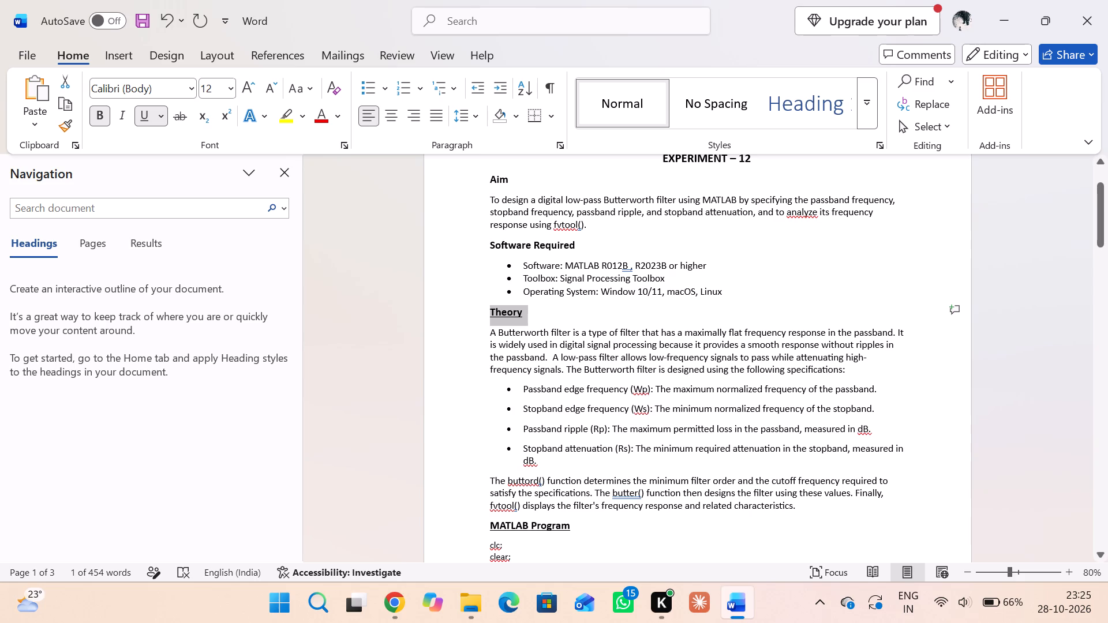
pyautogui.moveTo(583, 241); pyautogui.dragTo(488, 257)
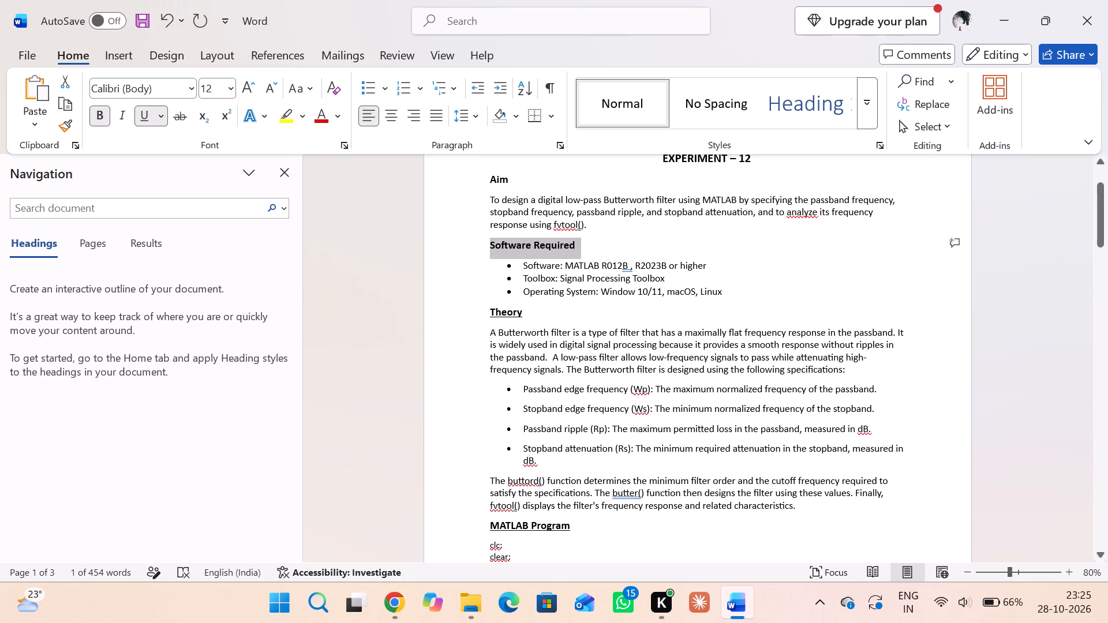
pyautogui.moveTo(488, 257); pyautogui.dragTo(489, 257)
pyautogui.click(543, 225)
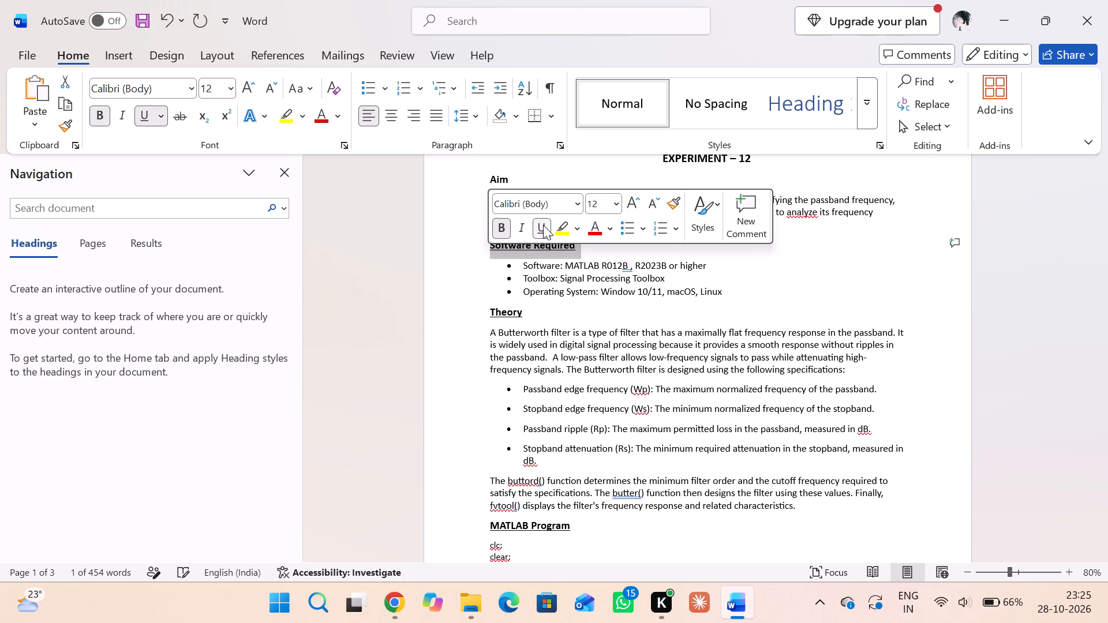
pyautogui.moveTo(519, 181); pyautogui.dragTo(486, 185)
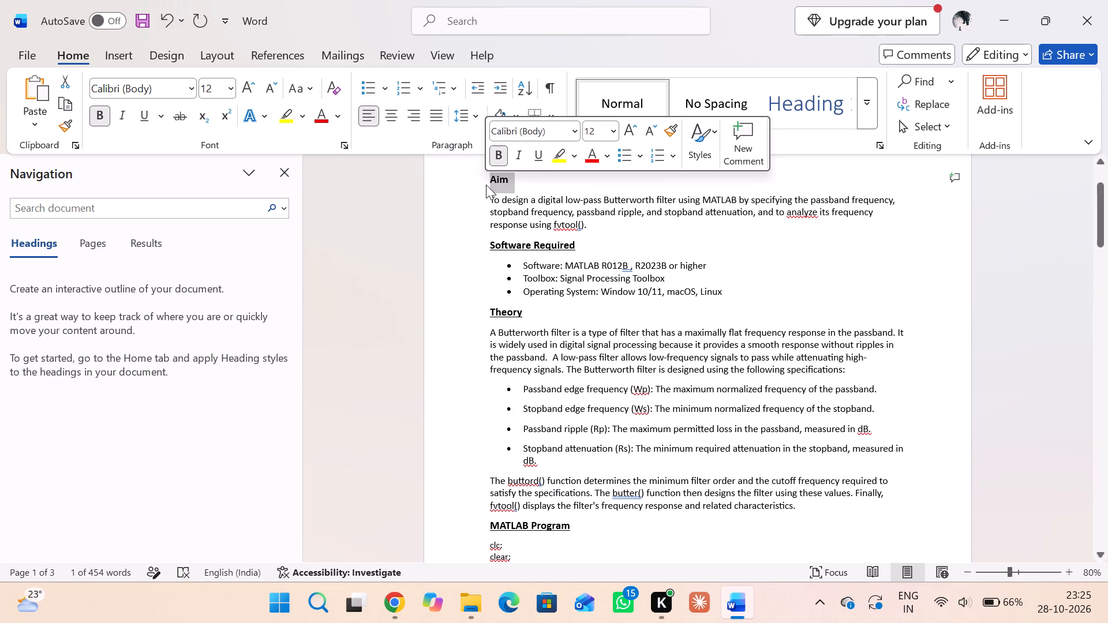
pyautogui.click(541, 155)
pyautogui.click(391, 272)
pyautogui.click(391, 272)
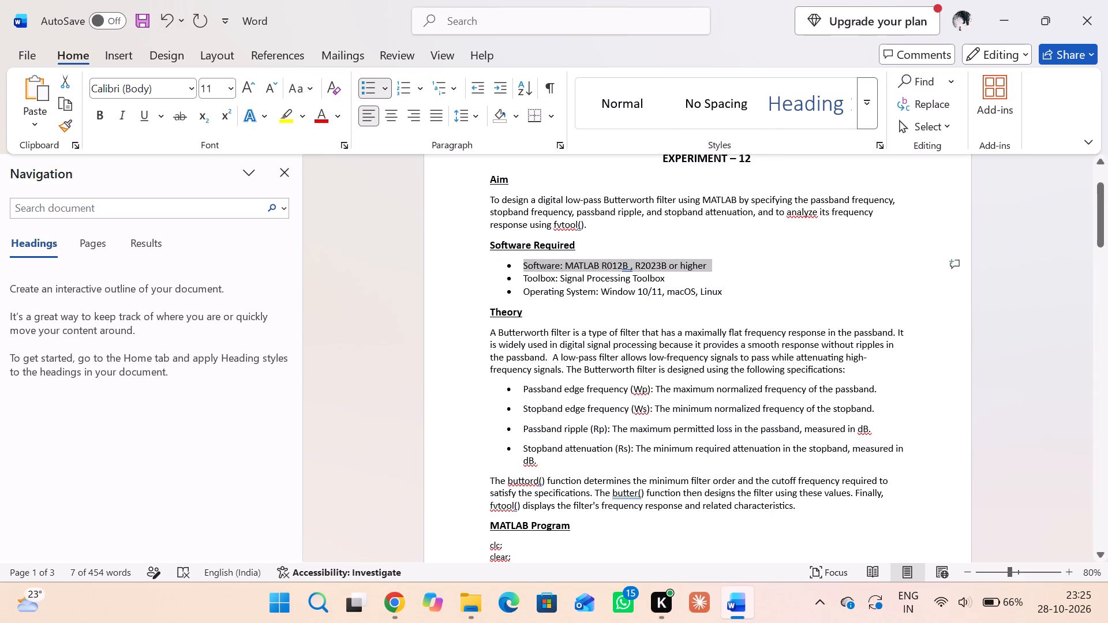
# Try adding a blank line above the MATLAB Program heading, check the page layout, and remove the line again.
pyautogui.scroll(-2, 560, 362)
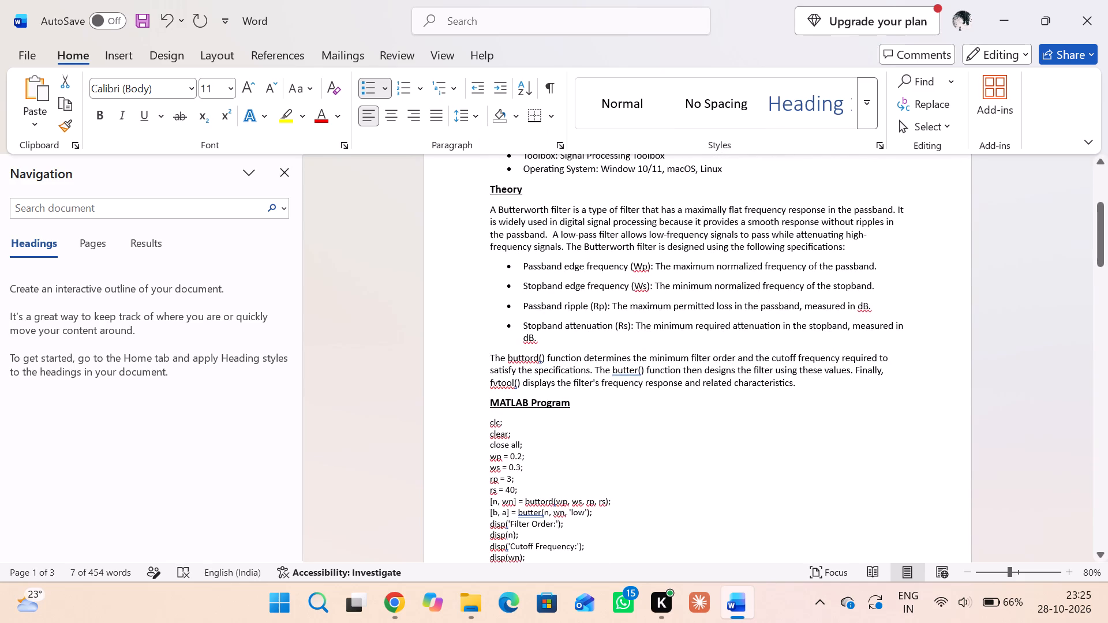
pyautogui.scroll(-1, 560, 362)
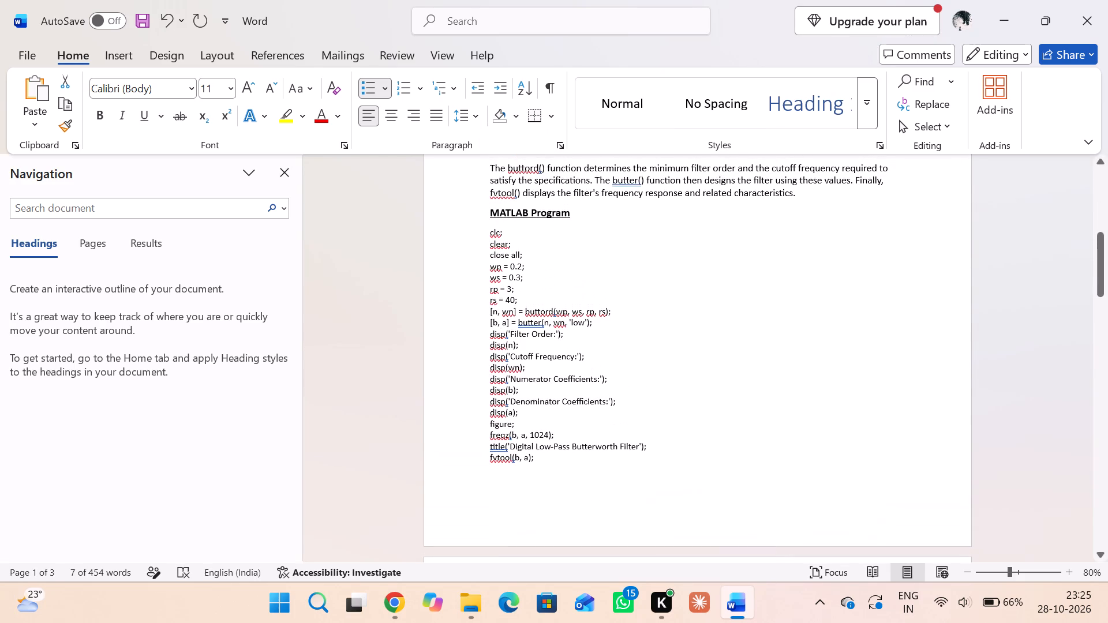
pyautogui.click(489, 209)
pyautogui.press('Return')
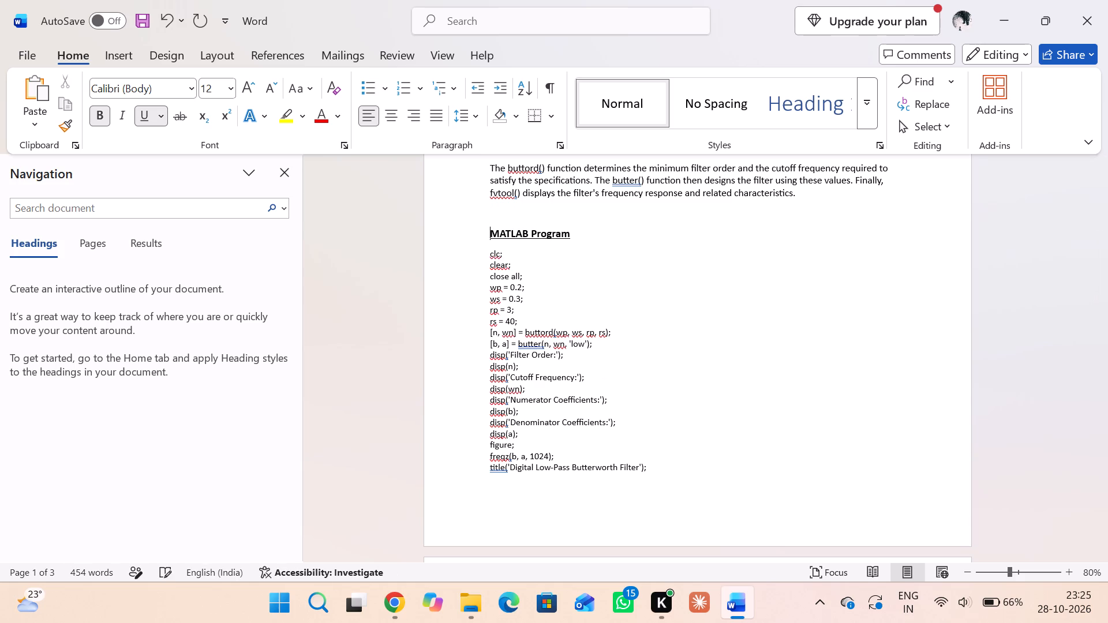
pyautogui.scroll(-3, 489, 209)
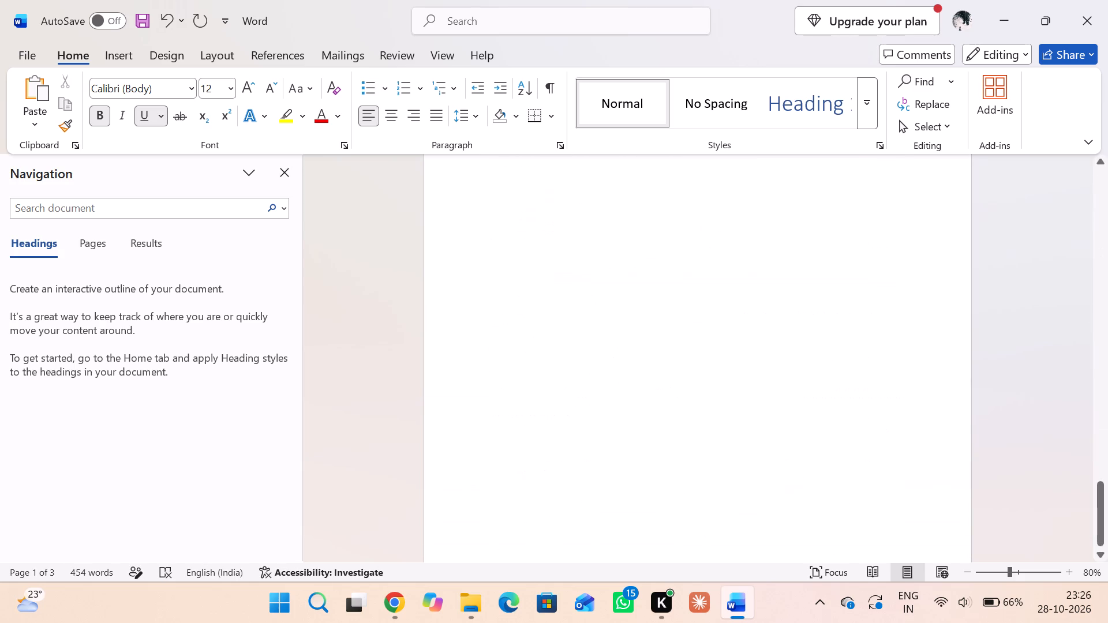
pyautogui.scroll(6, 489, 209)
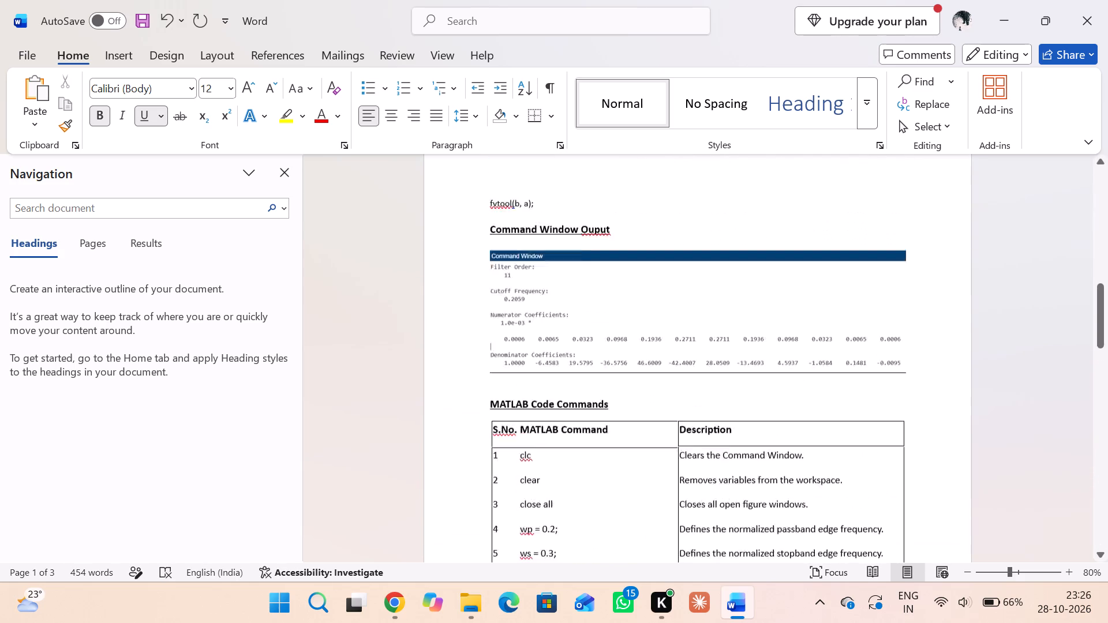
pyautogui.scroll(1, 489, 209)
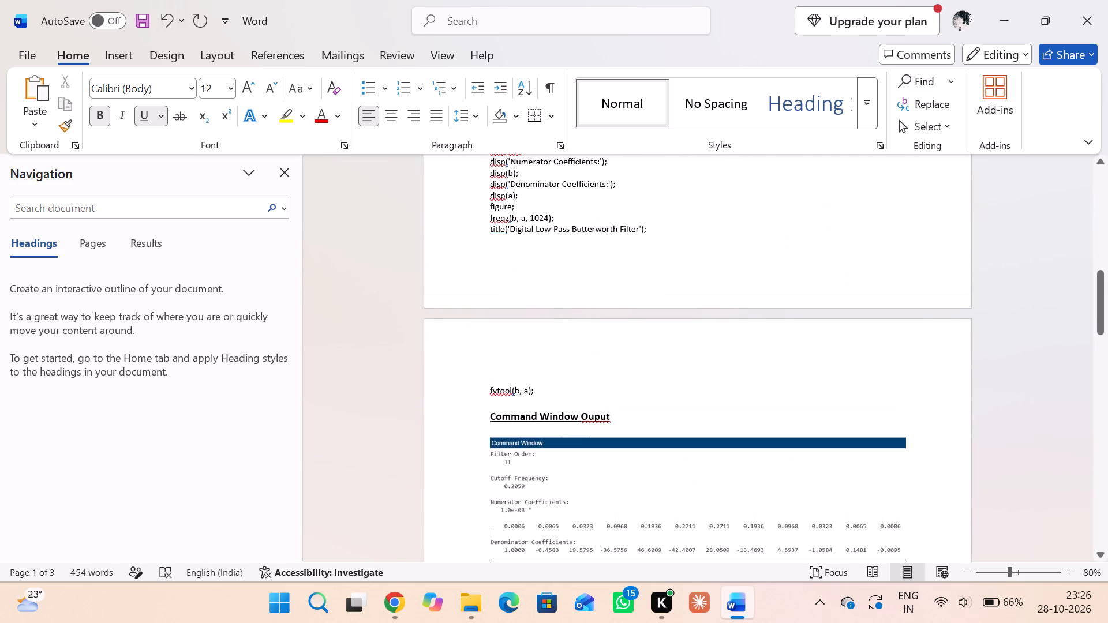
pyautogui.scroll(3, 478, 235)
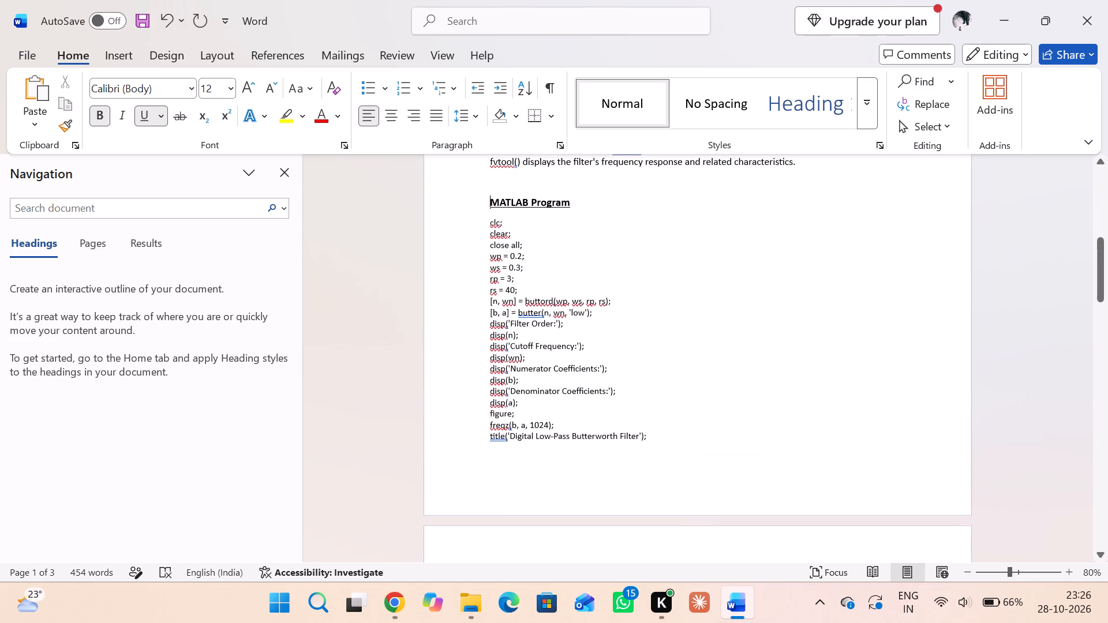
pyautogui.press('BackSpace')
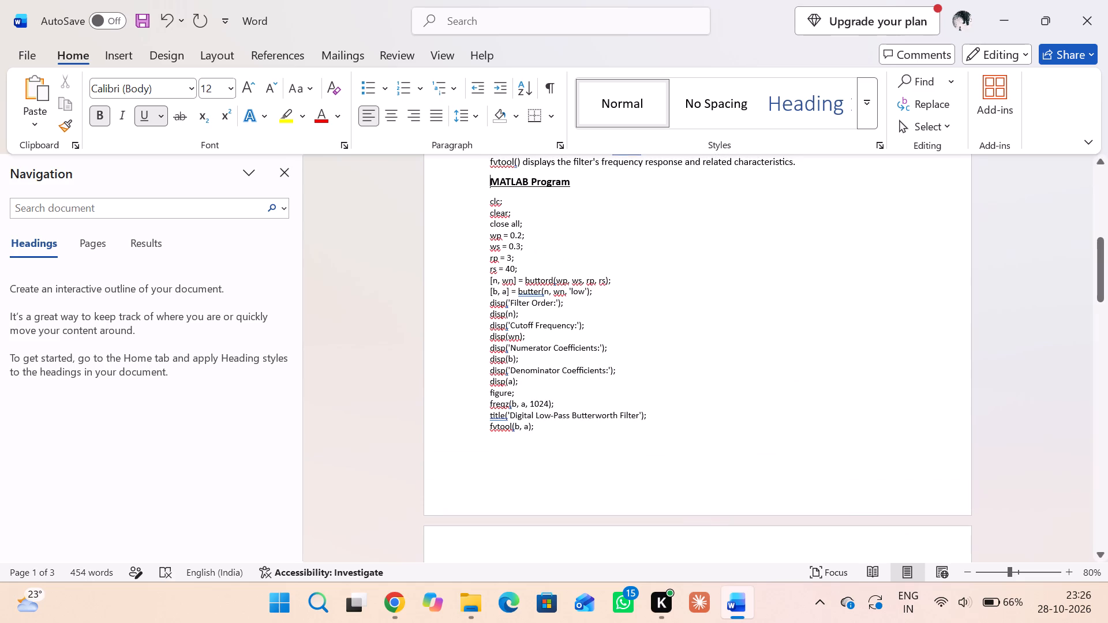
# Set the font size of the EXPERIMENT – 12 title to 14.
pyautogui.scroll(2, 575, 215)
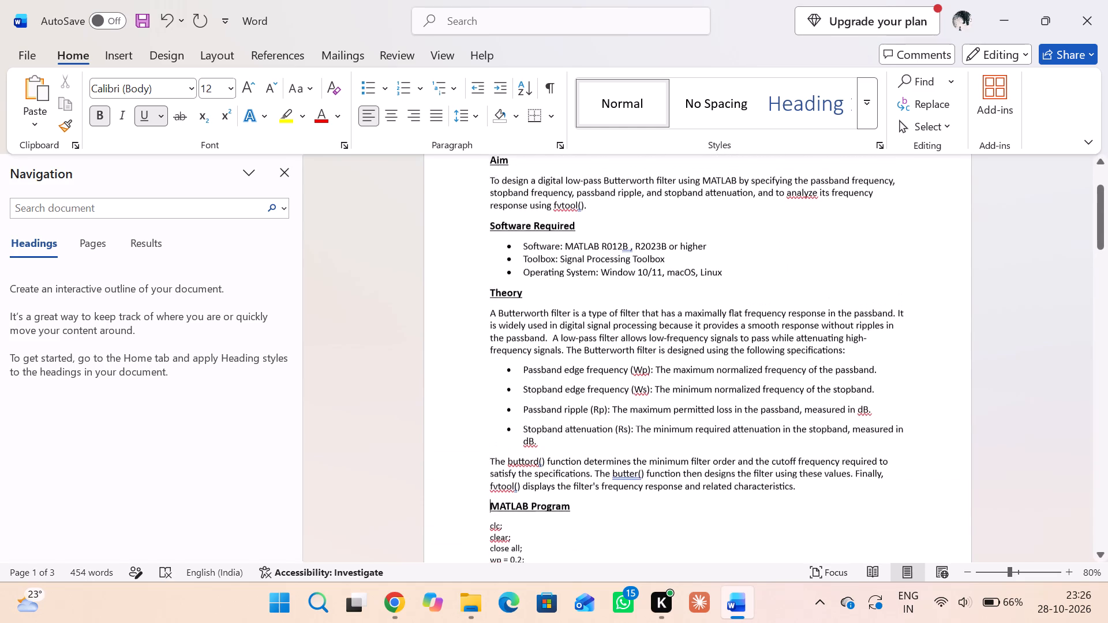
pyautogui.scroll(3, 575, 215)
pyautogui.scroll(-1, 575, 215)
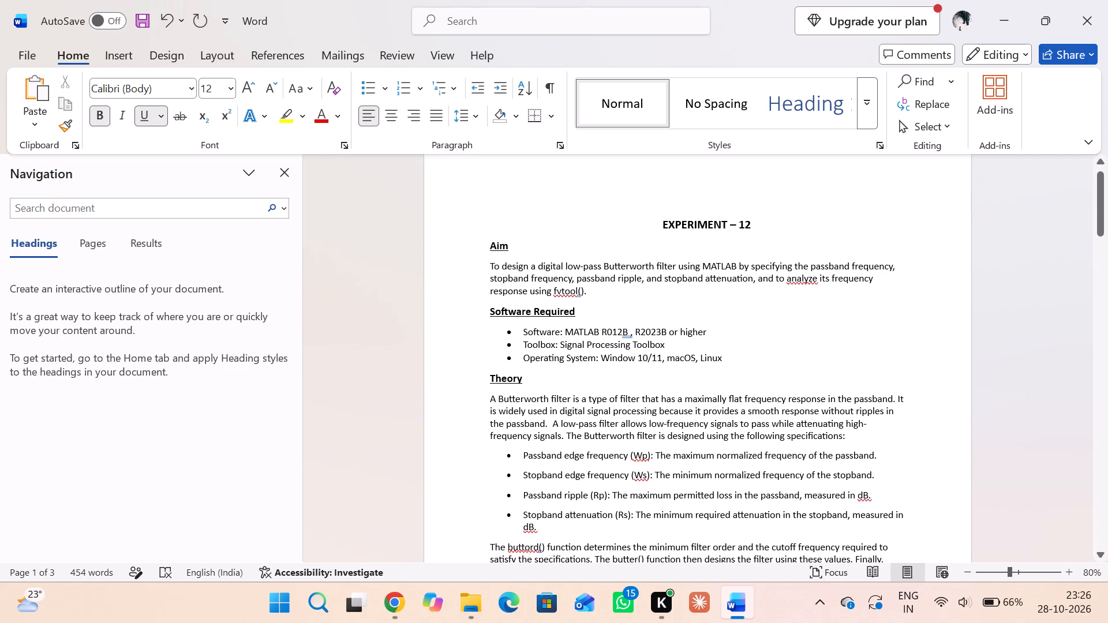
pyautogui.click(757, 223)
pyautogui.moveTo(757, 223); pyautogui.dragTo(687, 220)
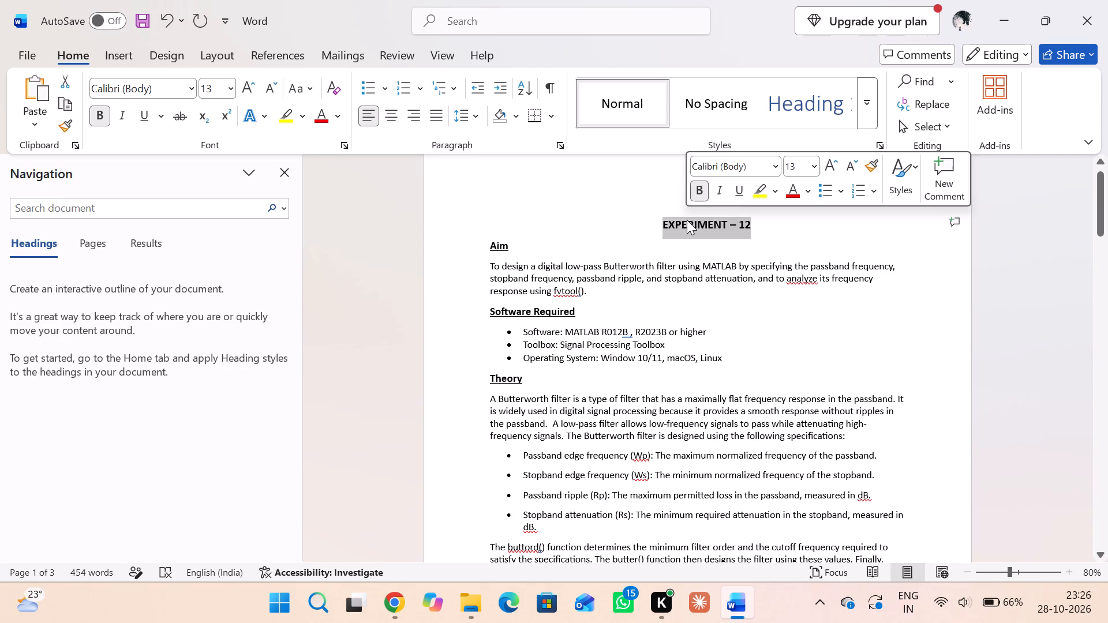
pyautogui.click(801, 162)
pyautogui.write('14')
pyautogui.press('Return')
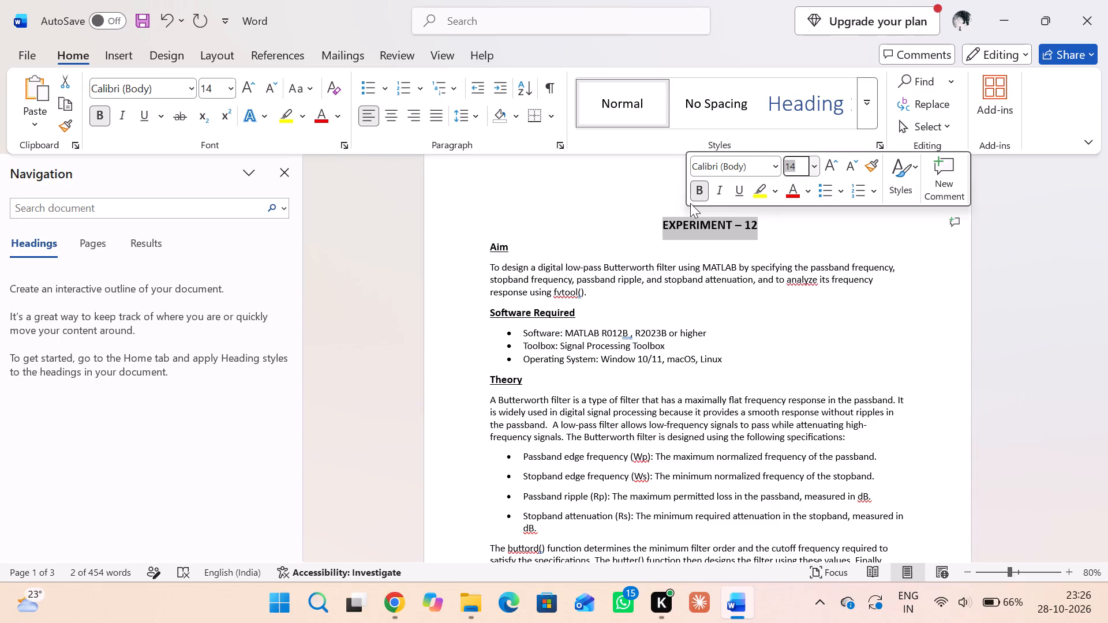
pyautogui.click(641, 215)
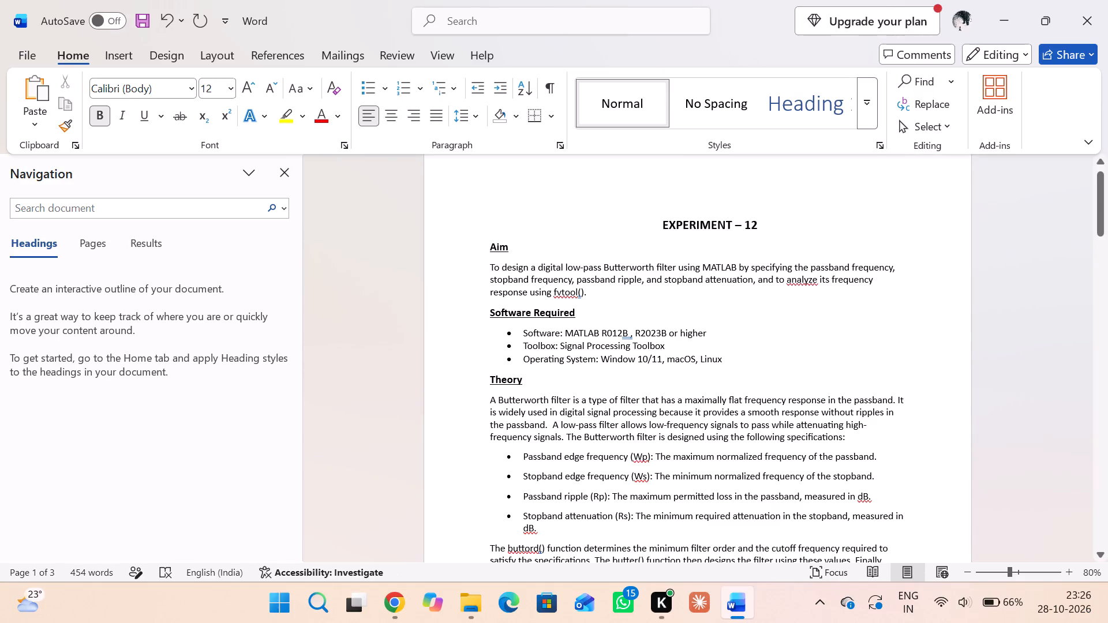
# Save the report to the Desktop as a PDF named exp12dsp, and close the PDF viewer.
pyautogui.click(24, 53)
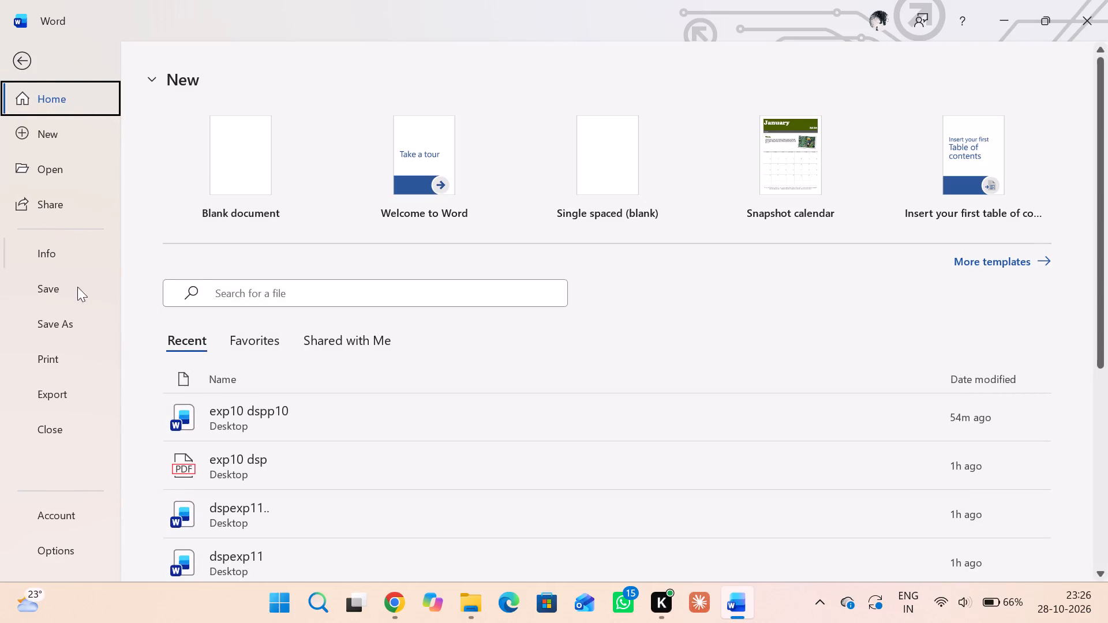
pyautogui.click(64, 331)
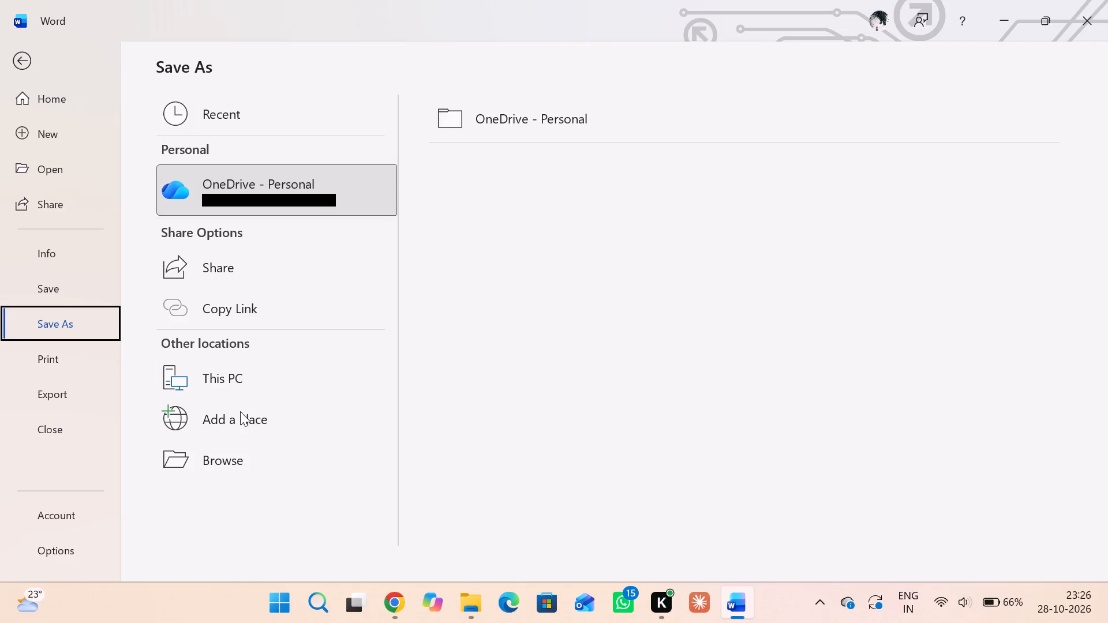
pyautogui.click(253, 380)
pyautogui.click(471, 194)
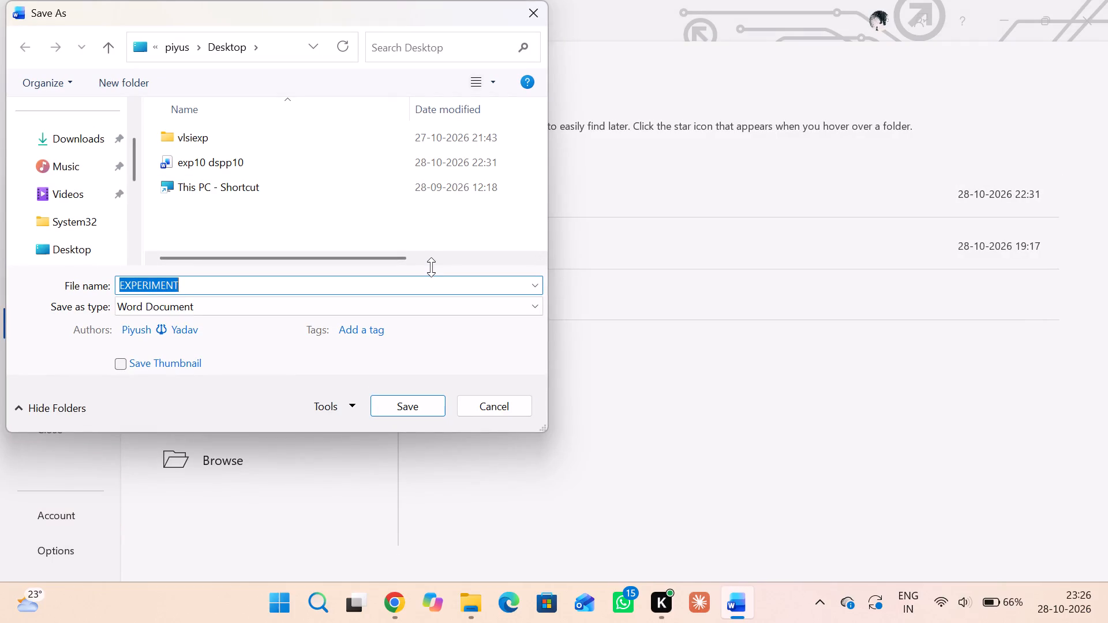
pyautogui.press('BackSpace')
pyautogui.press('BackSpace')
pyautogui.write('exp')
pyautogui.write('12')
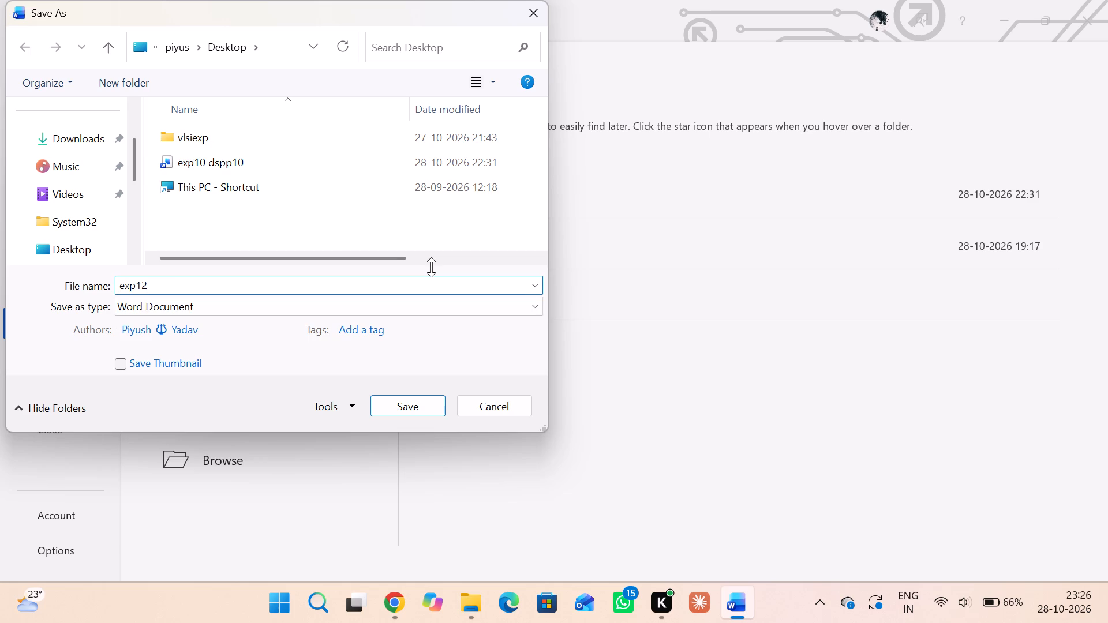
pyautogui.click(457, 307)
pyautogui.click(330, 410)
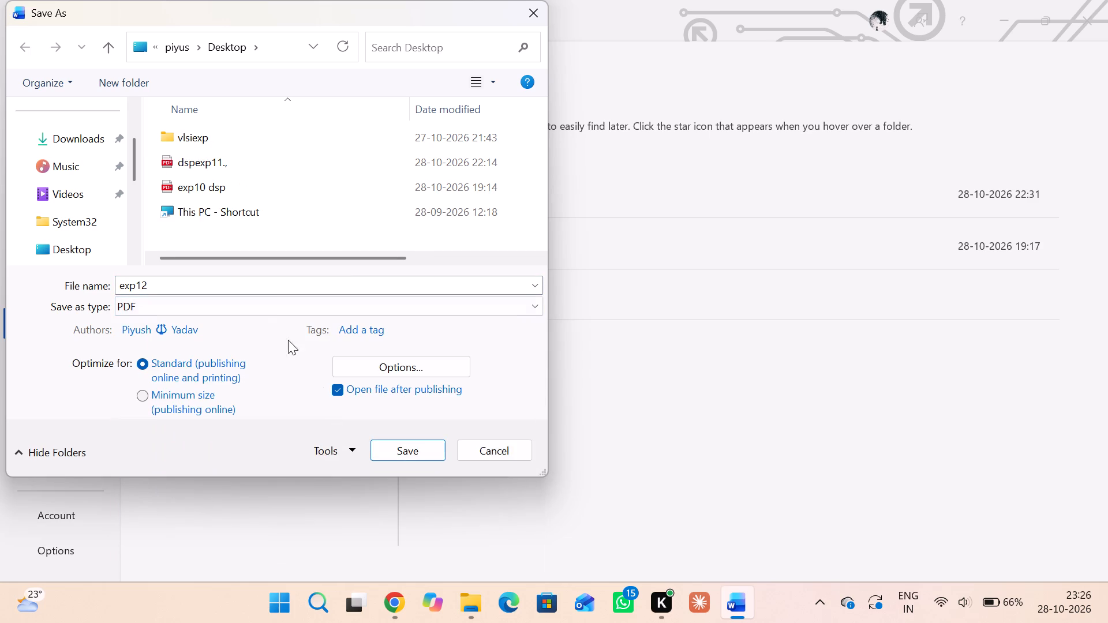
pyautogui.click(279, 294)
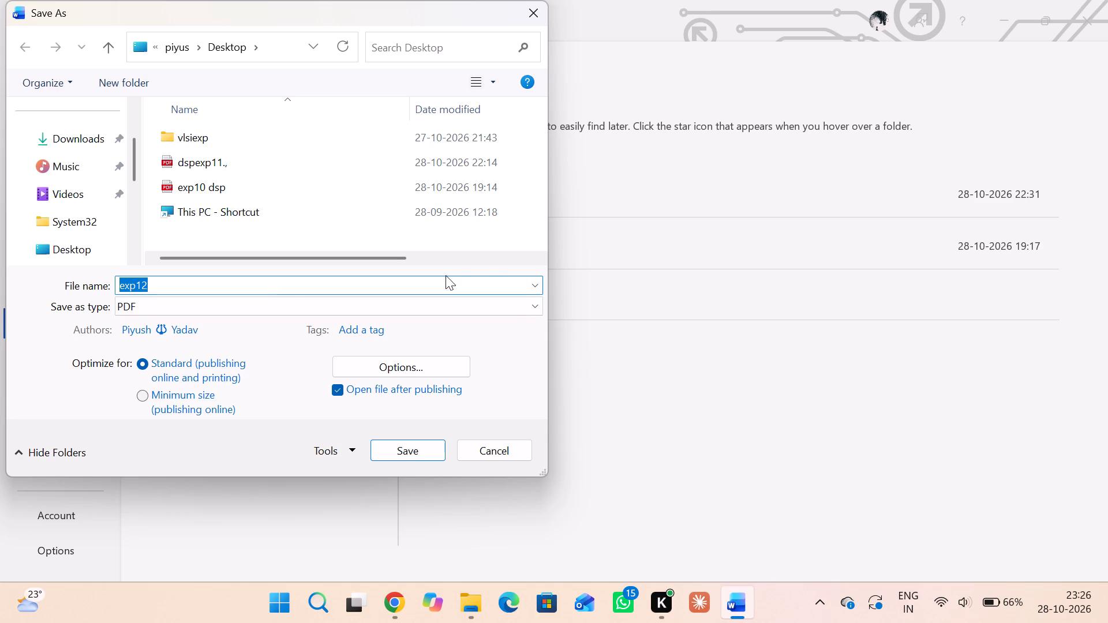
pyautogui.click(532, 279)
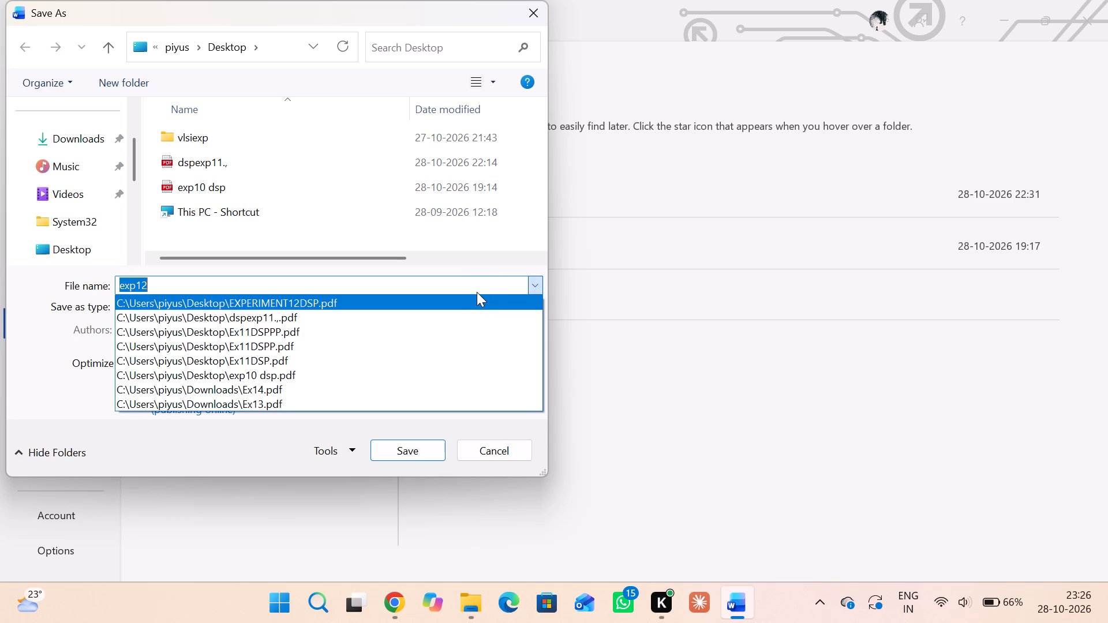
pyautogui.click(478, 283)
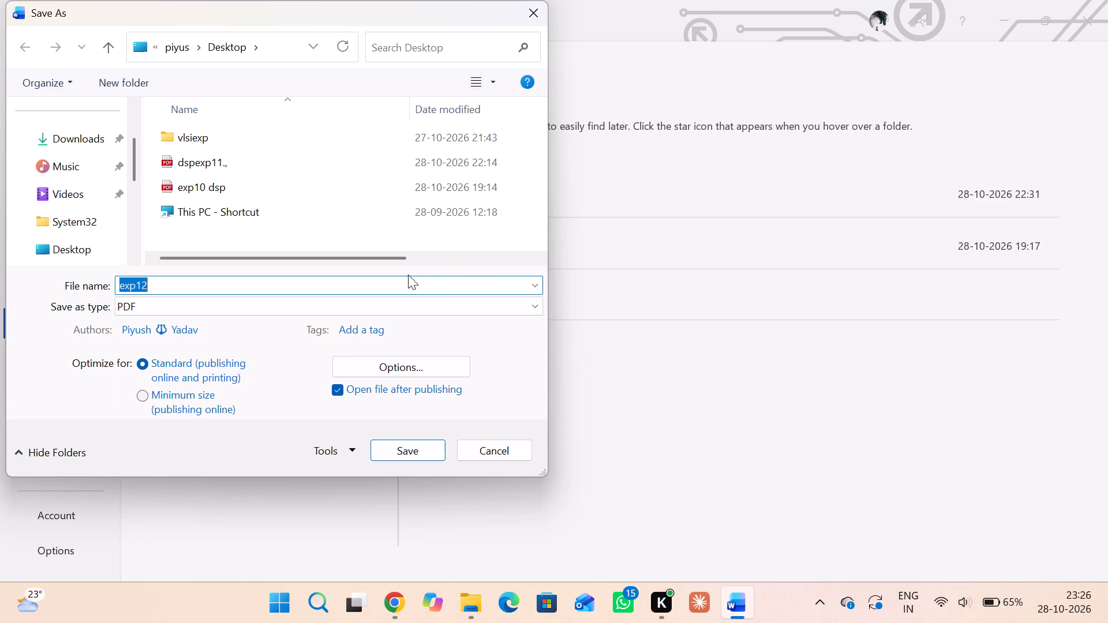
pyautogui.click(408, 275)
pyautogui.moveTo(408, 275); pyautogui.dragTo(398, 283)
pyautogui.click(398, 283)
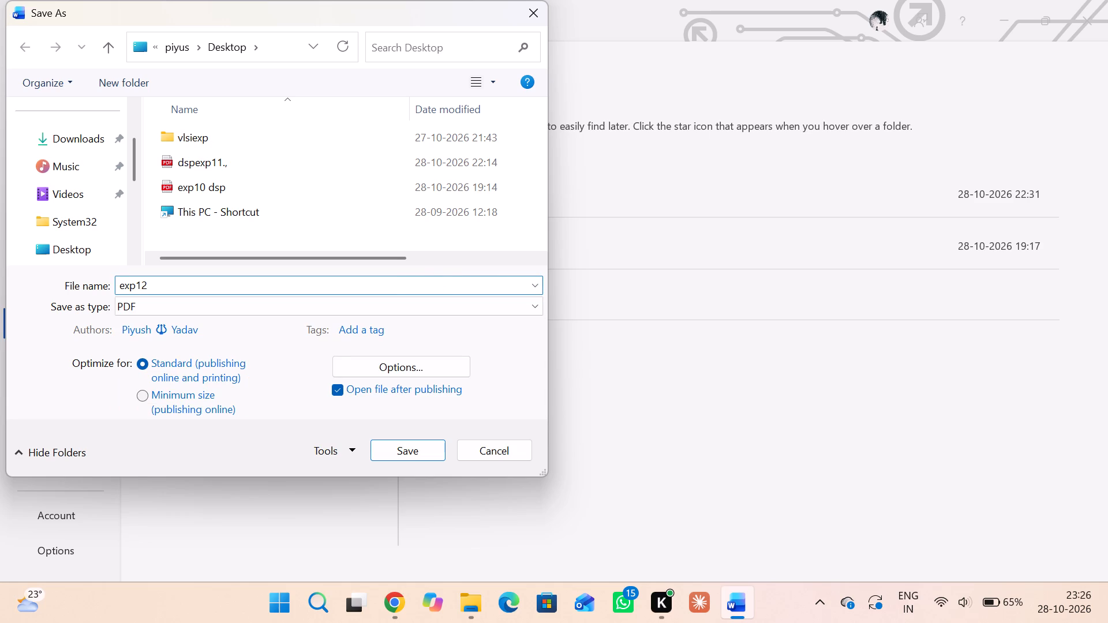
pyautogui.write('dsp')
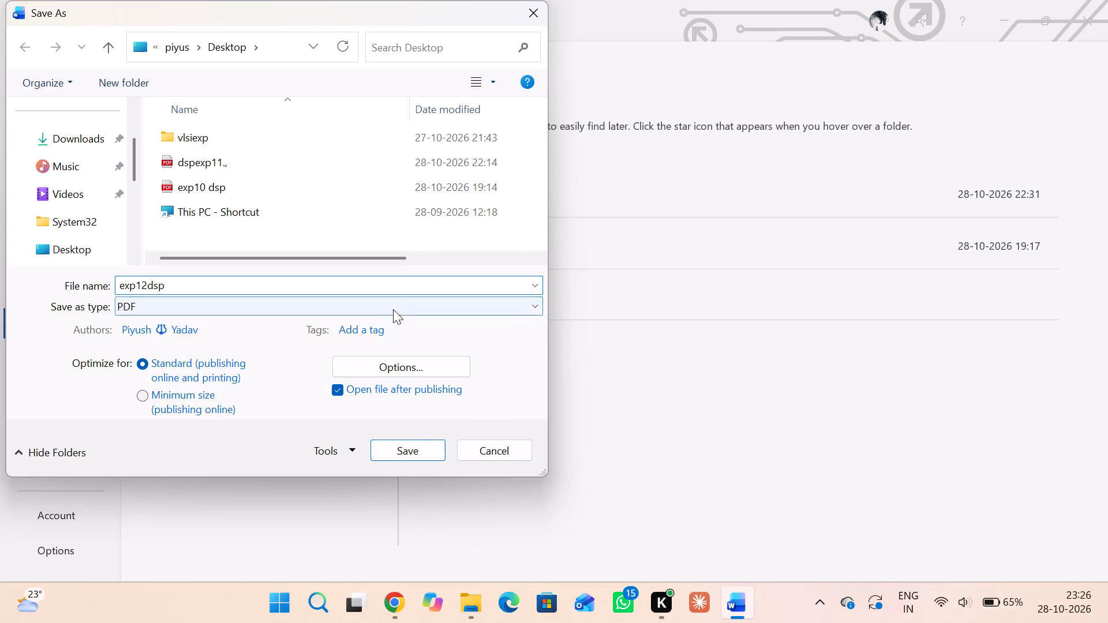
pyautogui.click(408, 449)
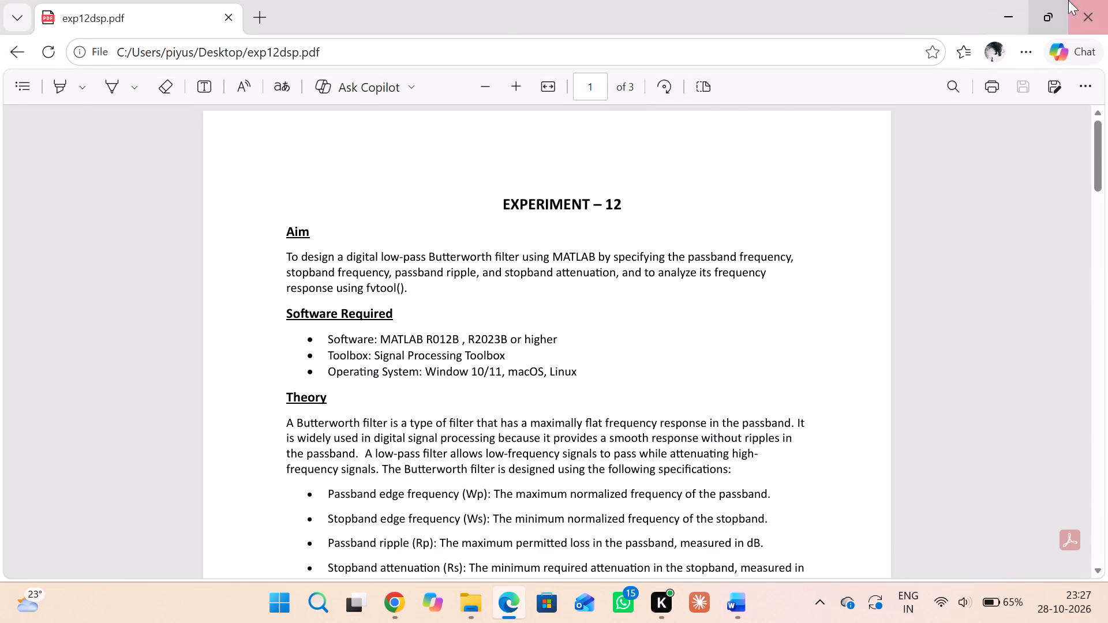
pyautogui.click(1068, 0)
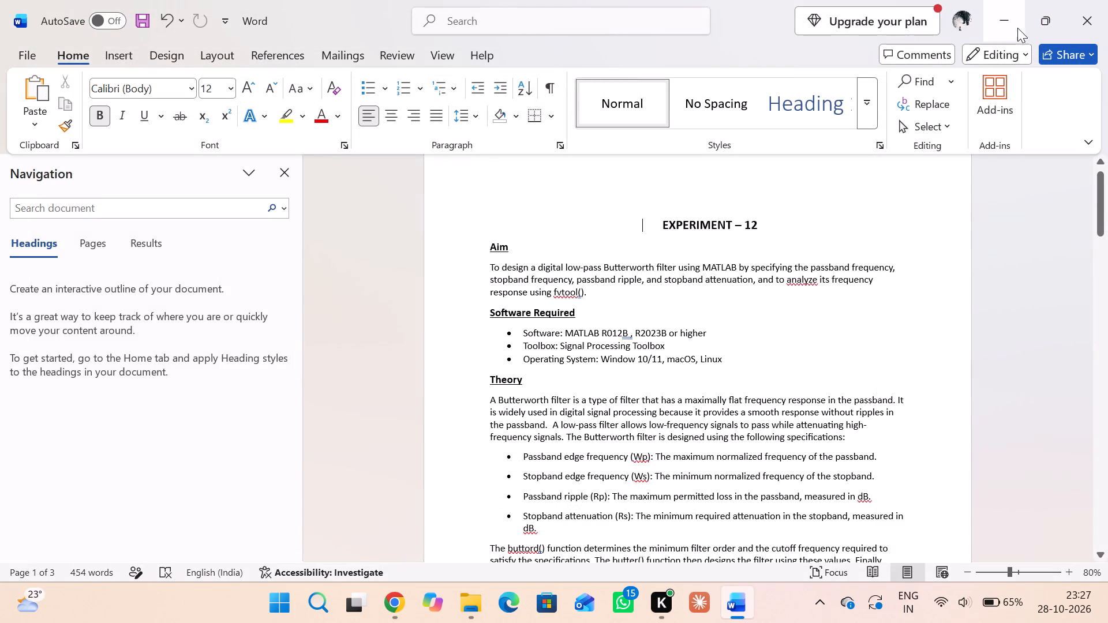
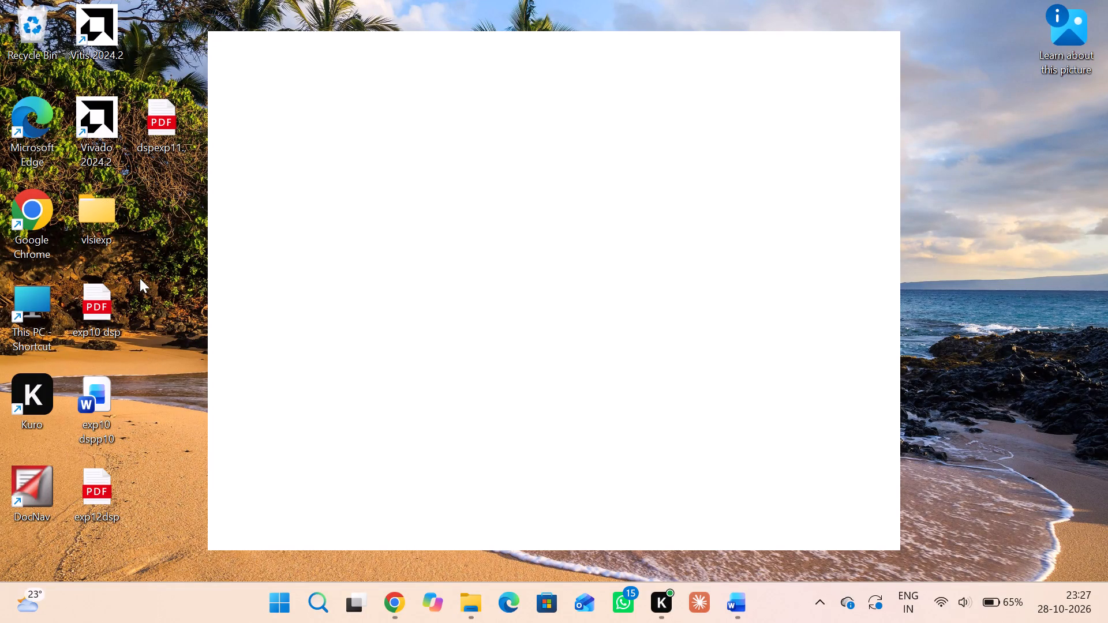
# Return to the EXPERIMENT – 12 report in Word and start closing the document.
pyautogui.click(741, 609)
pyautogui.click(1107, 0)
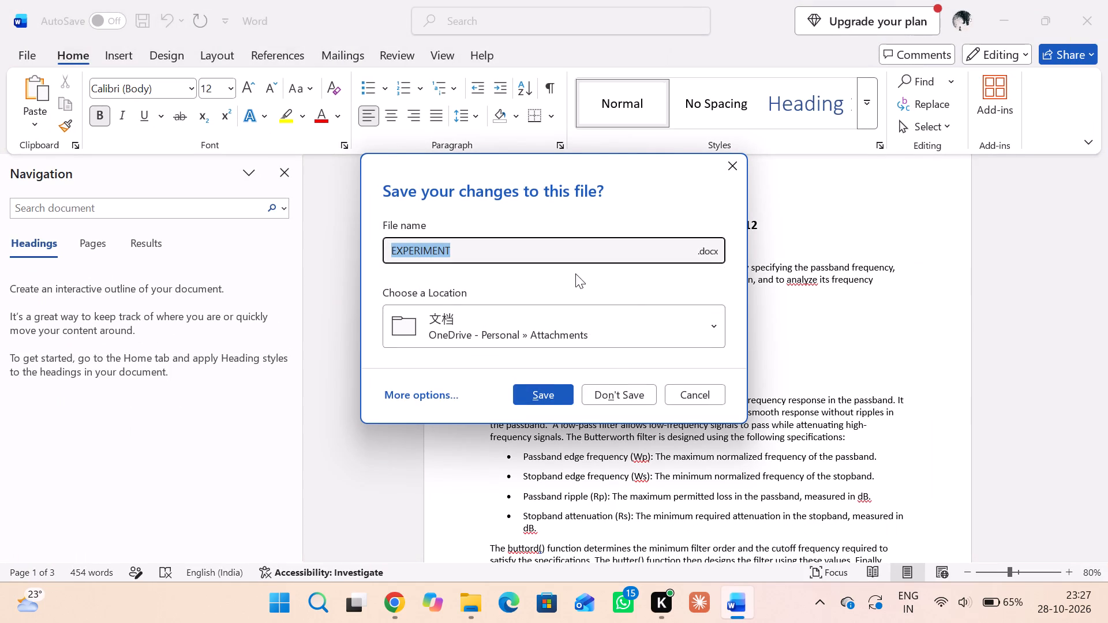
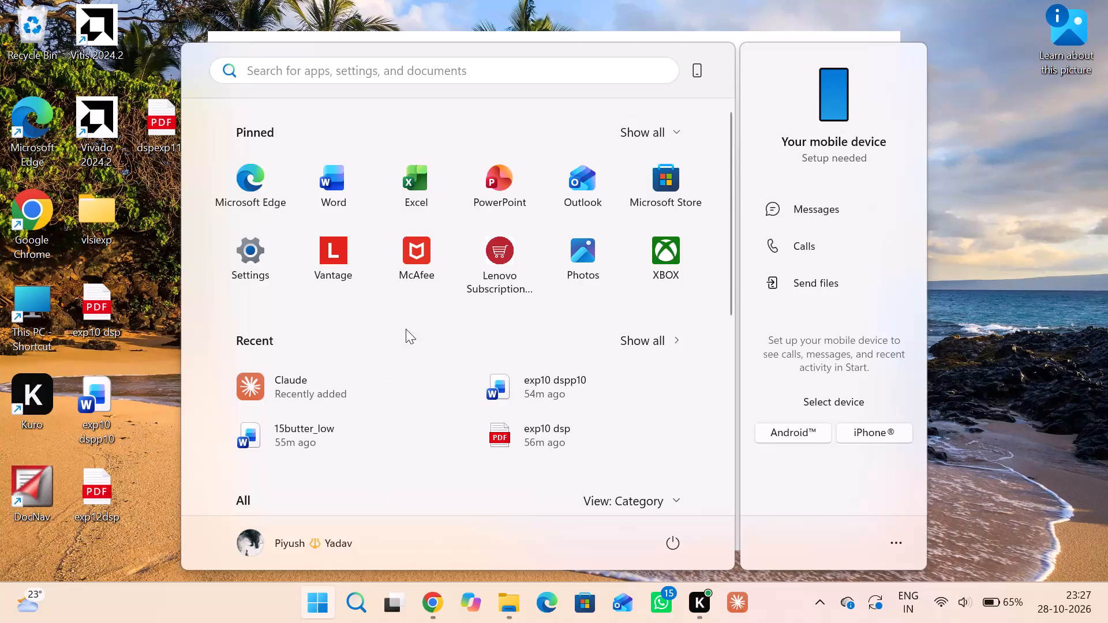
# Launch Word and create a new blank document.
pyautogui.doubleClick(347, 184)
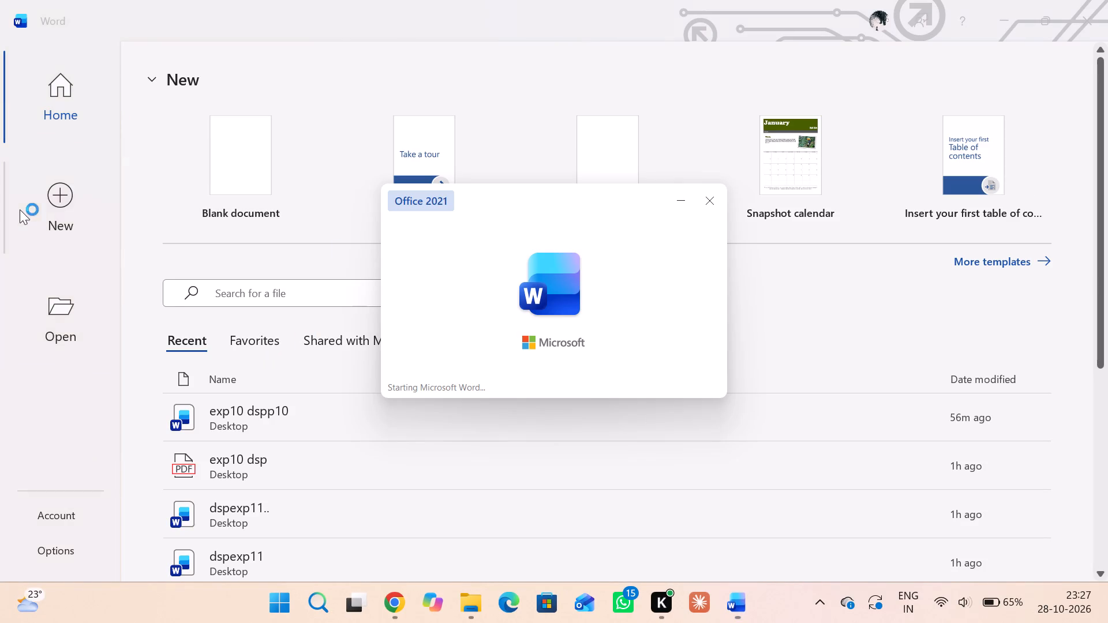
pyautogui.click(199, 157)
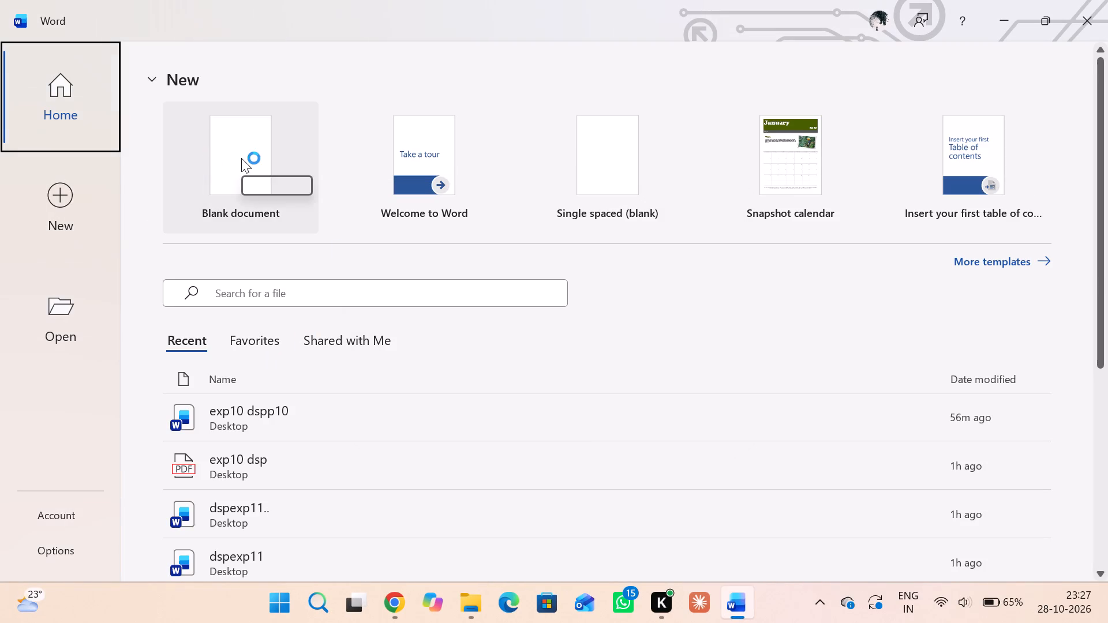
pyautogui.click(241, 158)
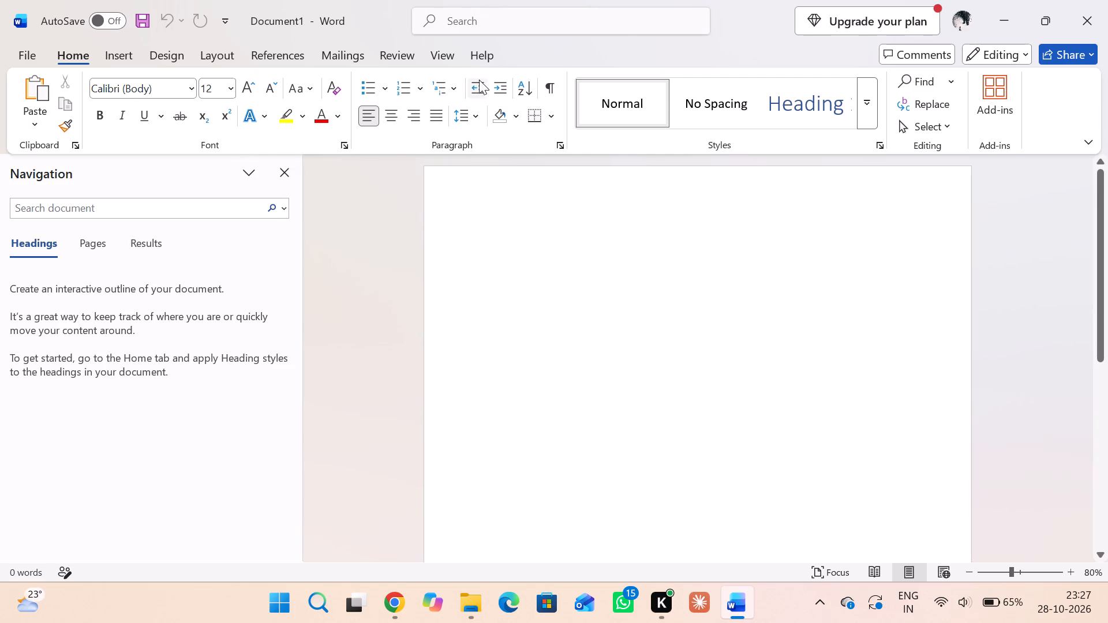
# Open the custom margin settings for the blank document and set the top margin to 0 cm.
pyautogui.click(466, 17)
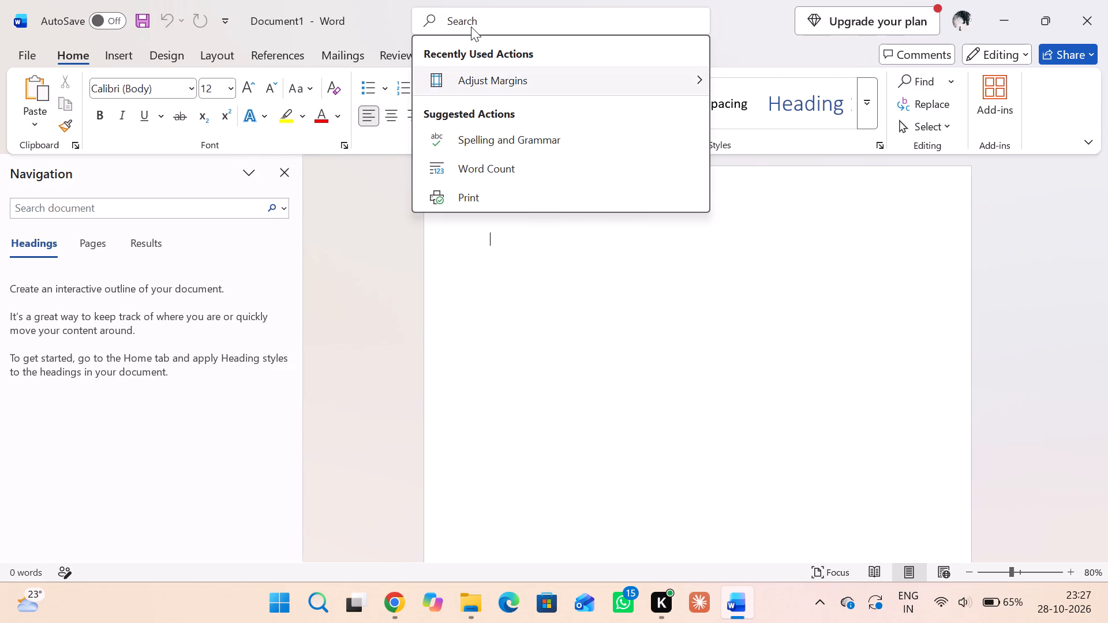
pyautogui.click(471, 72)
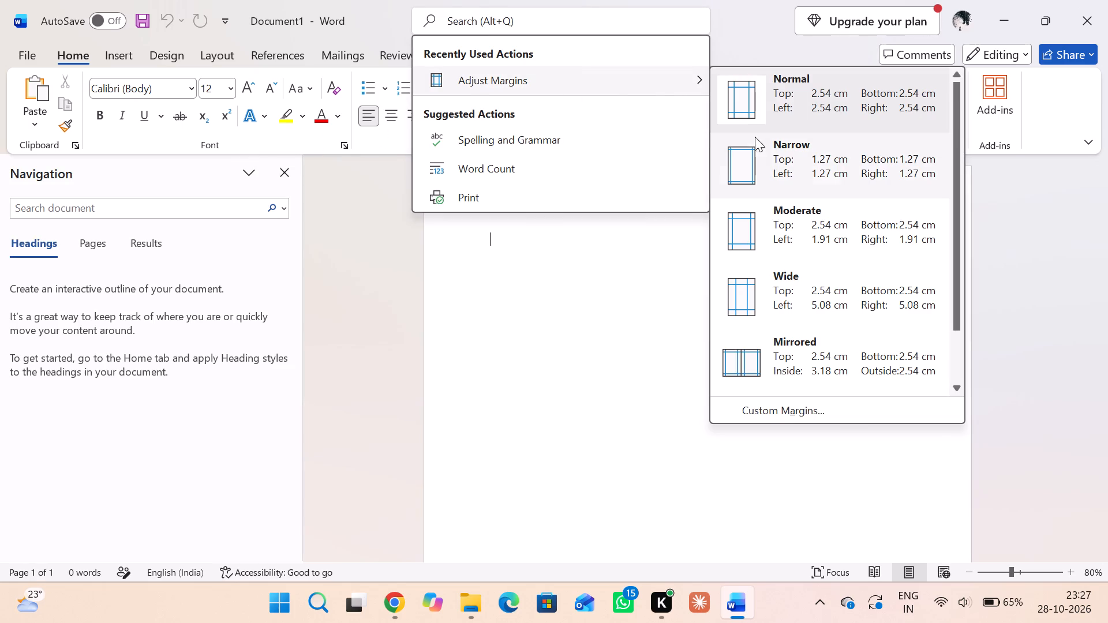
pyautogui.scroll(-1, 771, 159)
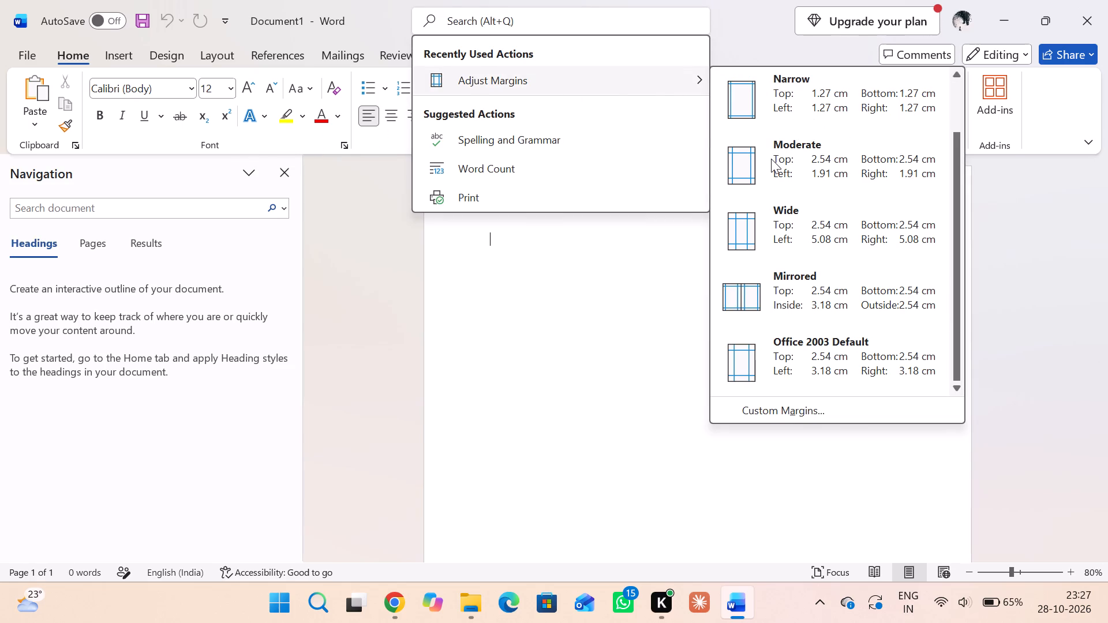
pyautogui.scroll(1, 771, 159)
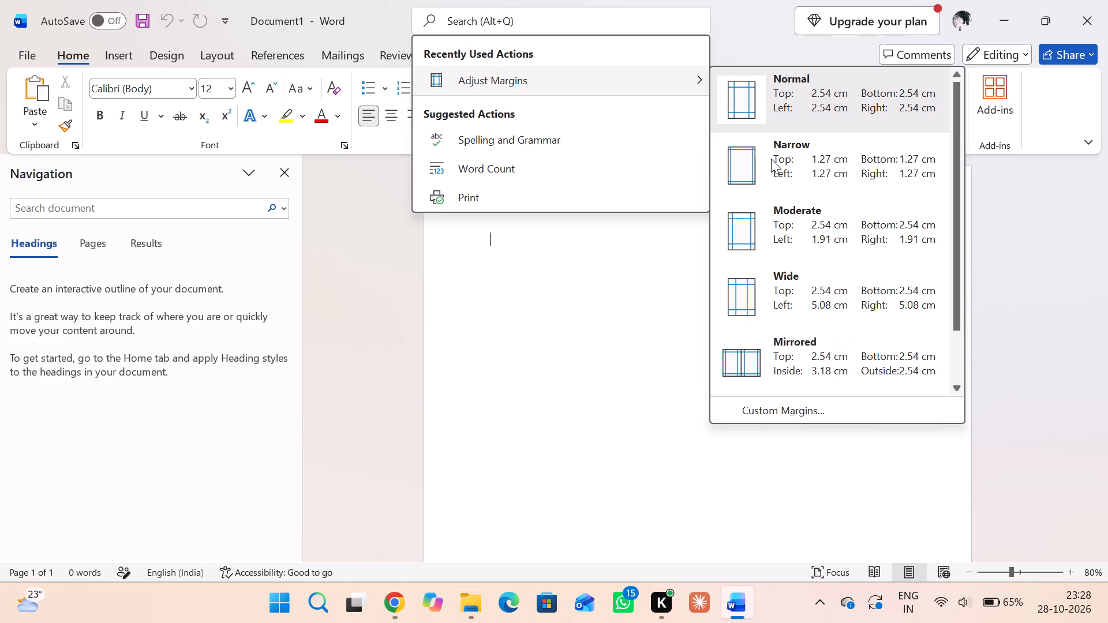
pyautogui.click(798, 404)
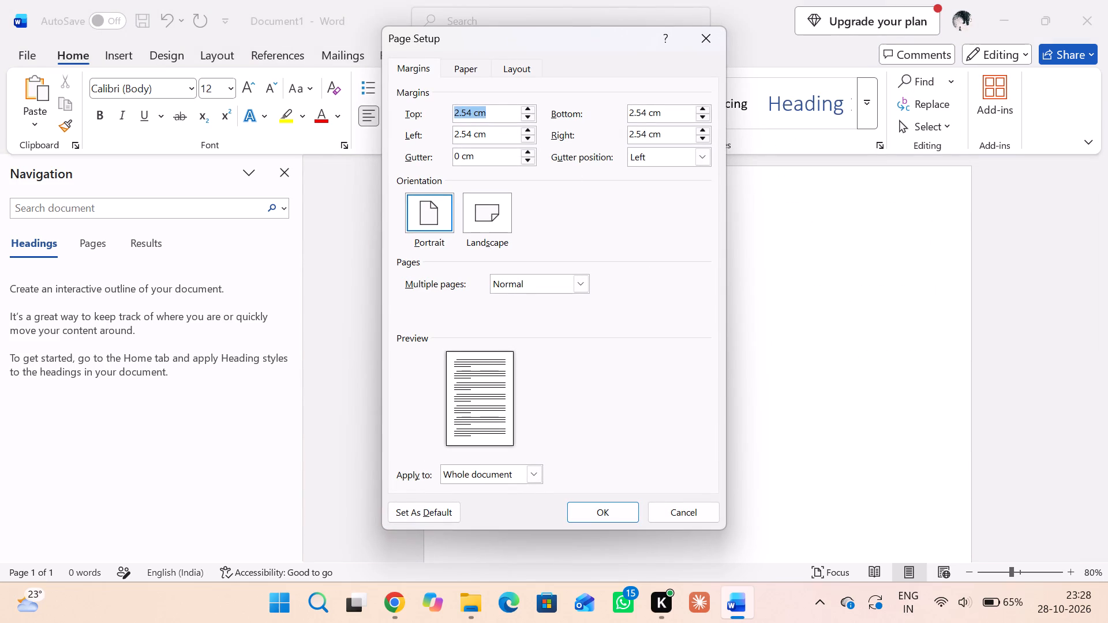
pyautogui.click(504, 107)
pyautogui.press('BackSpace')
pyautogui.press('BackSpace')
pyautogui.press('BackSpace')
pyautogui.press('BackSpace')
pyautogui.press('BackSpace')
pyautogui.press('BackSpace')
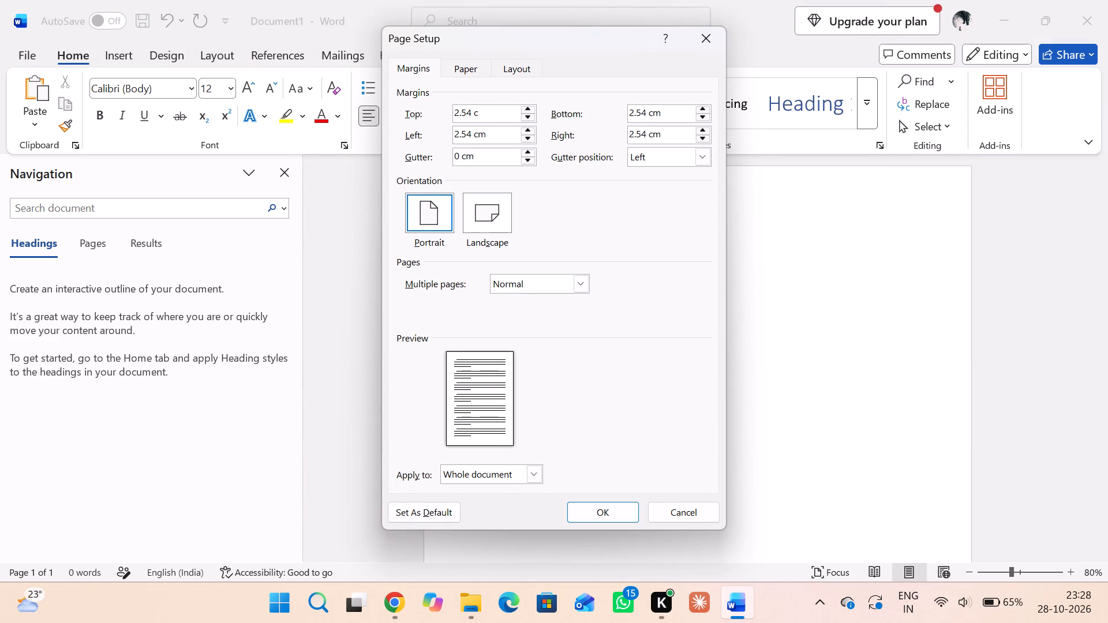
pyautogui.press('BackSpace')
pyautogui.press('0')
pyautogui.write('cm')
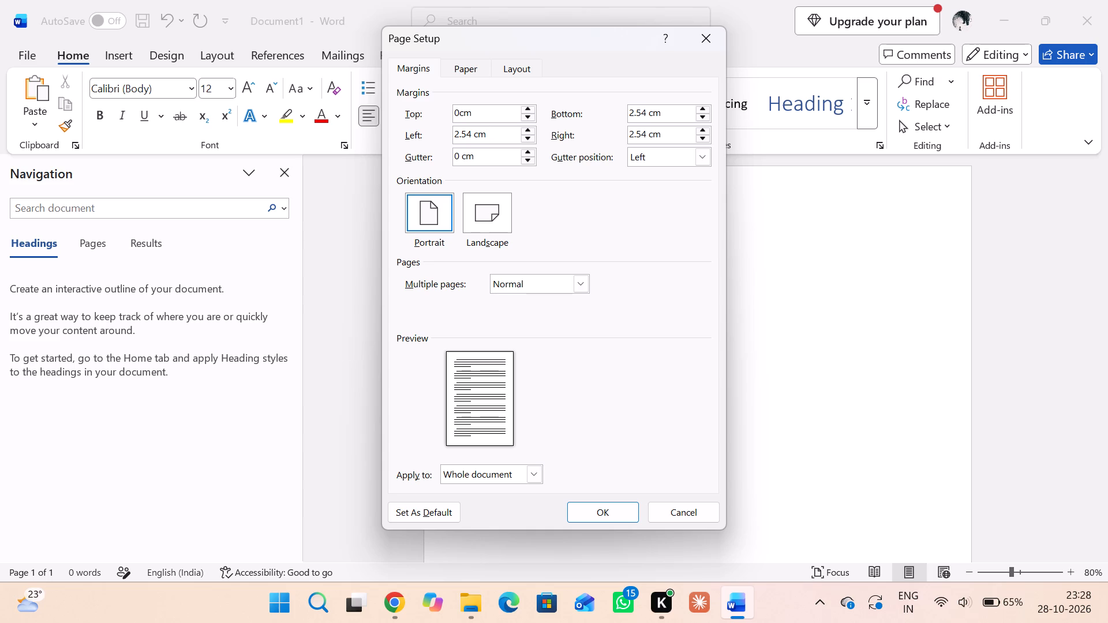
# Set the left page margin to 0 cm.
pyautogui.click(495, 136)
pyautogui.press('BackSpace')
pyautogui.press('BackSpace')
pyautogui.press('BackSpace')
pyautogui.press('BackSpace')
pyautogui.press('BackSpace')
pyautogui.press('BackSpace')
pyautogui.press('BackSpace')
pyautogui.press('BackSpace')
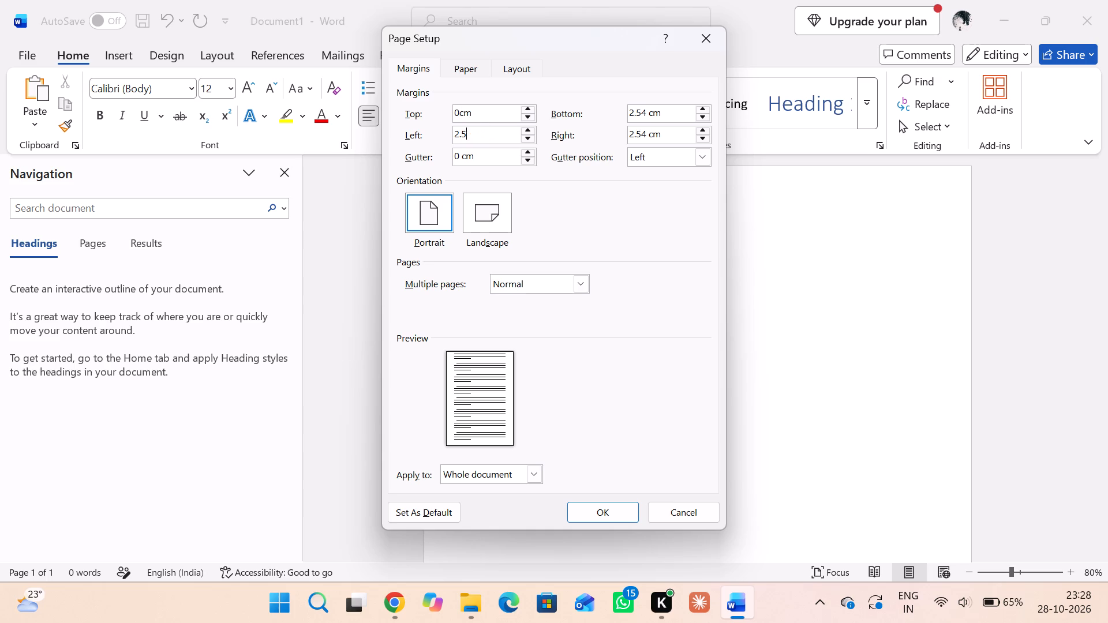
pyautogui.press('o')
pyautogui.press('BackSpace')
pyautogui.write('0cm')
# Set the bottom page margin to 0 cm.
pyautogui.click(646, 111)
pyautogui.press('BackSpace')
pyautogui.press('BackSpace')
pyautogui.press('BackSpace')
pyautogui.press('BackSpace')
pyautogui.press('0')
# Set the right margin to 0 cm, add a space before the left margin's unit, and apply the margins to the whole document.
pyautogui.click(642, 129)
pyautogui.press('BackSpace')
pyautogui.press('BackSpace')
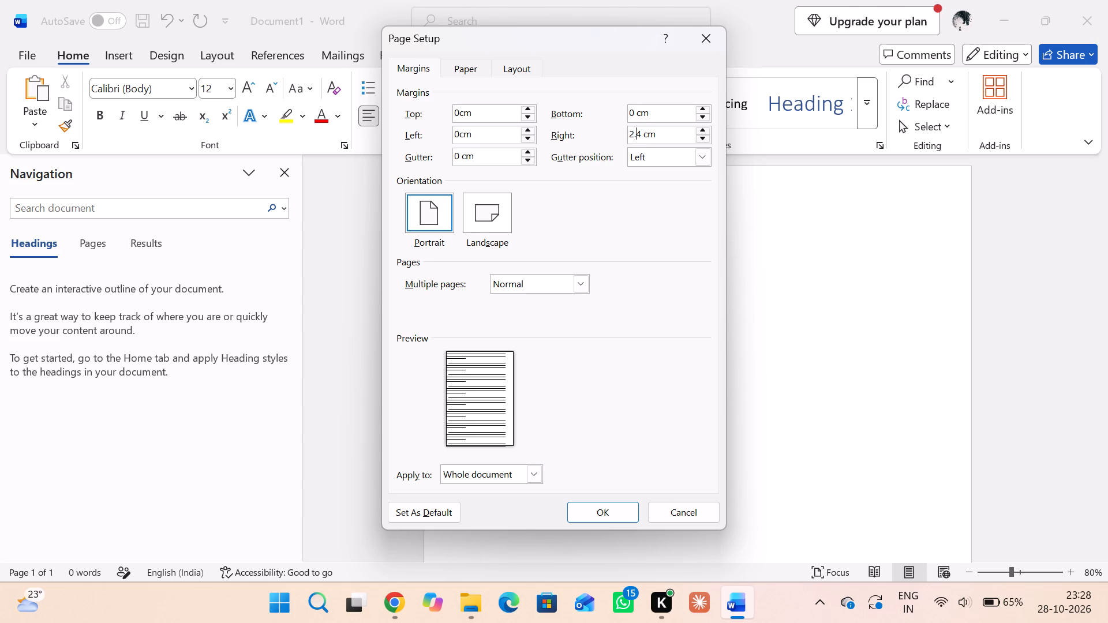
pyautogui.press('BackSpace')
pyautogui.press('Right')
pyautogui.press('BackSpace')
pyautogui.press('0')
pyautogui.click(457, 134)
pyautogui.press('space')
pyautogui.click(601, 513)
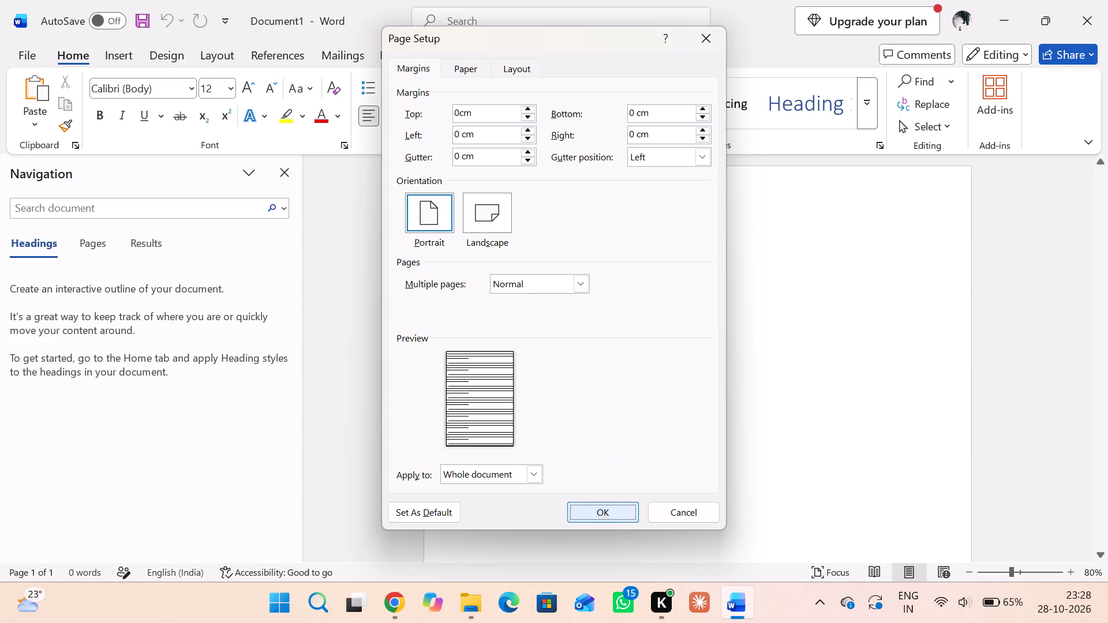
# Insert two spaces and a new line at the top of the page, trying out and removing a test letter d.
pyautogui.click(470, 202)
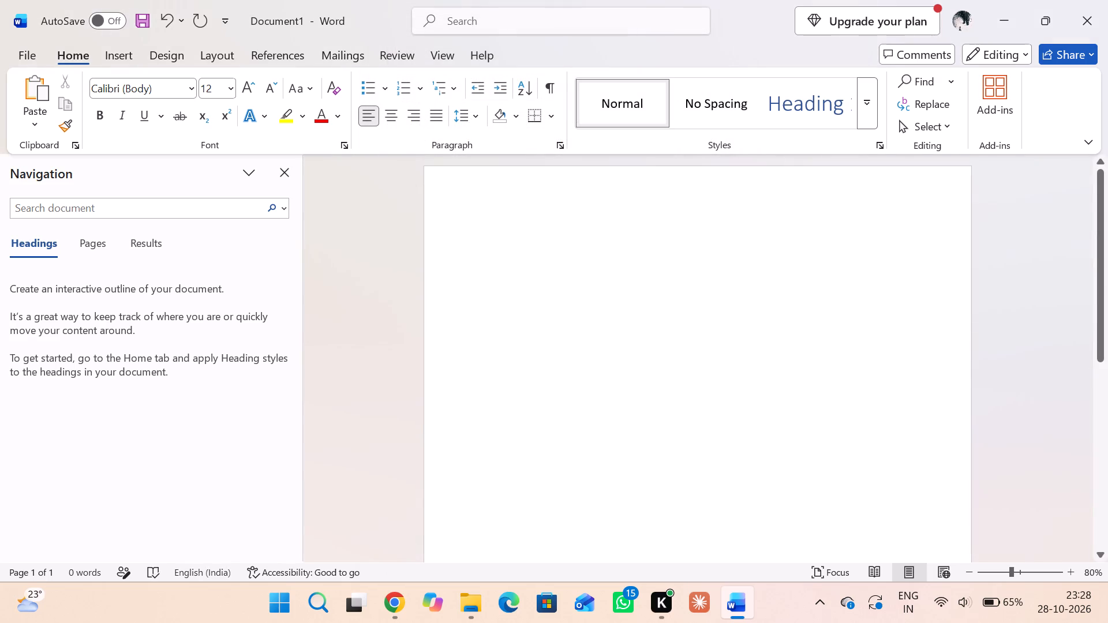
pyautogui.press('space')
pyautogui.press('space')
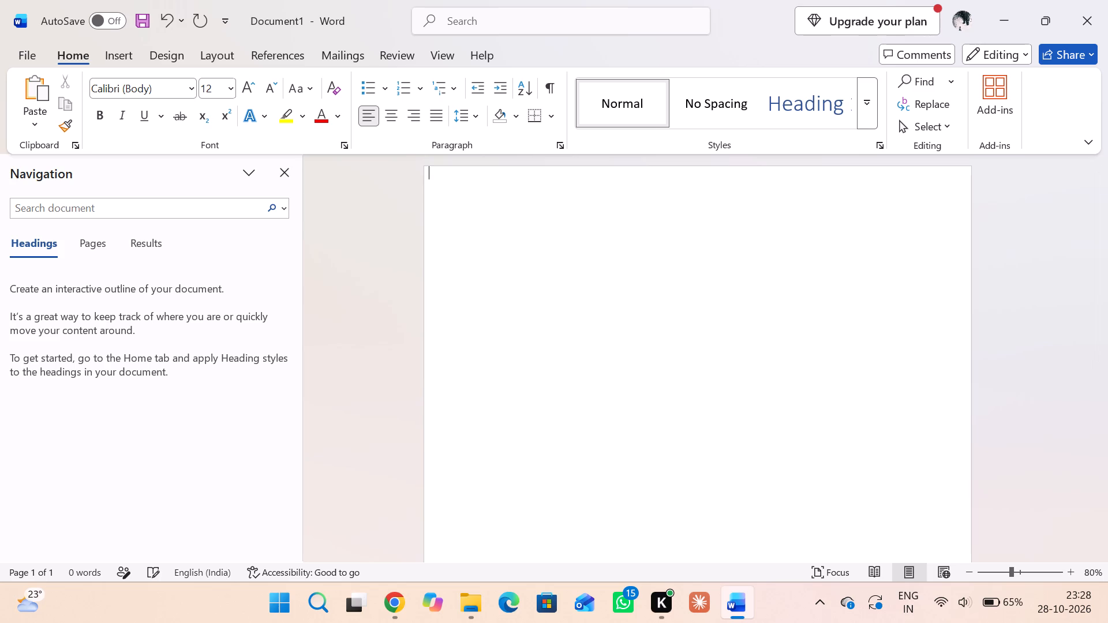
pyautogui.press('Down')
pyautogui.press('Down')
pyautogui.press('Down')
pyautogui.press('Return')
pyautogui.press('Right')
pyautogui.press('Right')
pyautogui.press('Right')
pyautogui.press('Right')
pyautogui.press('Right')
pyautogui.press('d')
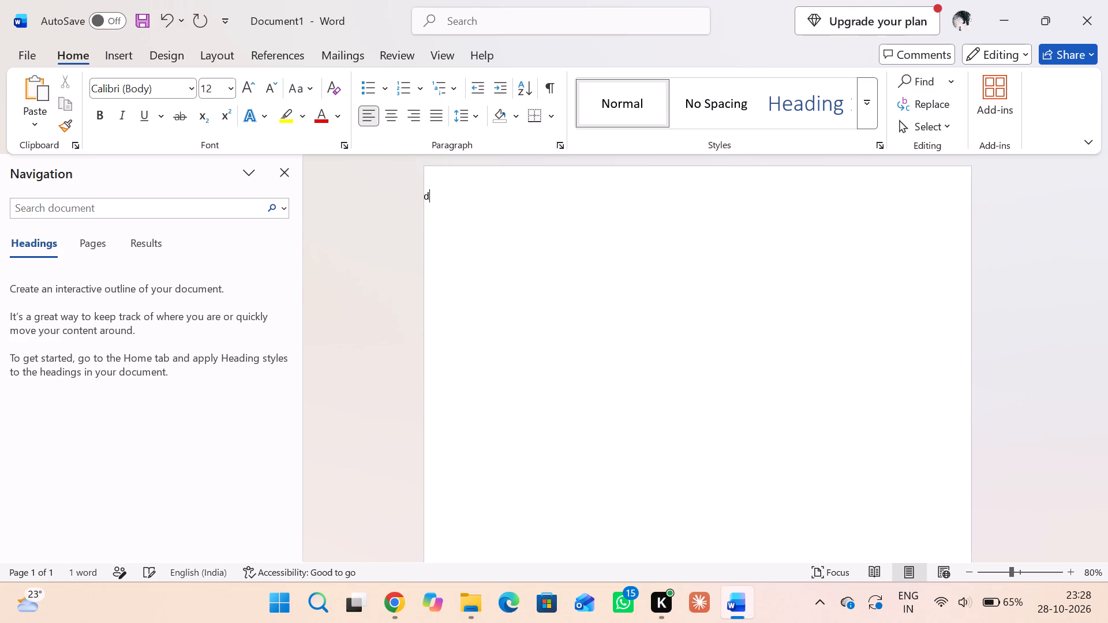
pyautogui.press('BackSpace')
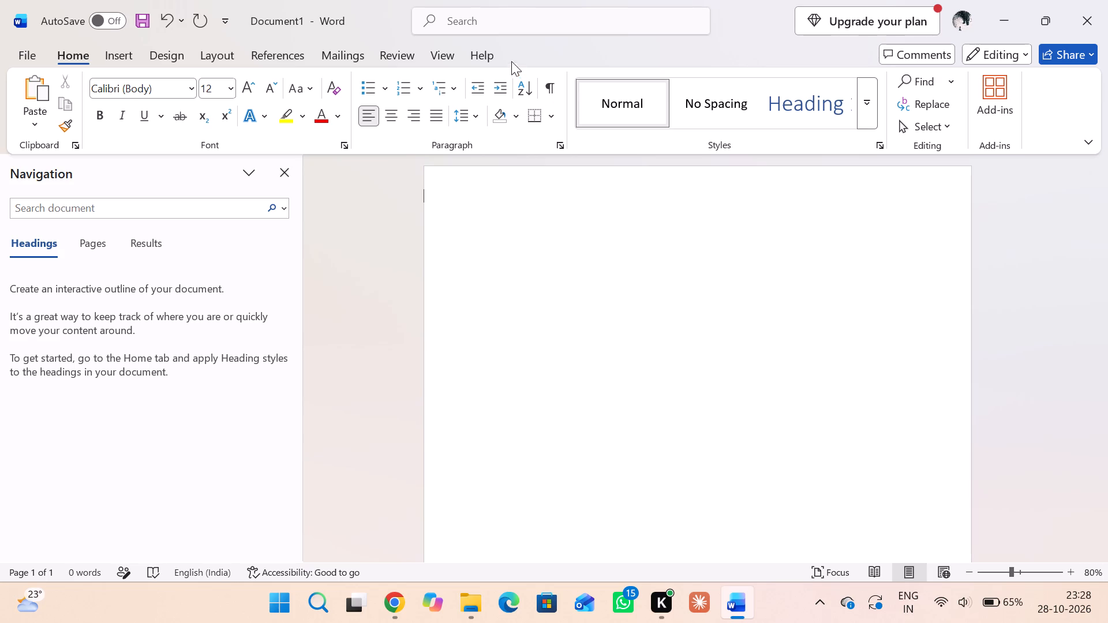
# Reopen the custom margin settings and set the left margin to 2 cm.
pyautogui.click(532, 13)
pyautogui.click(487, 20)
pyautogui.click(495, 105)
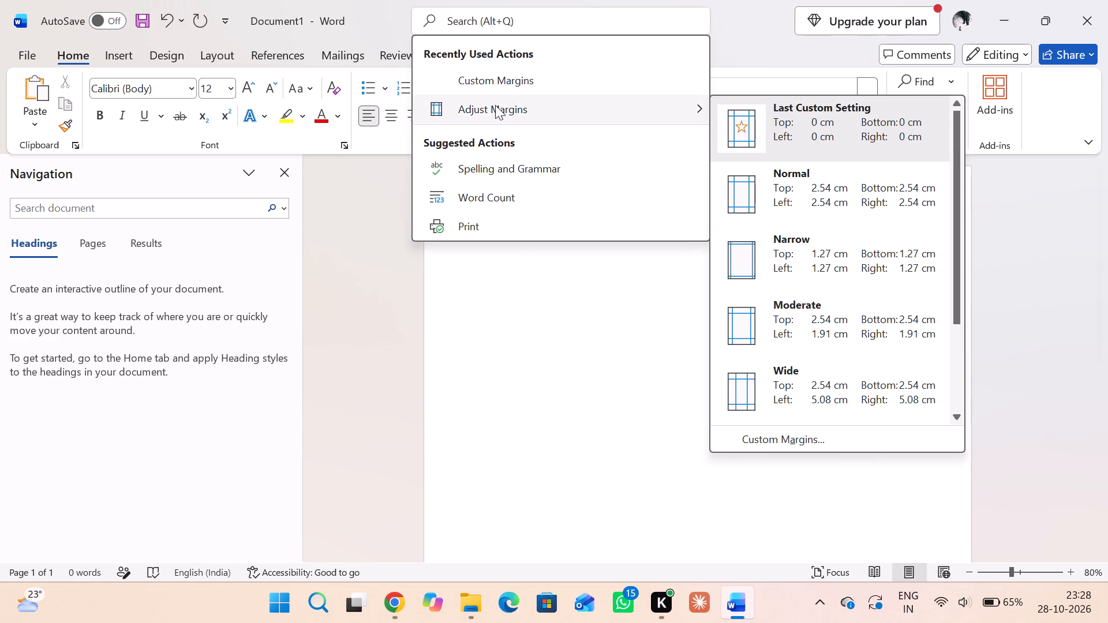
pyautogui.click(504, 74)
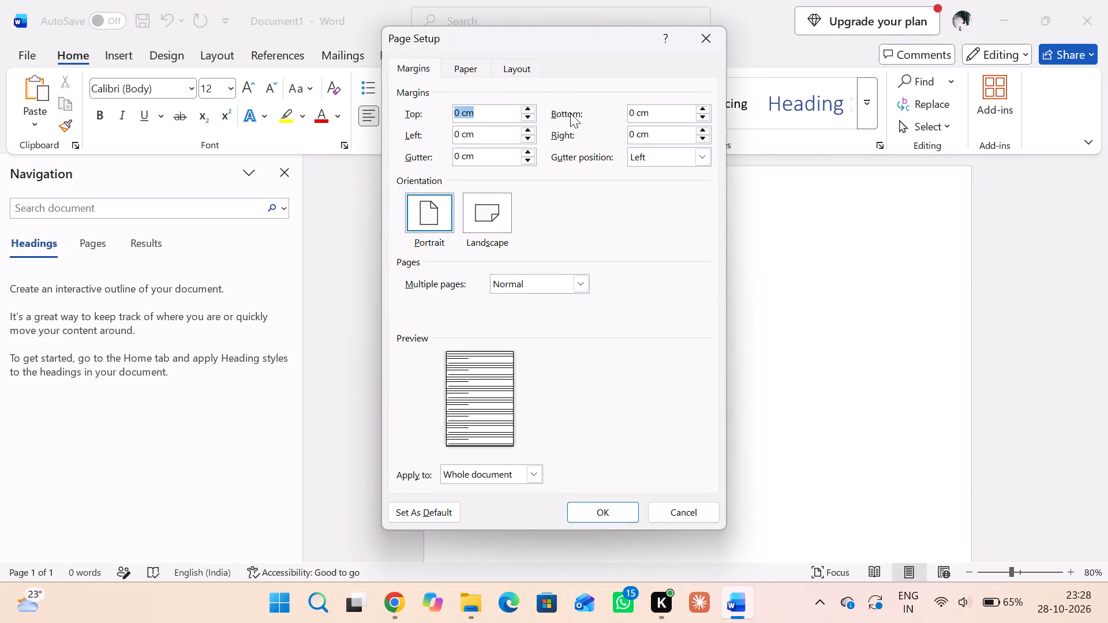
pyautogui.click(459, 133)
pyautogui.press('BackSpace')
pyautogui.press('2')
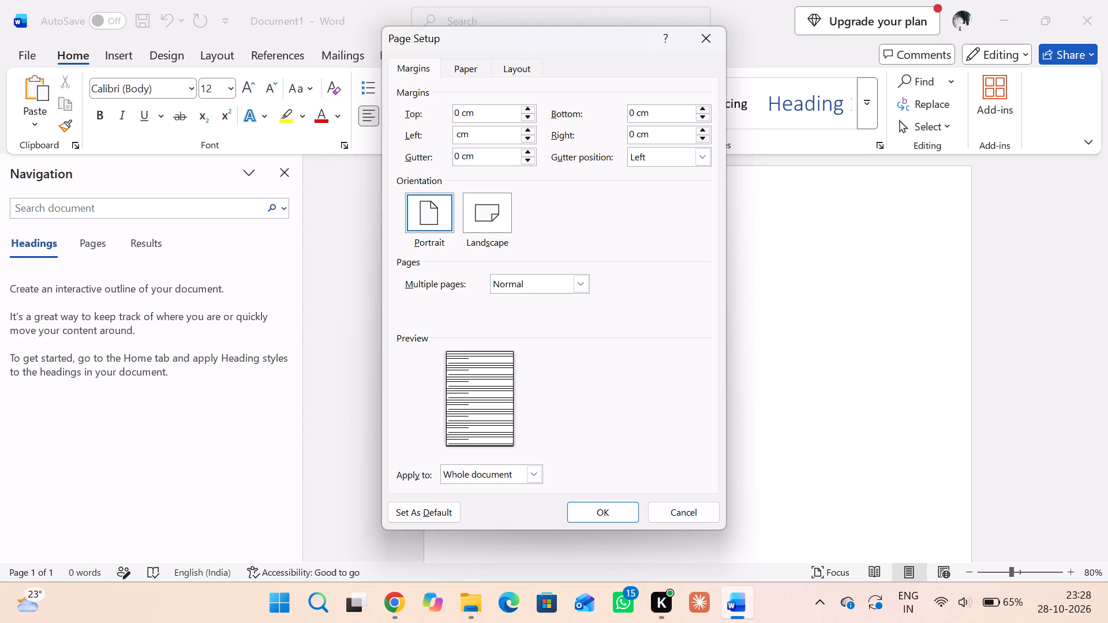
pyautogui.write('cm')
pyautogui.press('Right')
pyautogui.press('Right')
pyautogui.press('Right')
pyautogui.press('BackSpace')
pyautogui.press('BackSpace')
# Set the right margin to 2 cm and apply the margins to the whole document.
pyautogui.click(631, 132)
pyautogui.press('Right')
pyautogui.press('BackSpace')
pyautogui.press('2')
pyautogui.click(611, 509)
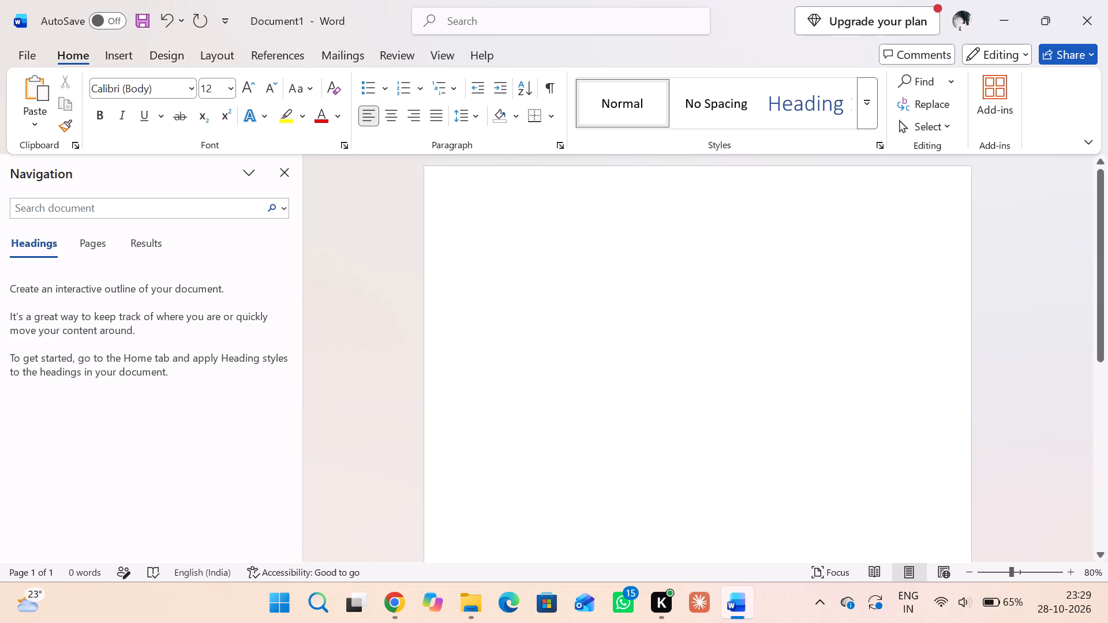
# Set the left and right page margins to 1 cm and apply them to the whole document.
pyautogui.click(493, 12)
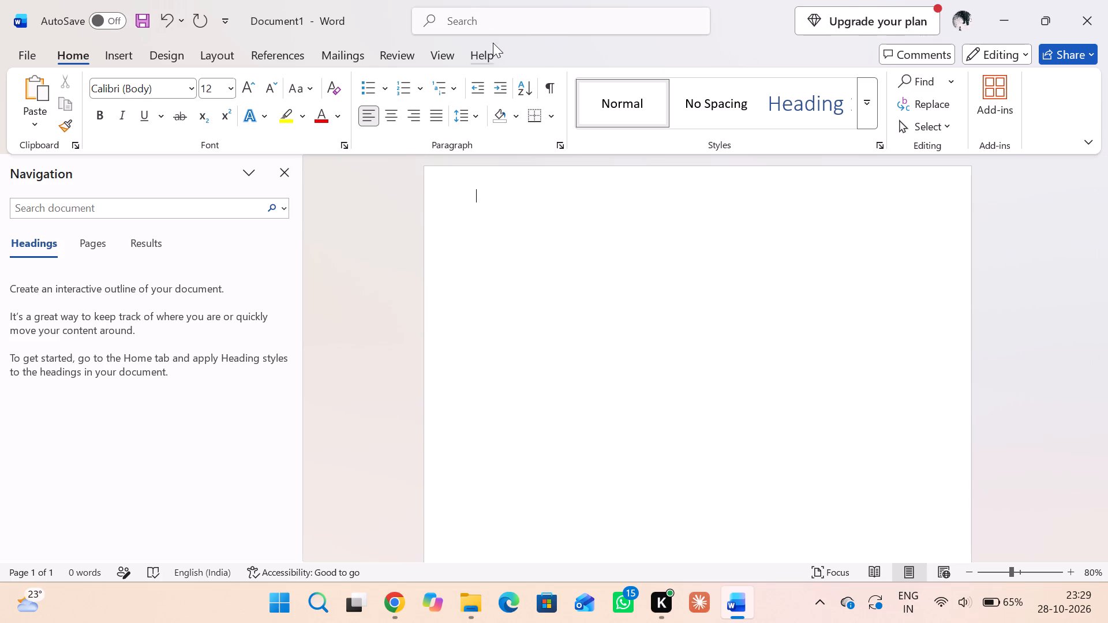
pyautogui.click(467, 16)
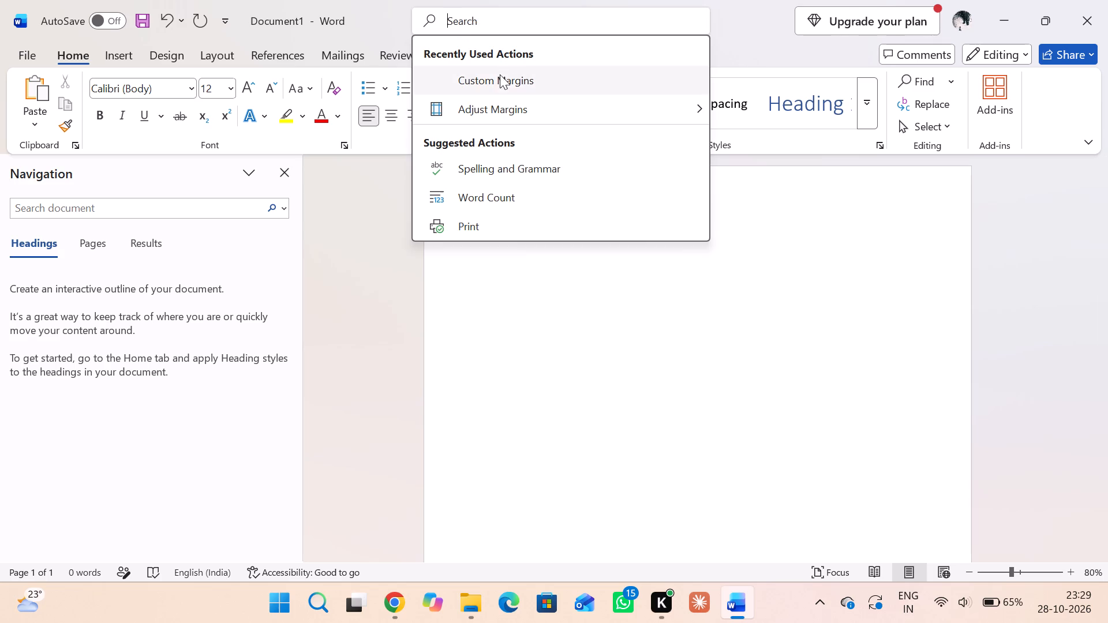
pyautogui.click(499, 81)
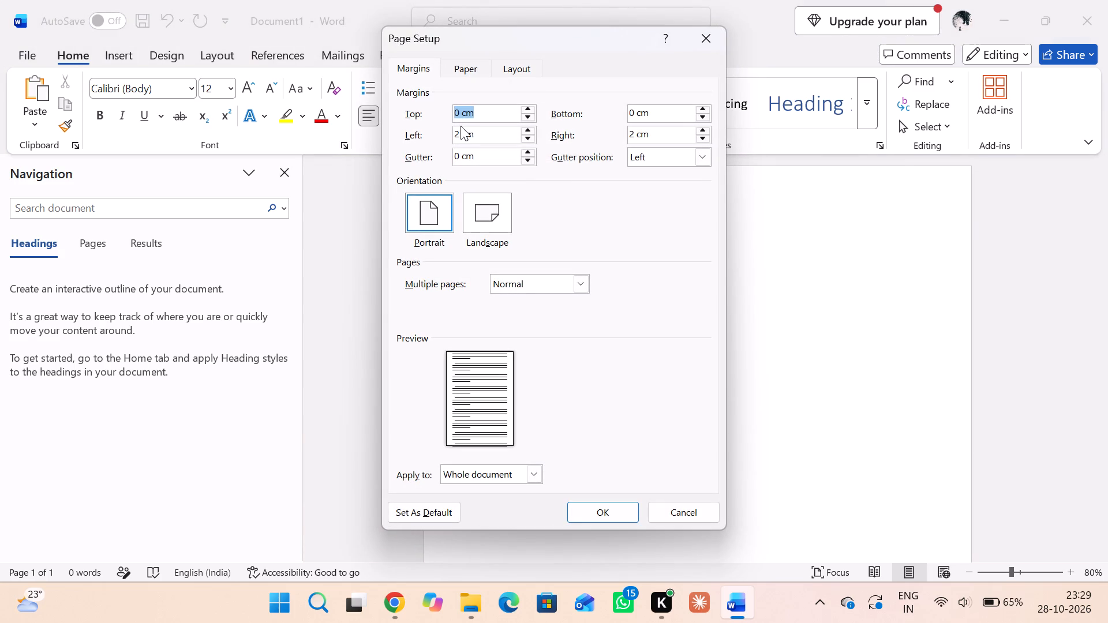
pyautogui.click(461, 126)
pyautogui.click(460, 128)
pyautogui.press('BackSpace')
pyautogui.press('1')
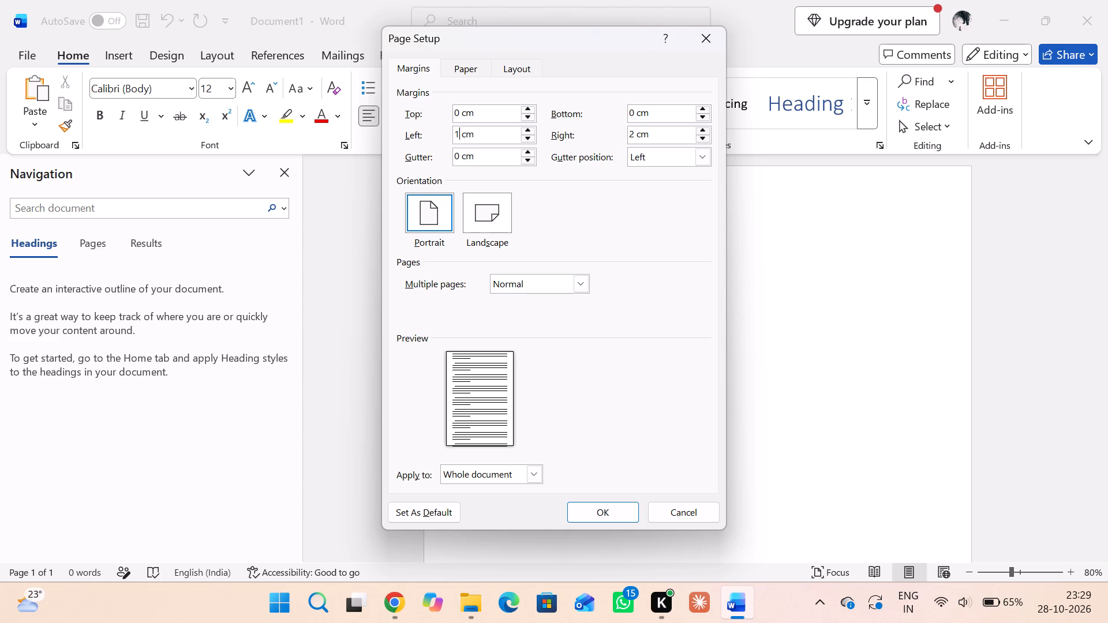
pyautogui.click(632, 129)
pyautogui.press('BackSpace')
pyautogui.press('1')
pyautogui.click(611, 513)
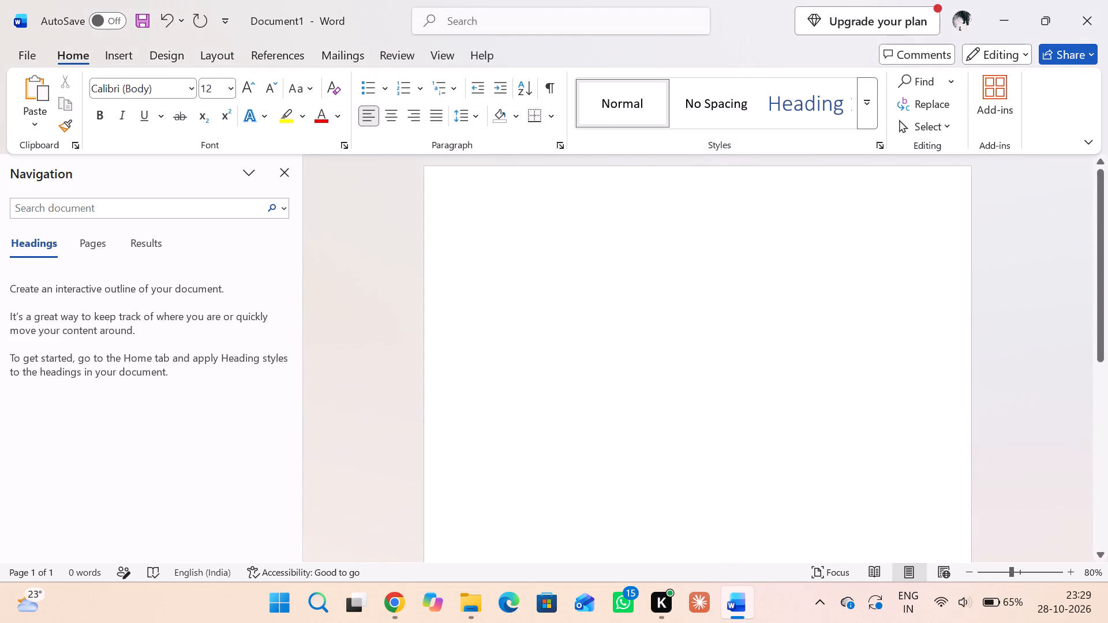
pyautogui.click(110, 58)
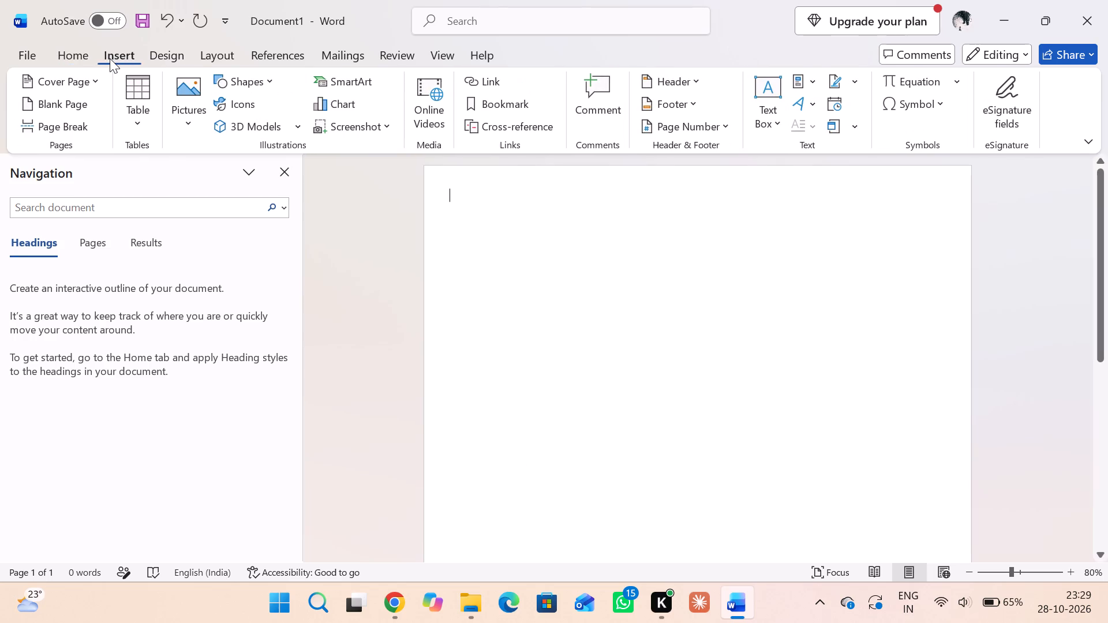
pyautogui.click(181, 128)
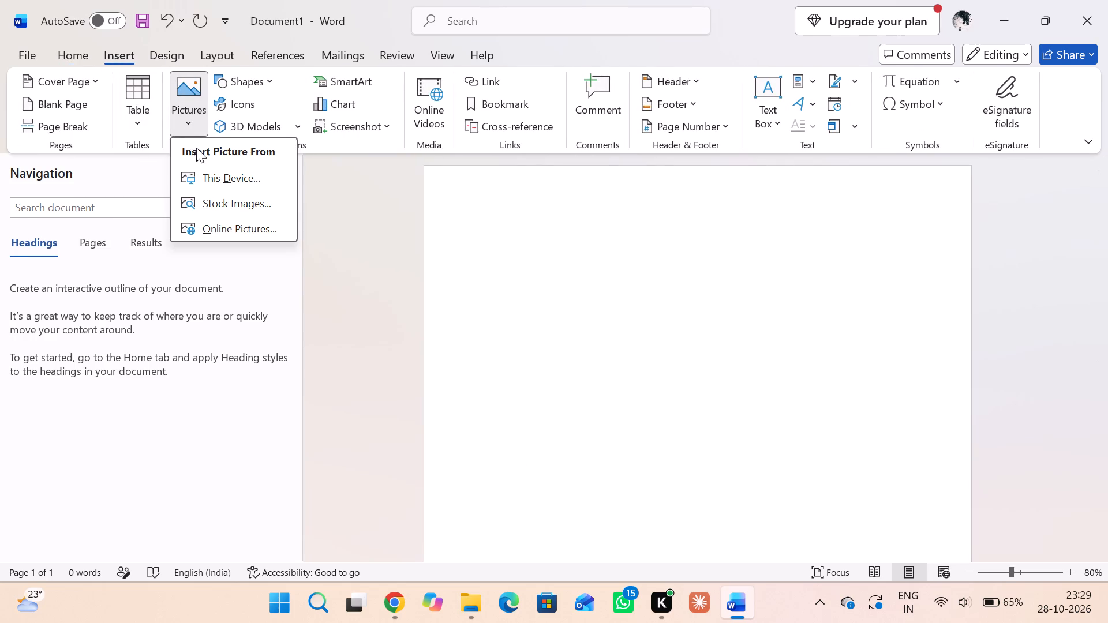
pyautogui.click(205, 171)
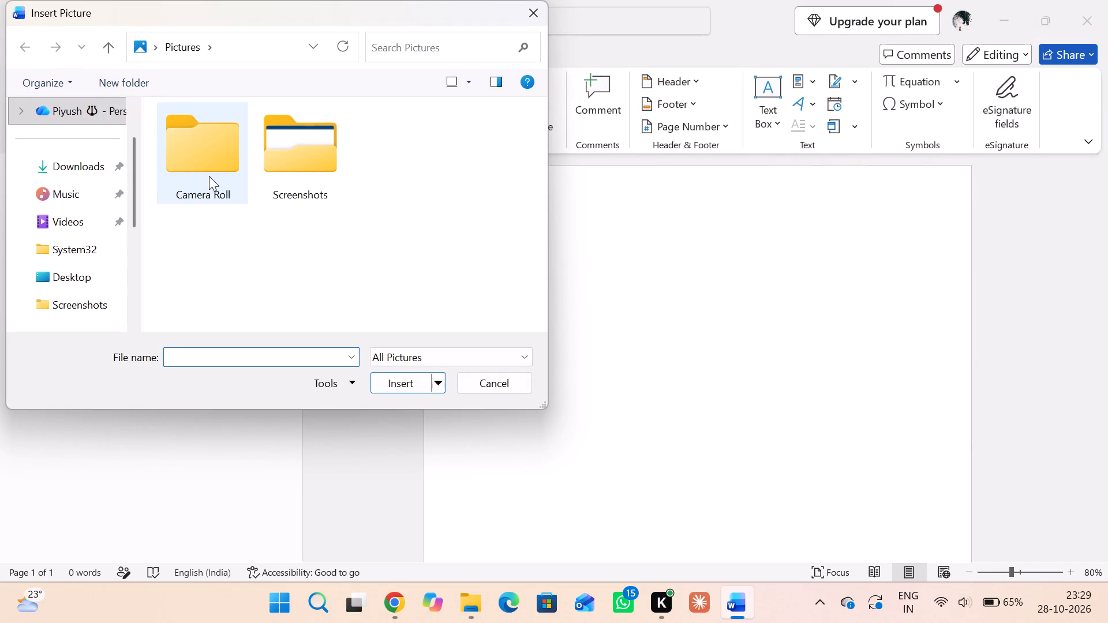
pyautogui.scroll(2, 45, 207)
pyautogui.click(72, 138)
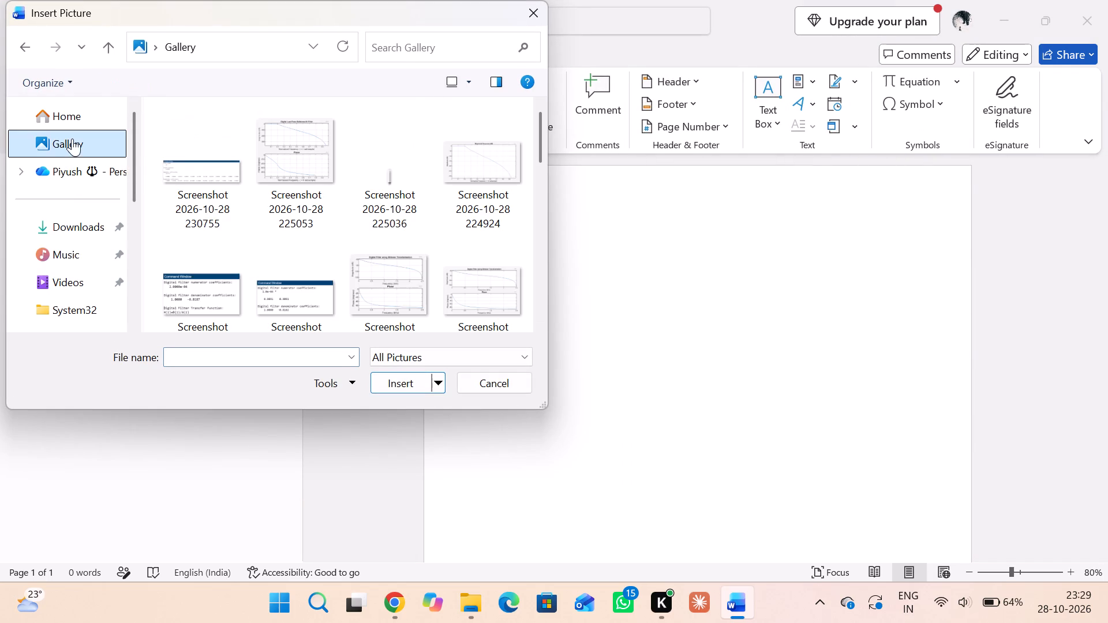
pyautogui.click(287, 162)
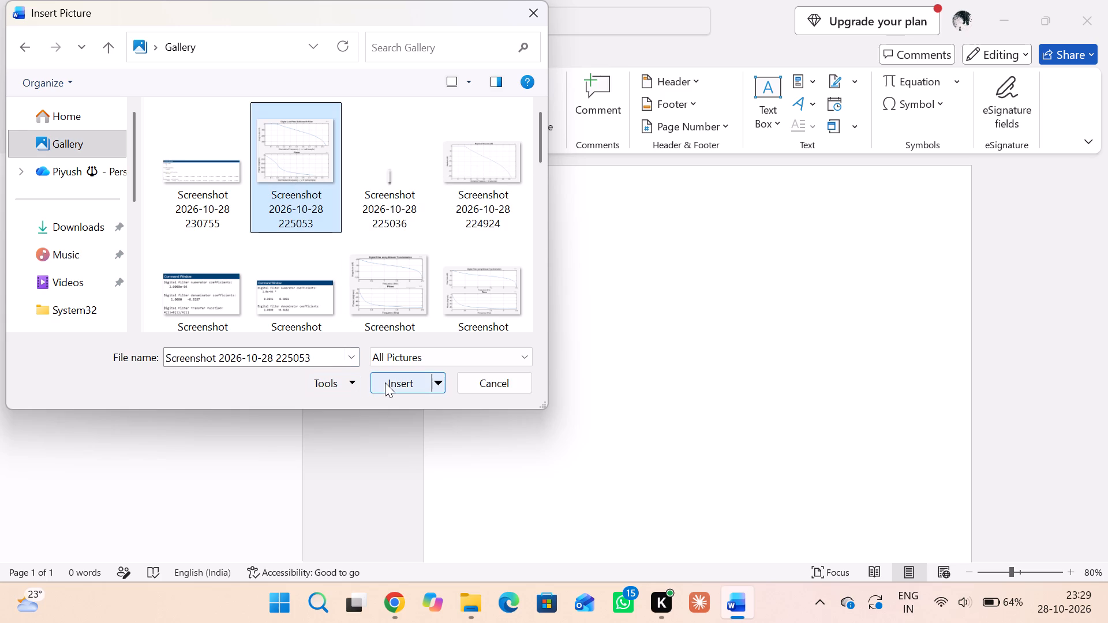
pyautogui.click(385, 382)
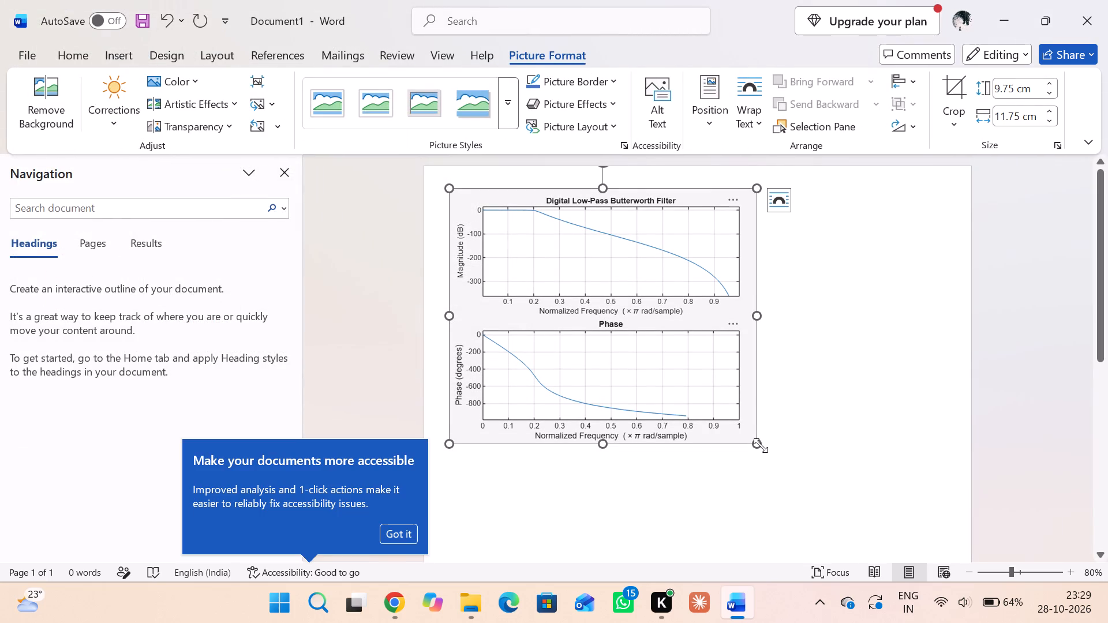
# Shrink the Butterworth filter picture proportionally to about 6.5 cm high by 7.8 cm wide.
pyautogui.moveTo(761, 445); pyautogui.dragTo(691, 366)
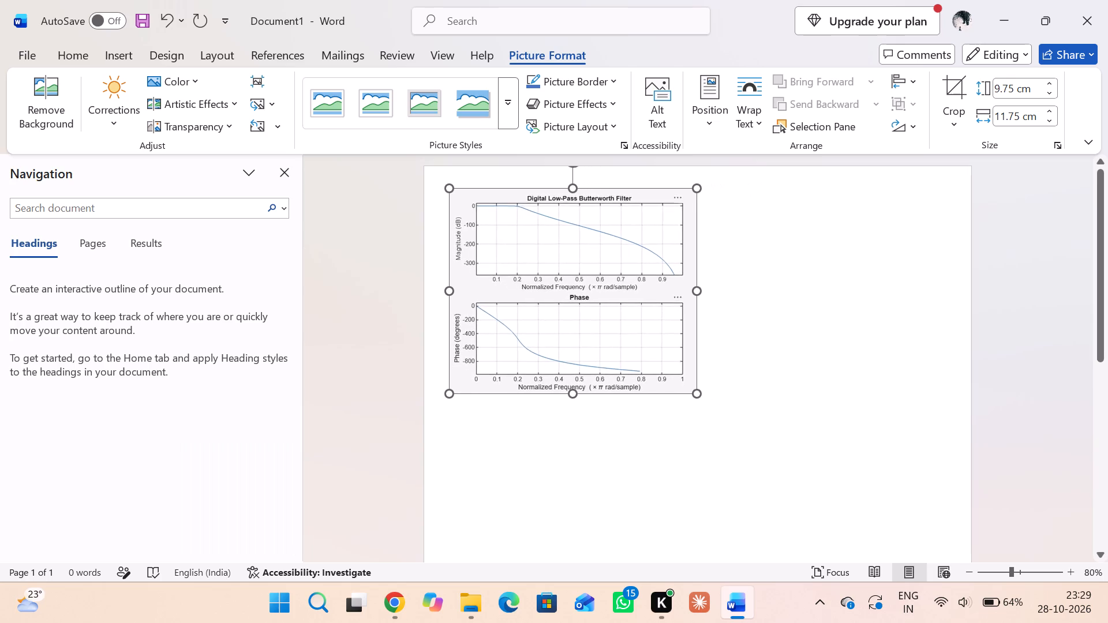
pyautogui.moveTo(691, 366); pyautogui.dragTo(654, 326)
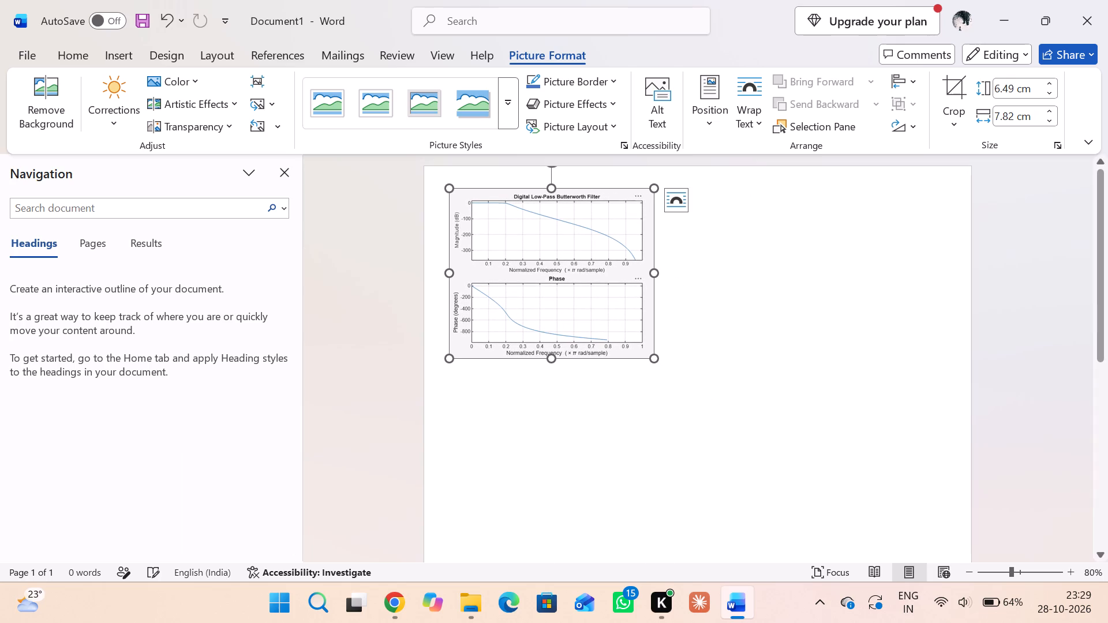
# Add four spaces directly after the Butterworth filter picture on its line.
pyautogui.click(130, 56)
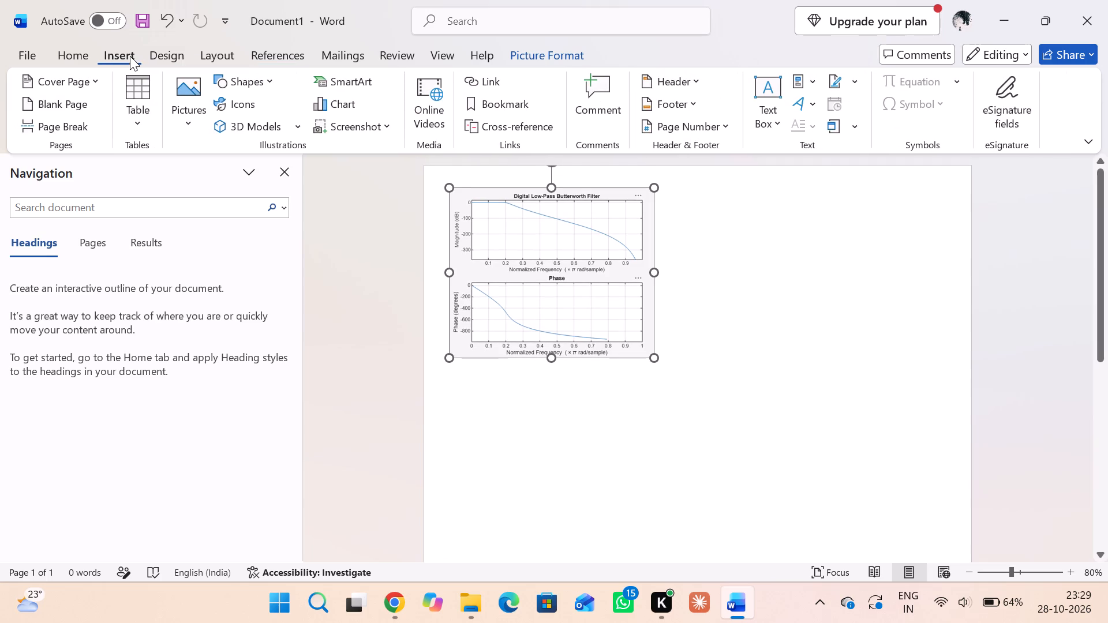
pyautogui.click(686, 239)
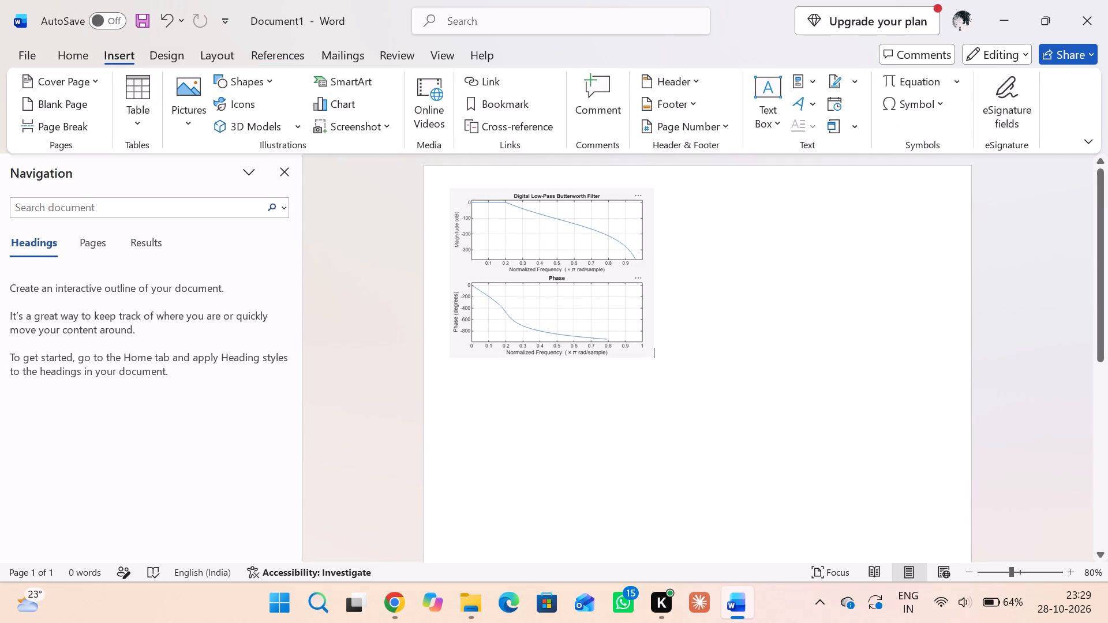
pyautogui.click(681, 212)
pyautogui.press('Up')
pyautogui.press('Up')
pyautogui.press('Right')
pyautogui.press('Right')
pyautogui.press('Right')
pyautogui.press('Right')
pyautogui.press('Right')
pyautogui.press('Right')
pyautogui.press('space')
pyautogui.press('space')
pyautogui.press('space')
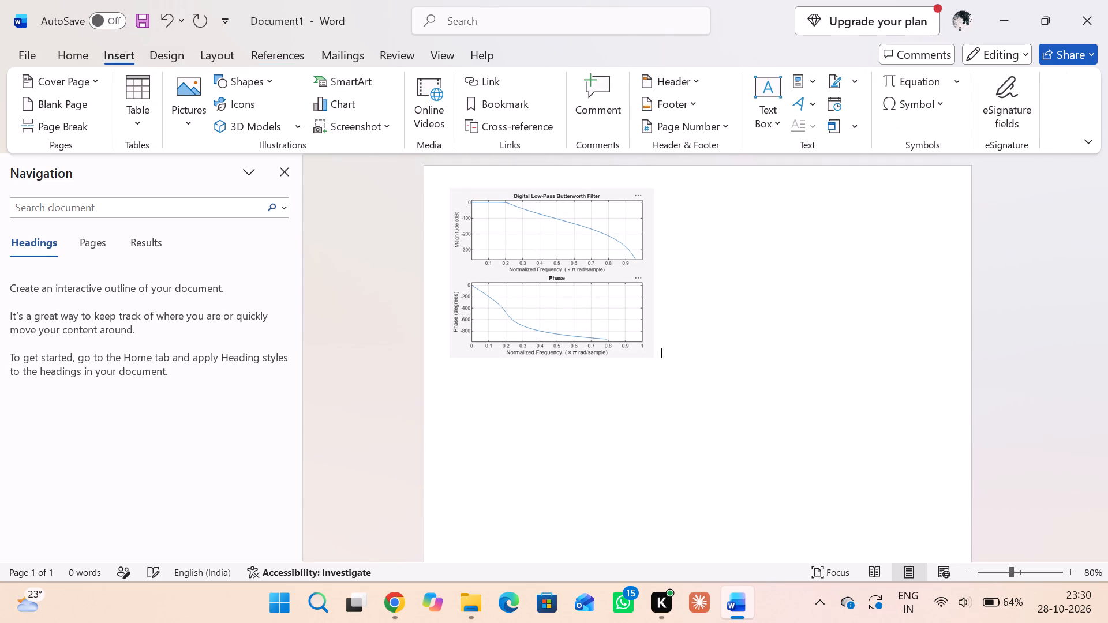
pyautogui.press('space')
# Add twenty spaces and a new line on the line above the Butterworth filter picture.
pyautogui.press('Up')
pyautogui.press('Up')
pyautogui.press('Right')
pyautogui.press('Up')
pyautogui.press('space')
pyautogui.press('space')
pyautogui.press('space')
pyautogui.press('space')
pyautogui.press('space')
pyautogui.press('space')
pyautogui.press('space')
pyautogui.press('space')
pyautogui.press('space')
pyautogui.press('space')
pyautogui.press('space')
pyautogui.press('space')
pyautogui.press('space')
pyautogui.press('space')
pyautogui.press('space')
pyautogui.press('space')
pyautogui.press('space')
pyautogui.press('space')
pyautogui.press('space')
pyautogui.press('space')
pyautogui.press('Return')
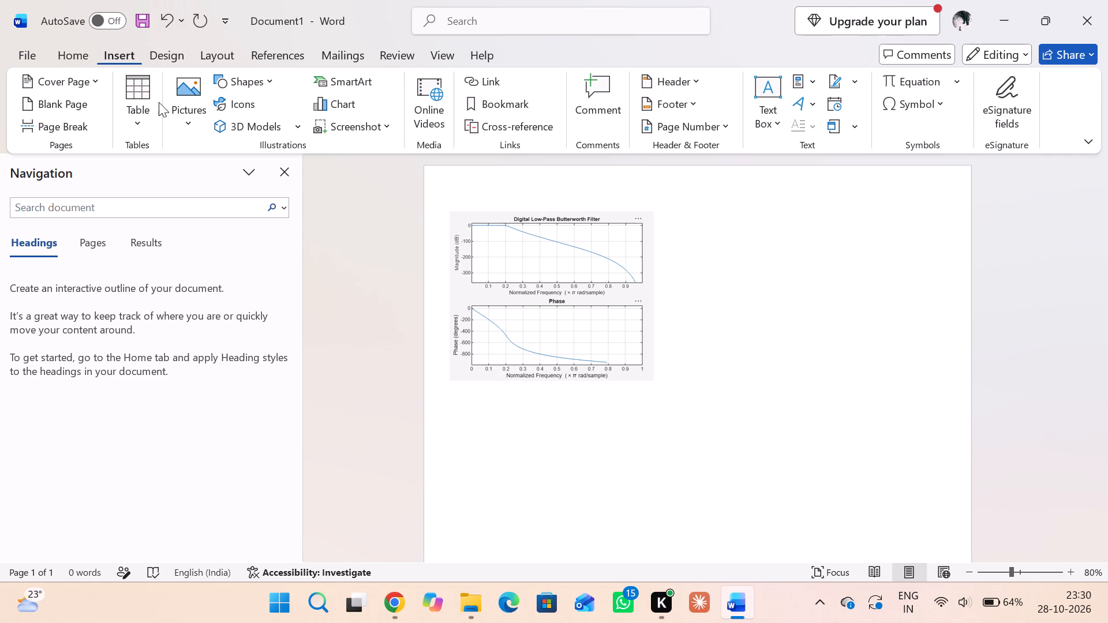
pyautogui.click(194, 123)
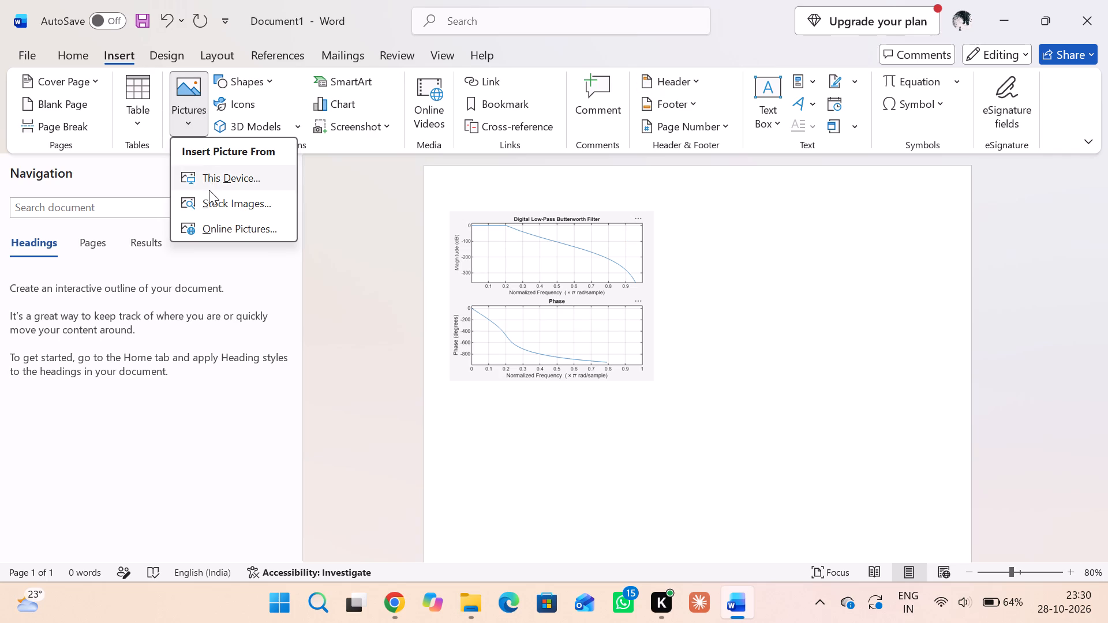
pyautogui.click(209, 190)
pyautogui.scroll(1, 97, 191)
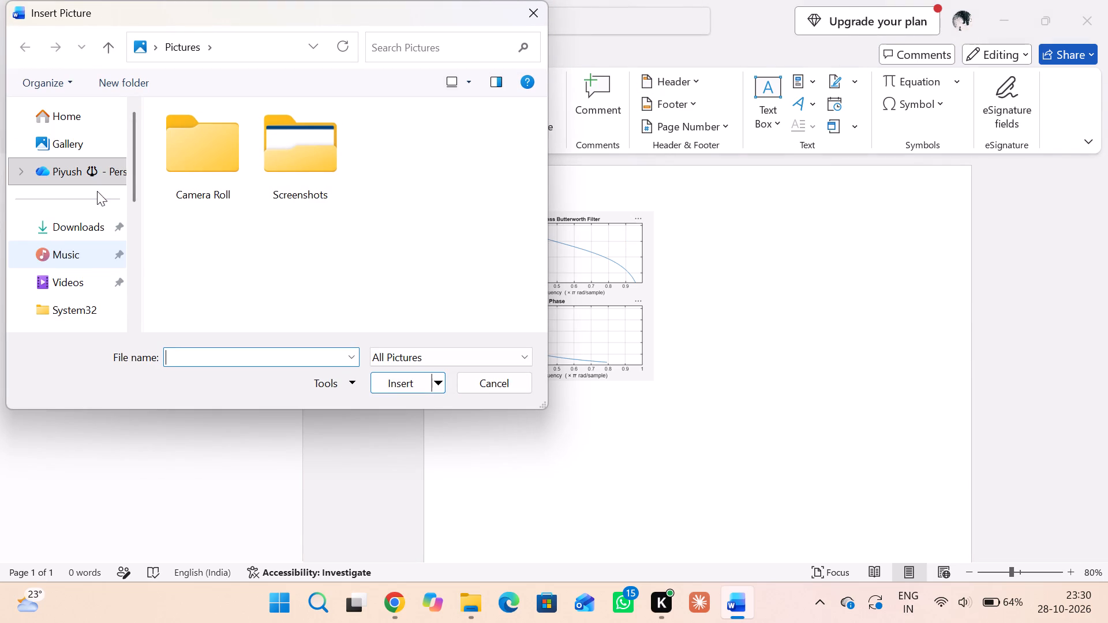
pyautogui.scroll(1, 97, 191)
pyautogui.click(74, 145)
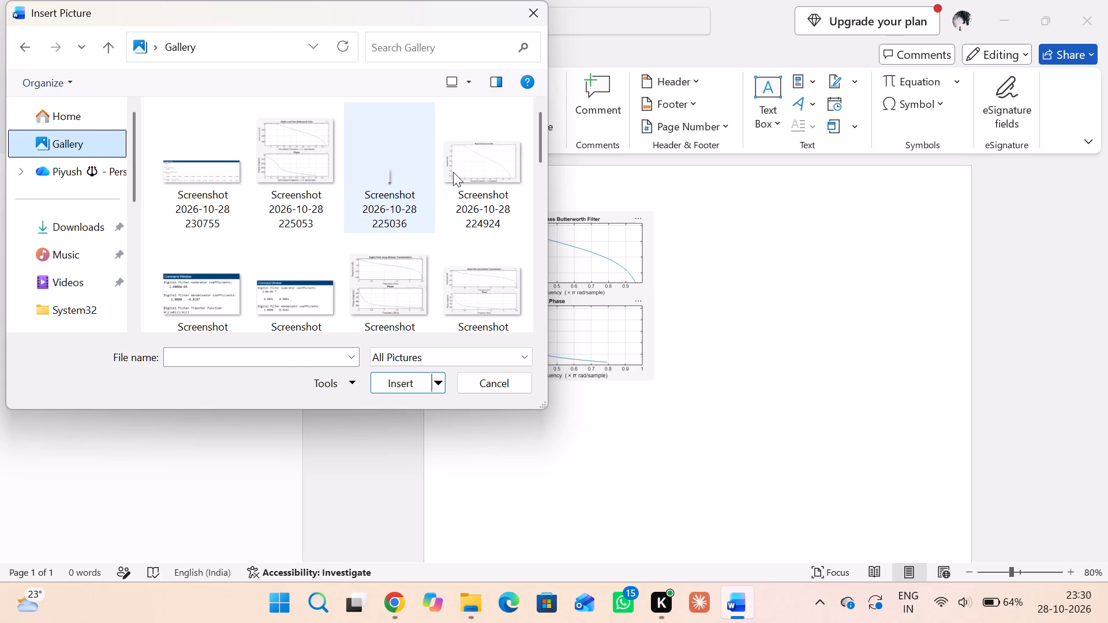
pyautogui.click(496, 171)
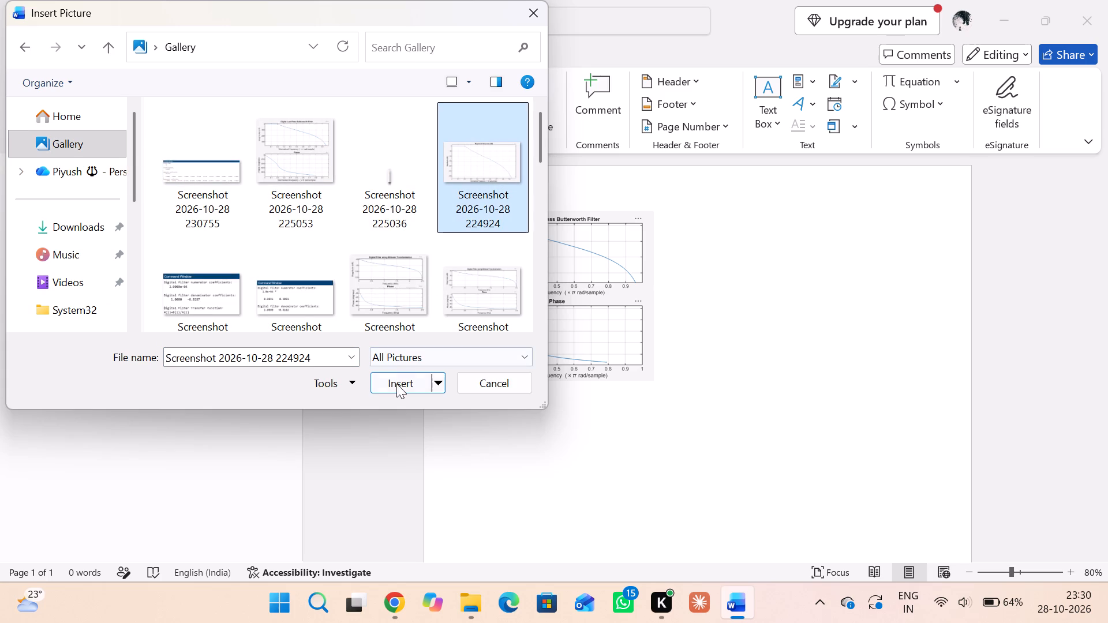
pyautogui.click(395, 386)
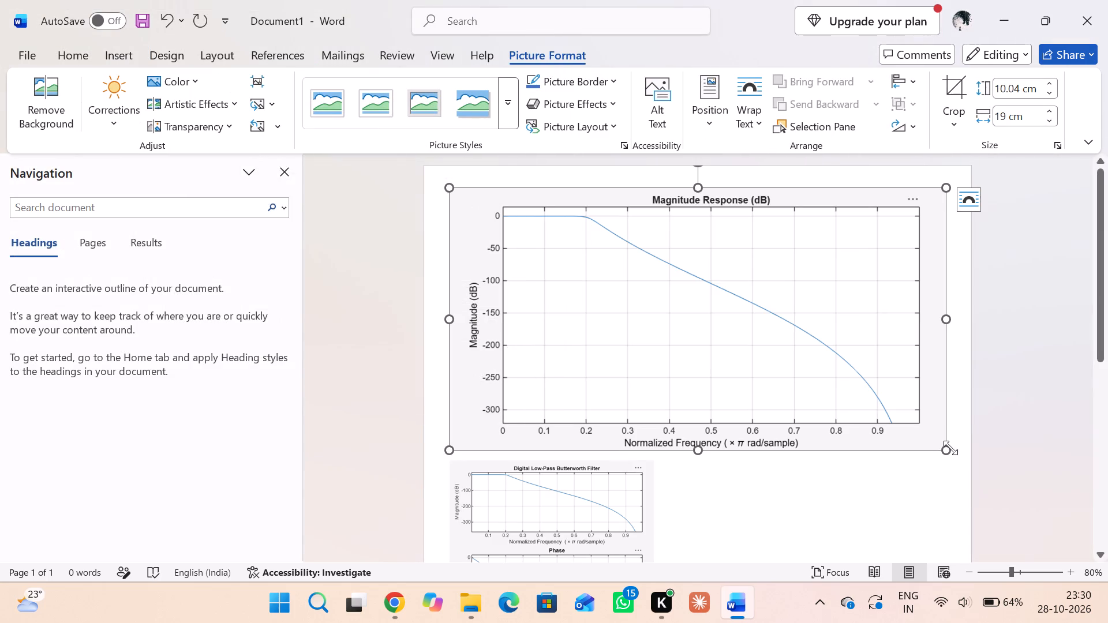
# Shrink the Magnitude Response picture proportionally until it is slightly wider than the Butterworth filter picture below it.
pyautogui.moveTo(950, 448); pyautogui.dragTo(563, 322)
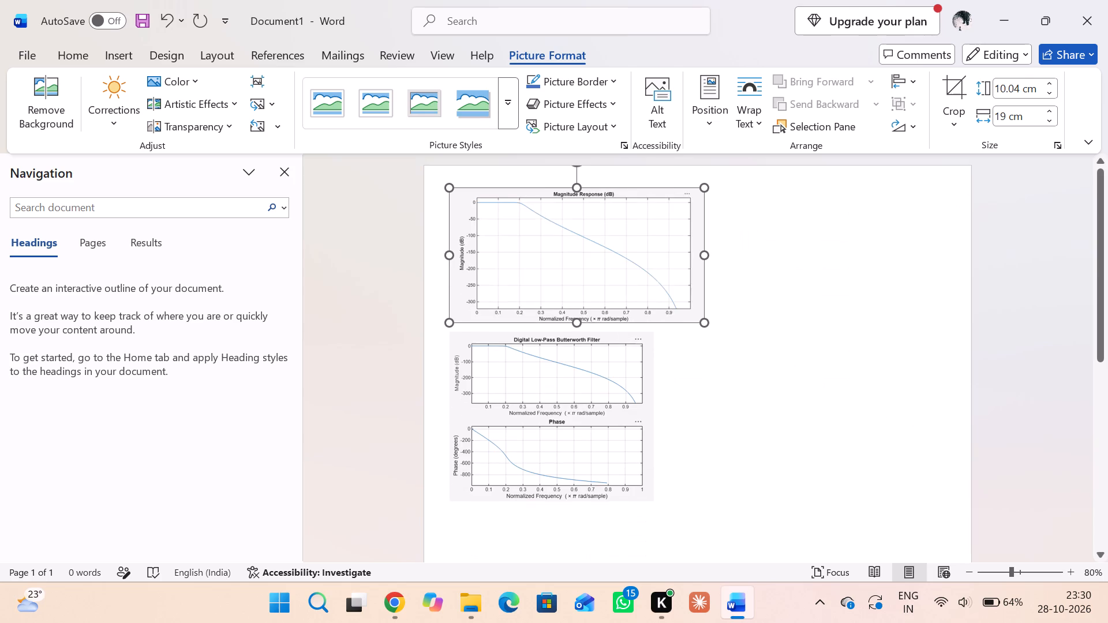
pyautogui.moveTo(563, 322); pyautogui.dragTo(478, 300)
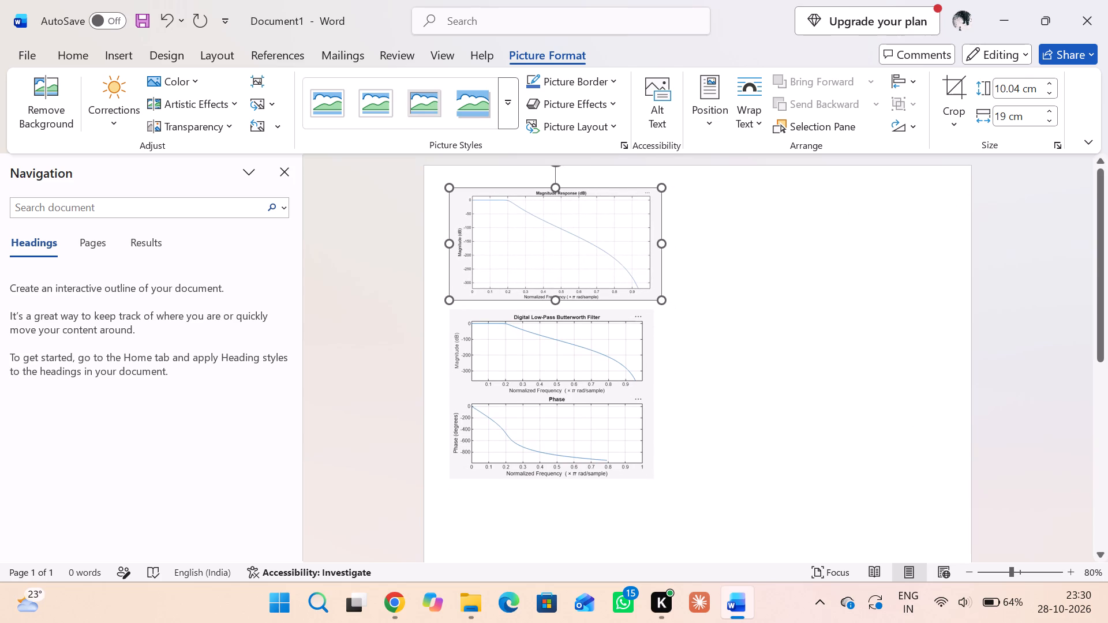
pyautogui.moveTo(478, 300); pyautogui.dragTo(483, 300)
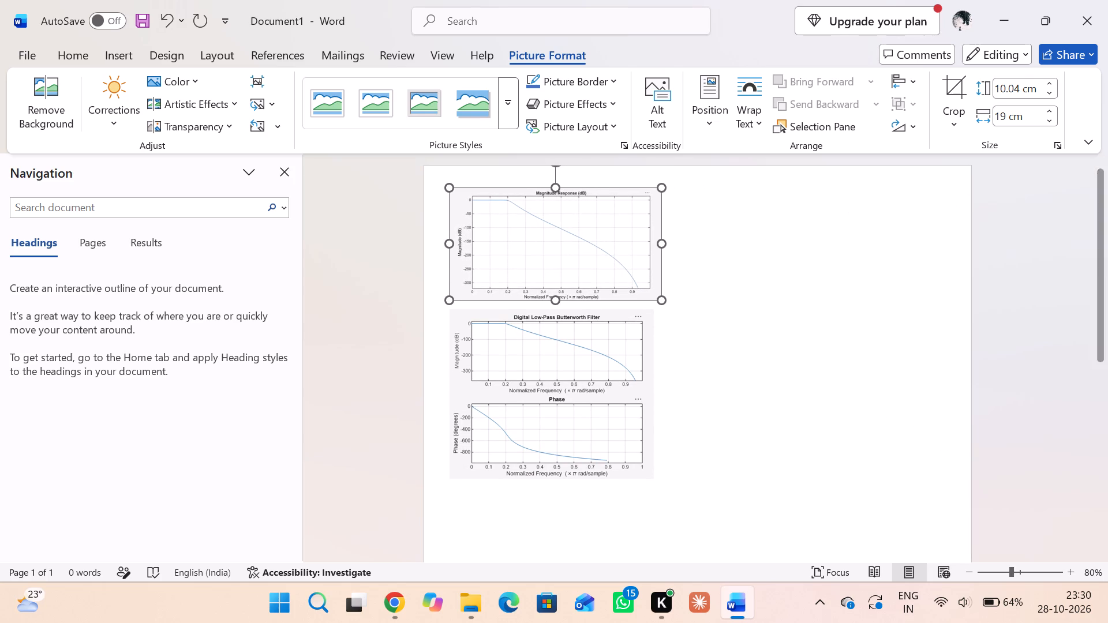
pyautogui.moveTo(483, 300); pyautogui.dragTo(491, 305)
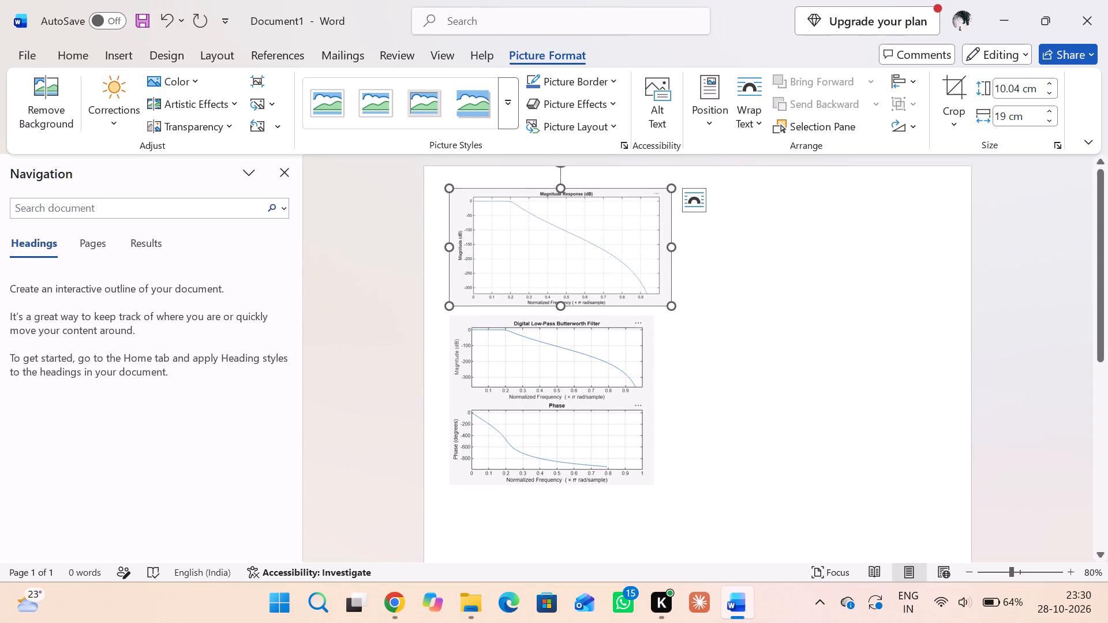
pyautogui.click(732, 321)
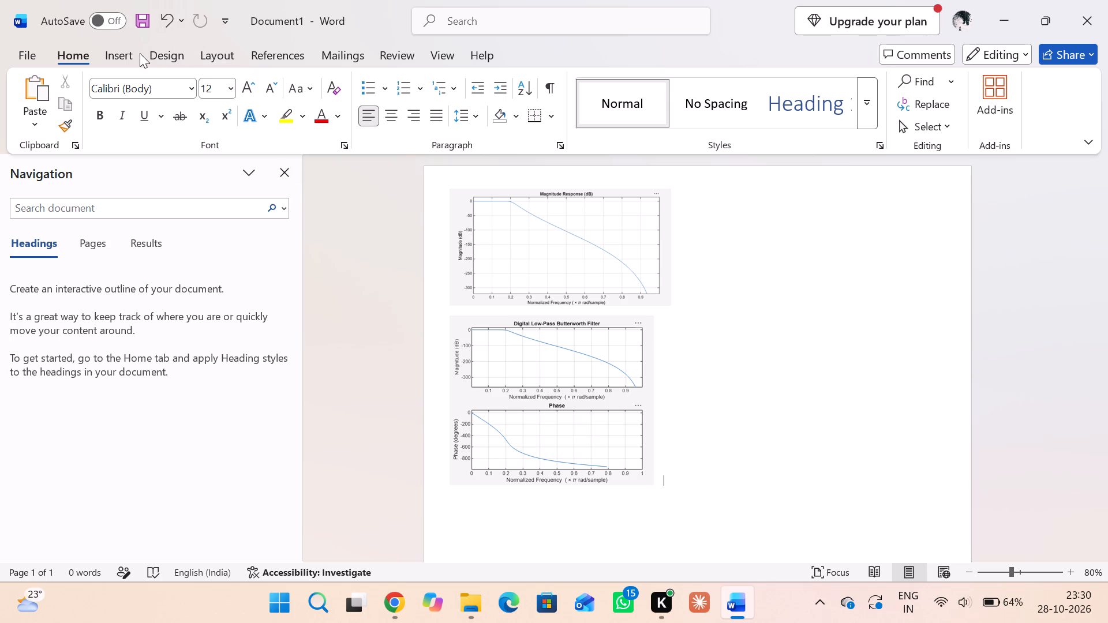
pyautogui.click(140, 53)
pyautogui.click(186, 119)
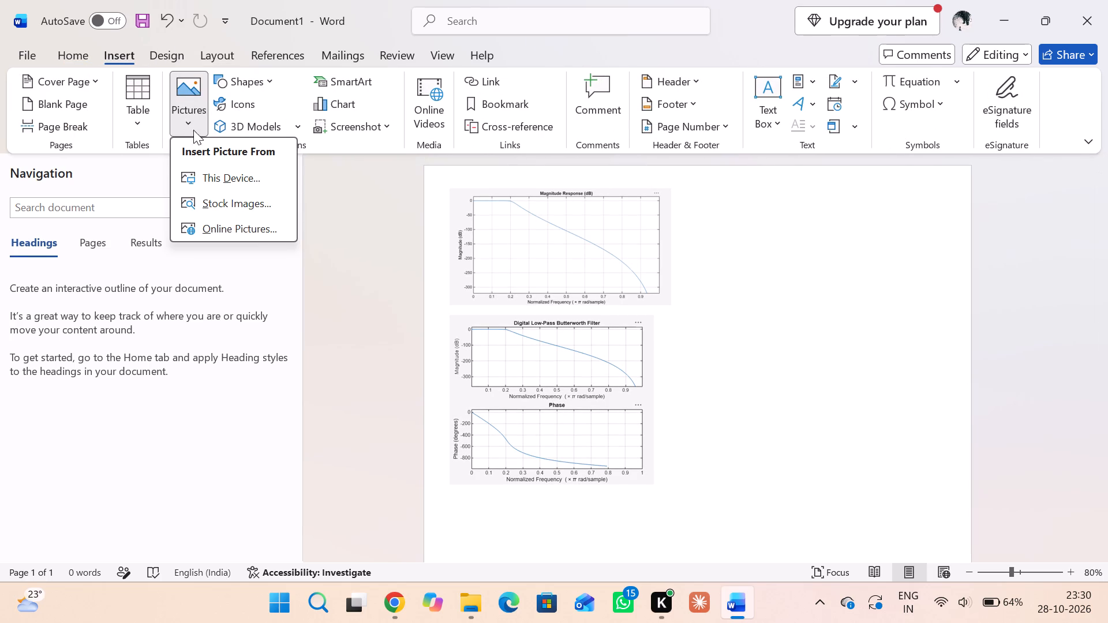
pyautogui.click(211, 168)
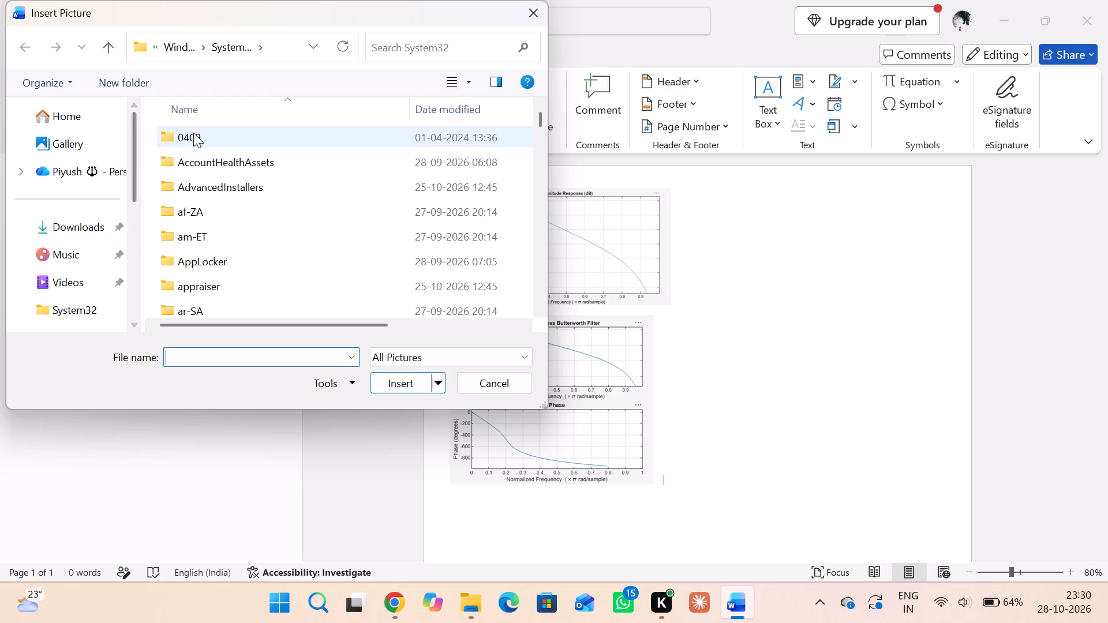
pyautogui.scroll(10, 106, 166)
pyautogui.scroll(-3, 106, 166)
pyautogui.scroll(6, 106, 166)
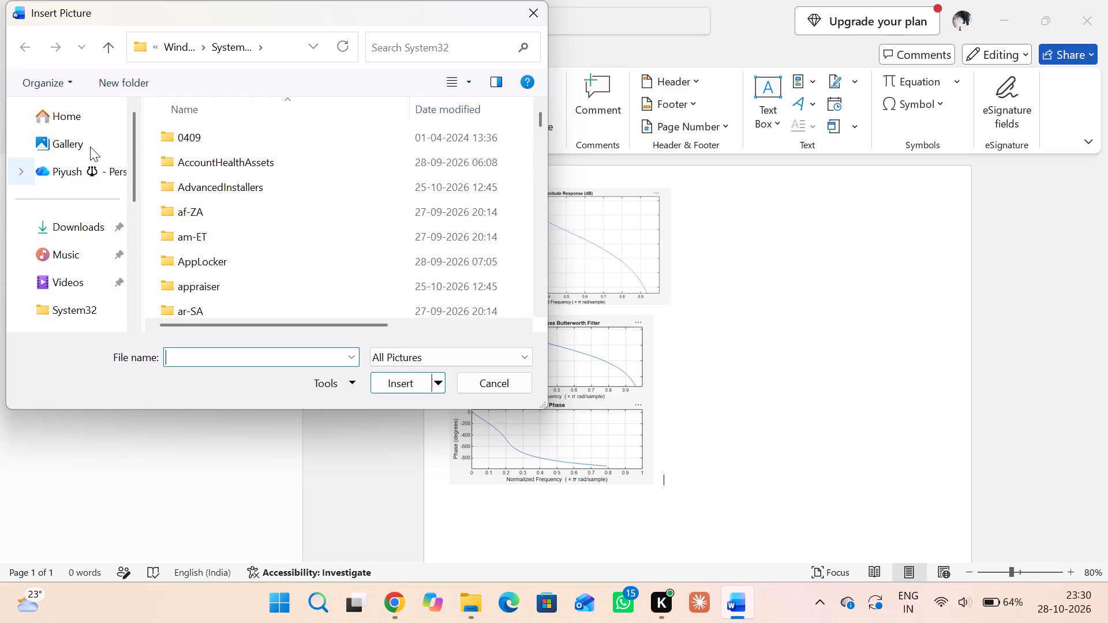
pyautogui.click(90, 147)
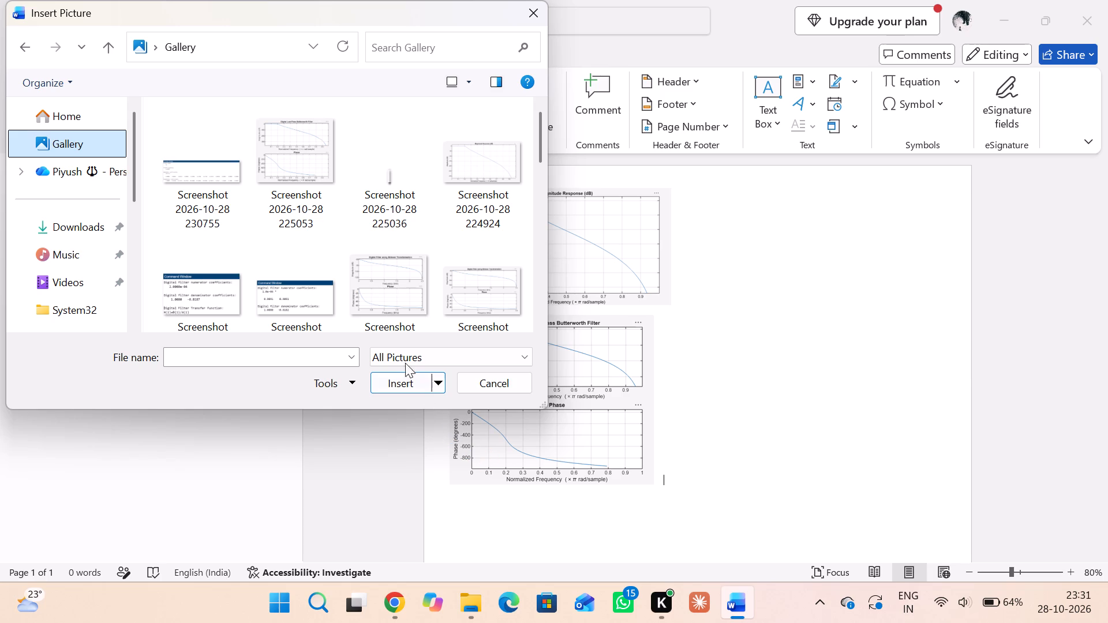
pyautogui.scroll(-1, 400, 325)
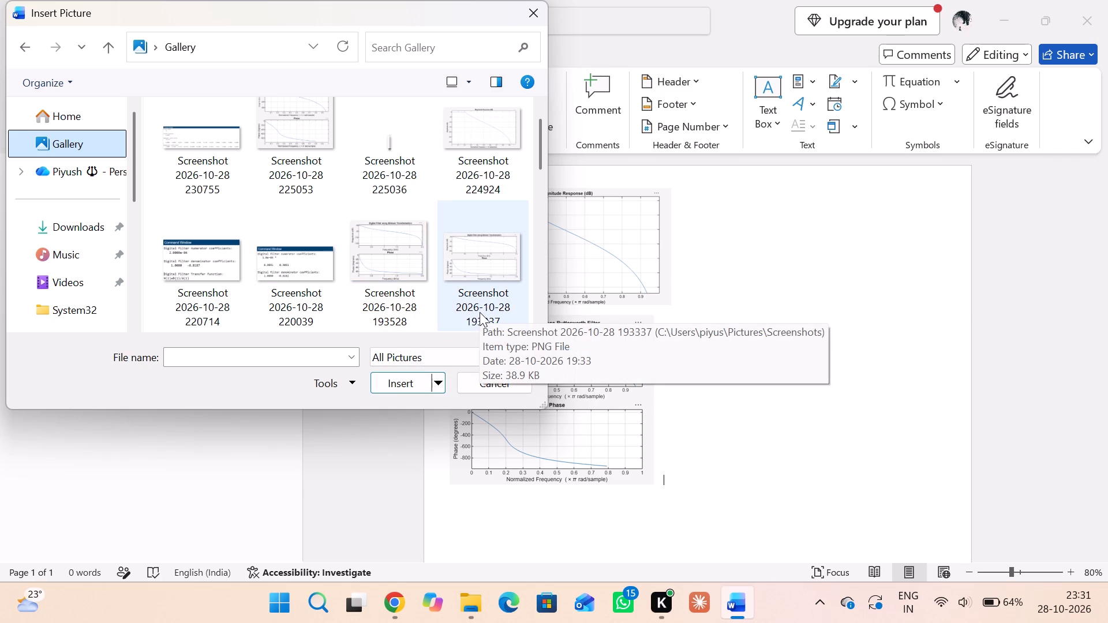
pyautogui.scroll(-1, 393, 308)
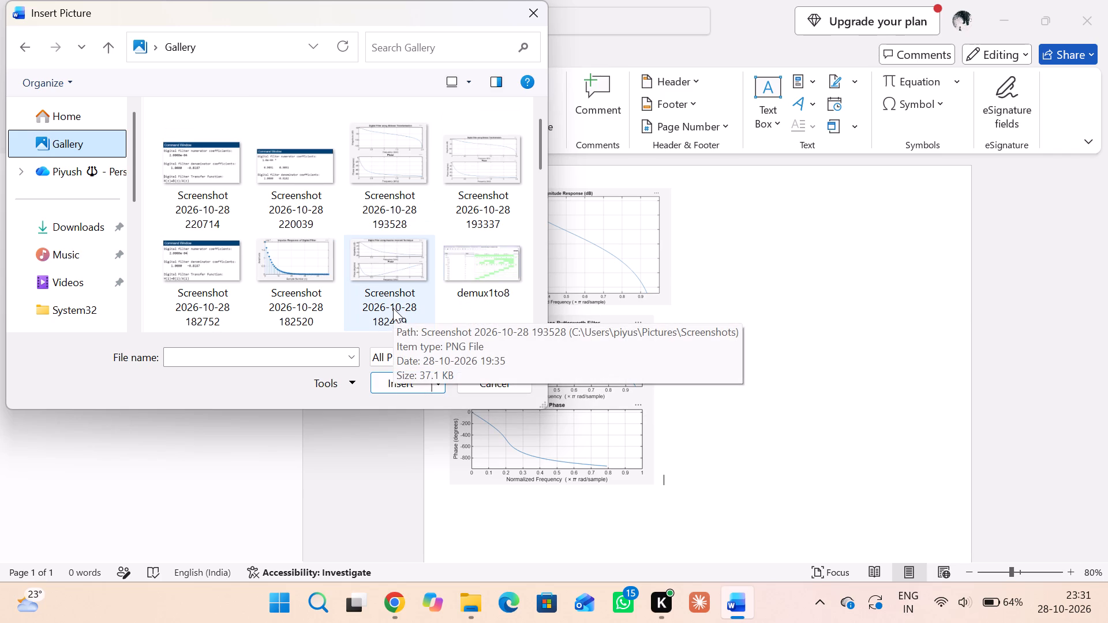
pyautogui.scroll(-1, 393, 308)
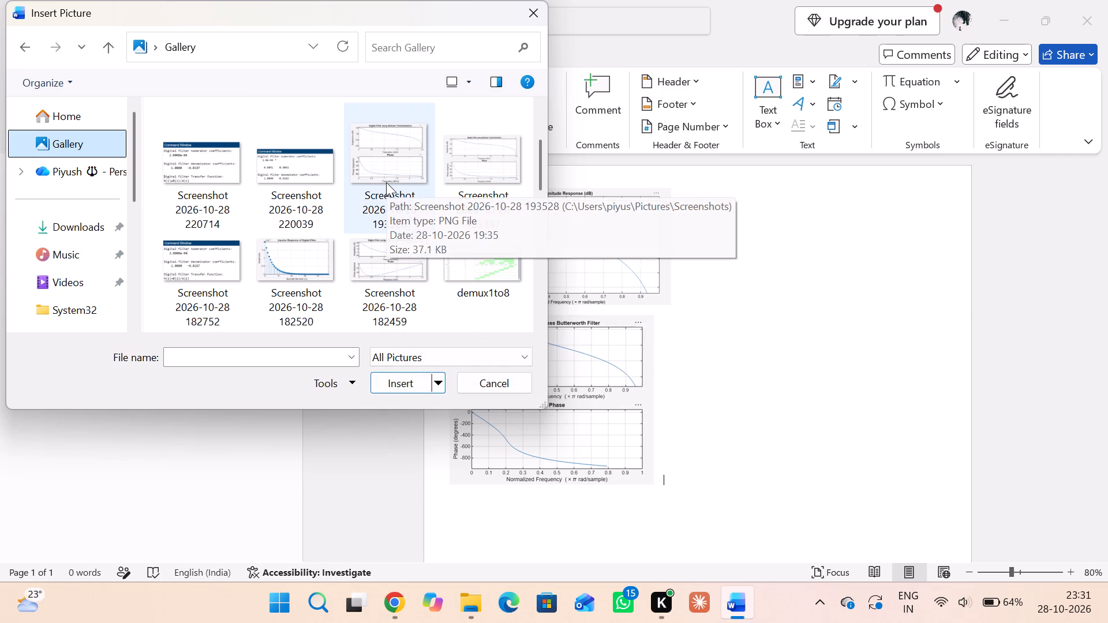
pyautogui.click(388, 143)
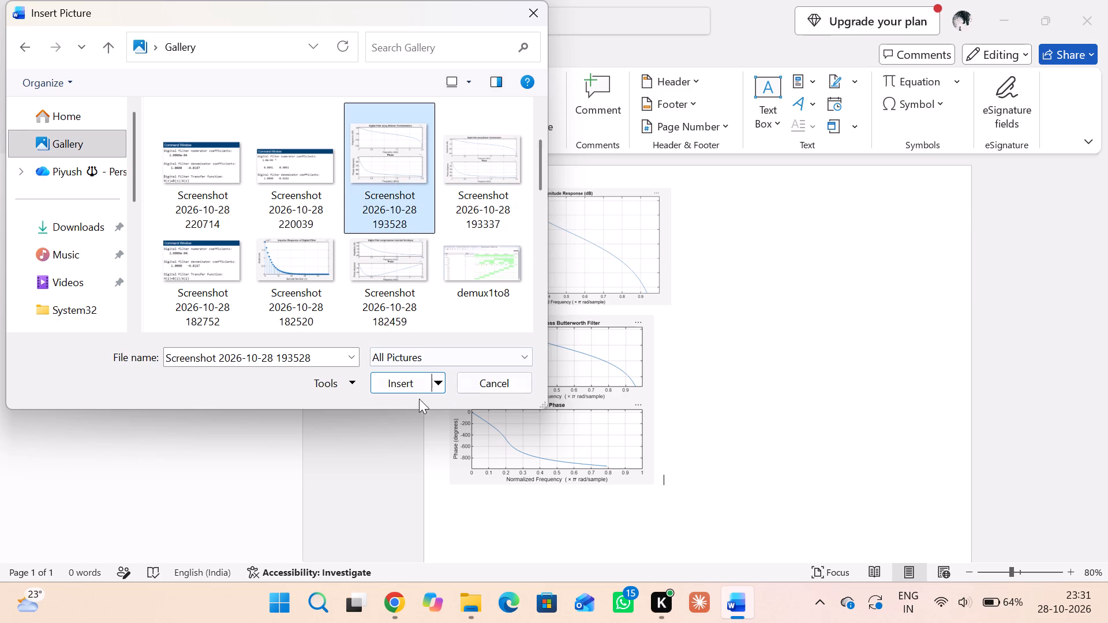
pyautogui.click(407, 383)
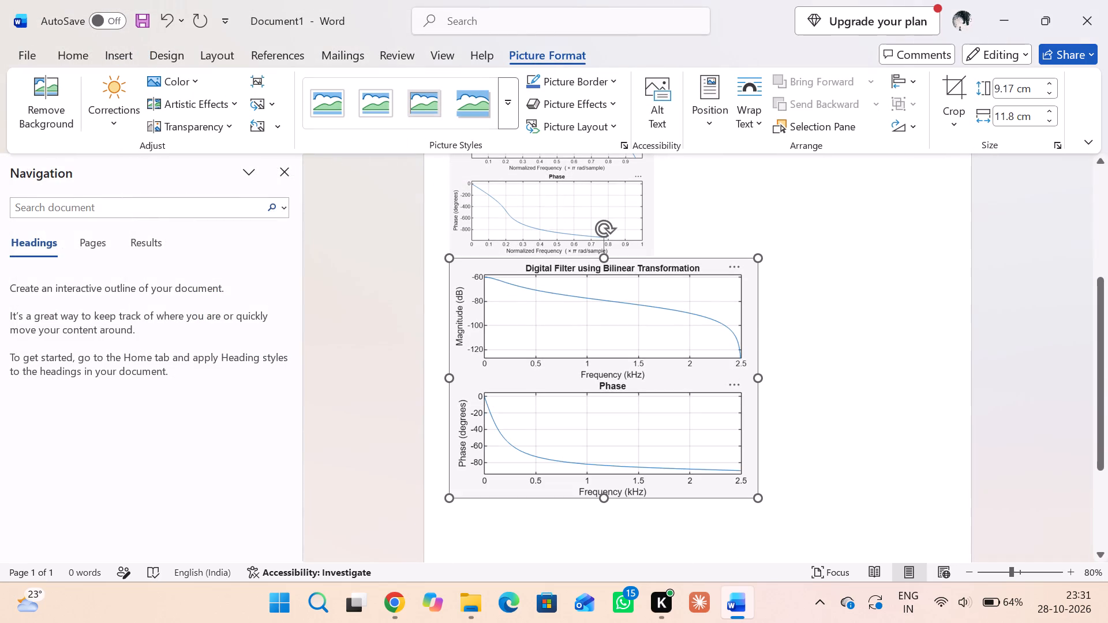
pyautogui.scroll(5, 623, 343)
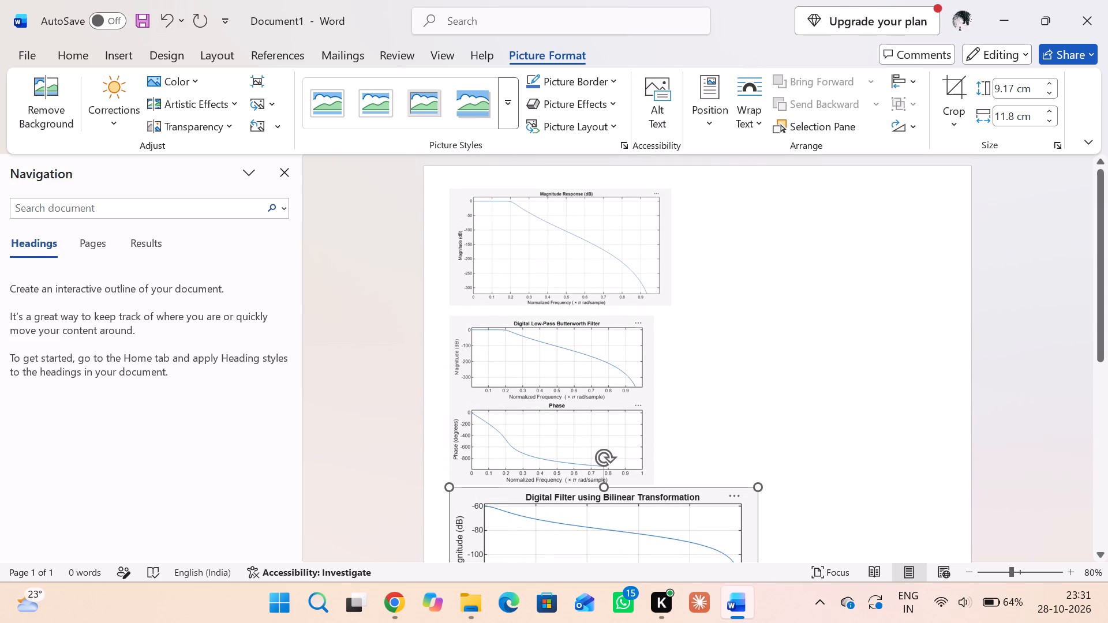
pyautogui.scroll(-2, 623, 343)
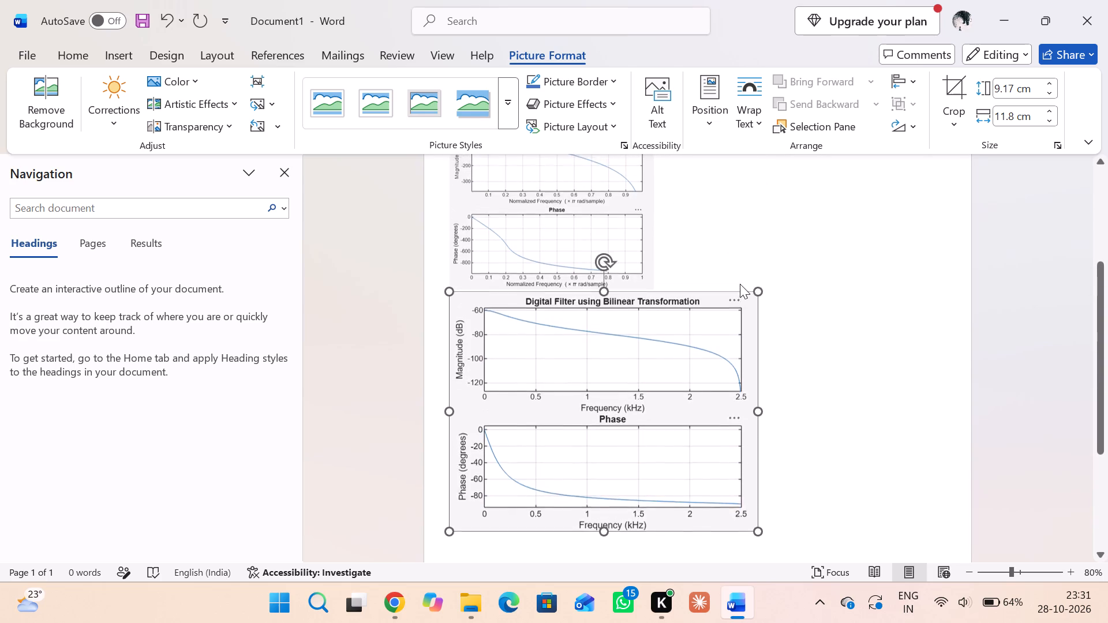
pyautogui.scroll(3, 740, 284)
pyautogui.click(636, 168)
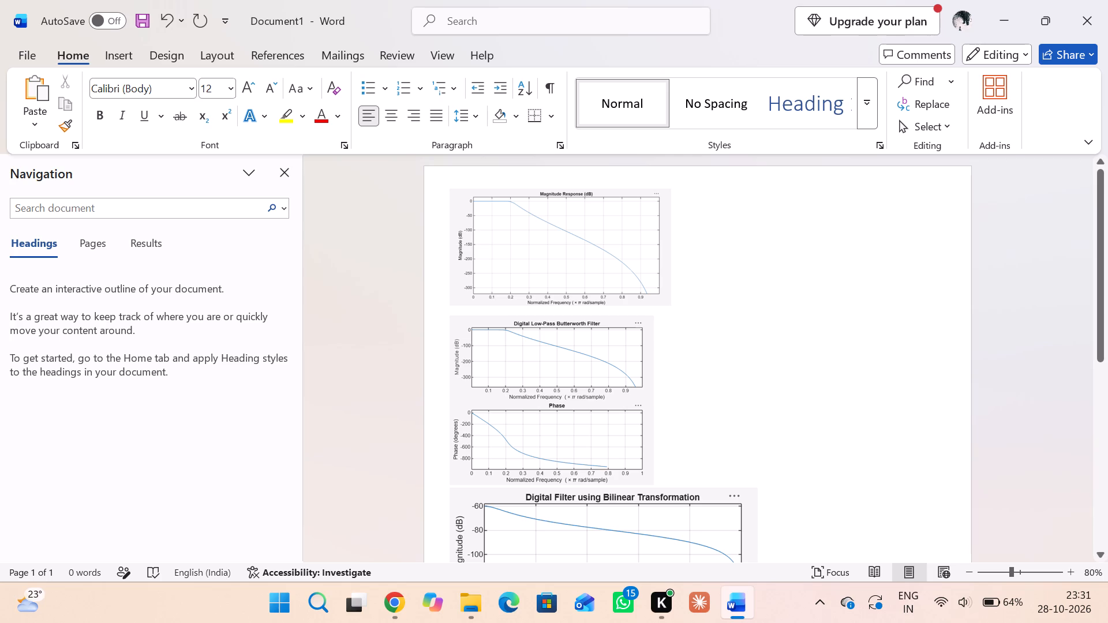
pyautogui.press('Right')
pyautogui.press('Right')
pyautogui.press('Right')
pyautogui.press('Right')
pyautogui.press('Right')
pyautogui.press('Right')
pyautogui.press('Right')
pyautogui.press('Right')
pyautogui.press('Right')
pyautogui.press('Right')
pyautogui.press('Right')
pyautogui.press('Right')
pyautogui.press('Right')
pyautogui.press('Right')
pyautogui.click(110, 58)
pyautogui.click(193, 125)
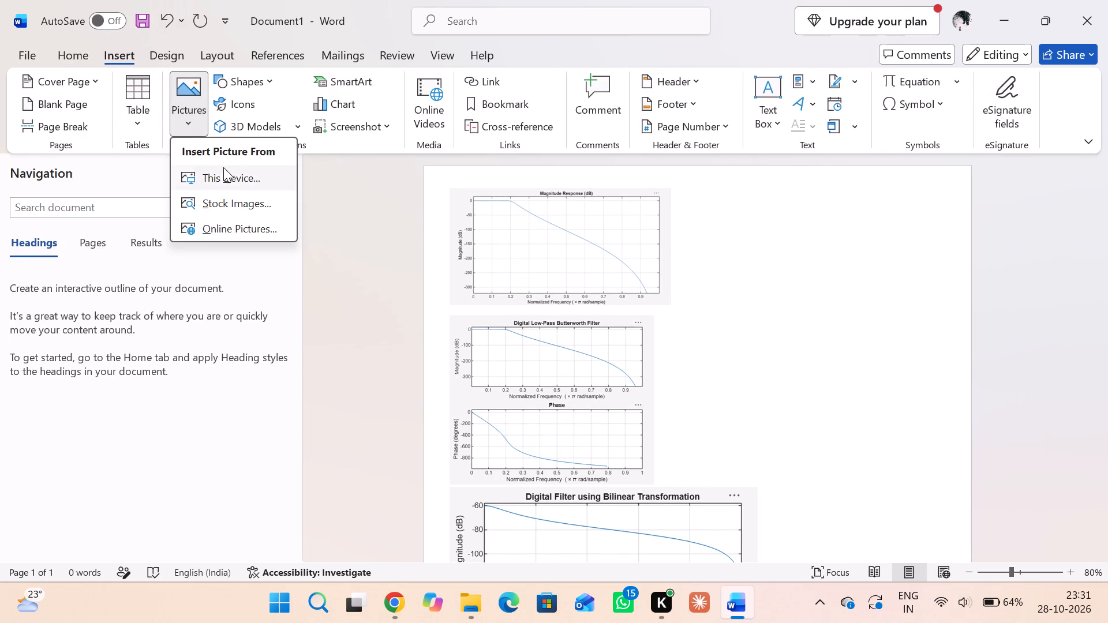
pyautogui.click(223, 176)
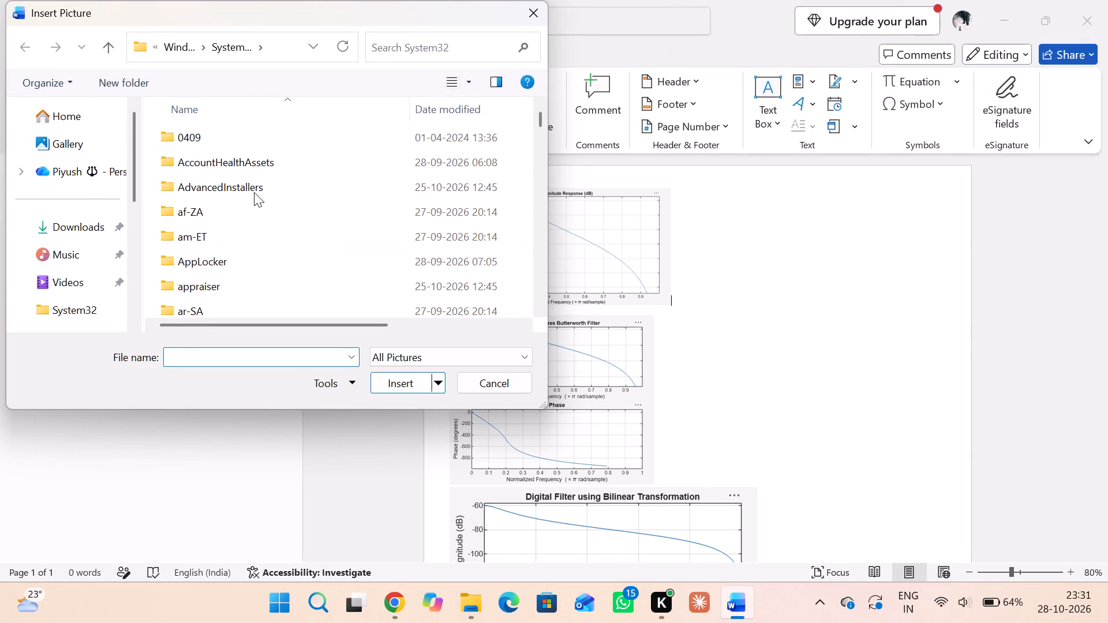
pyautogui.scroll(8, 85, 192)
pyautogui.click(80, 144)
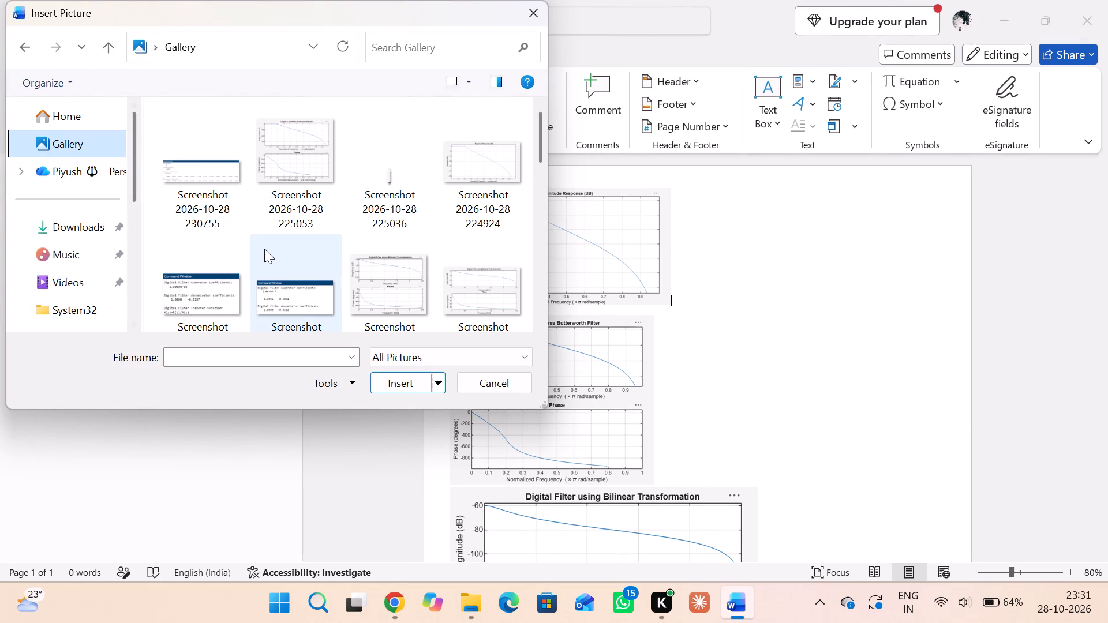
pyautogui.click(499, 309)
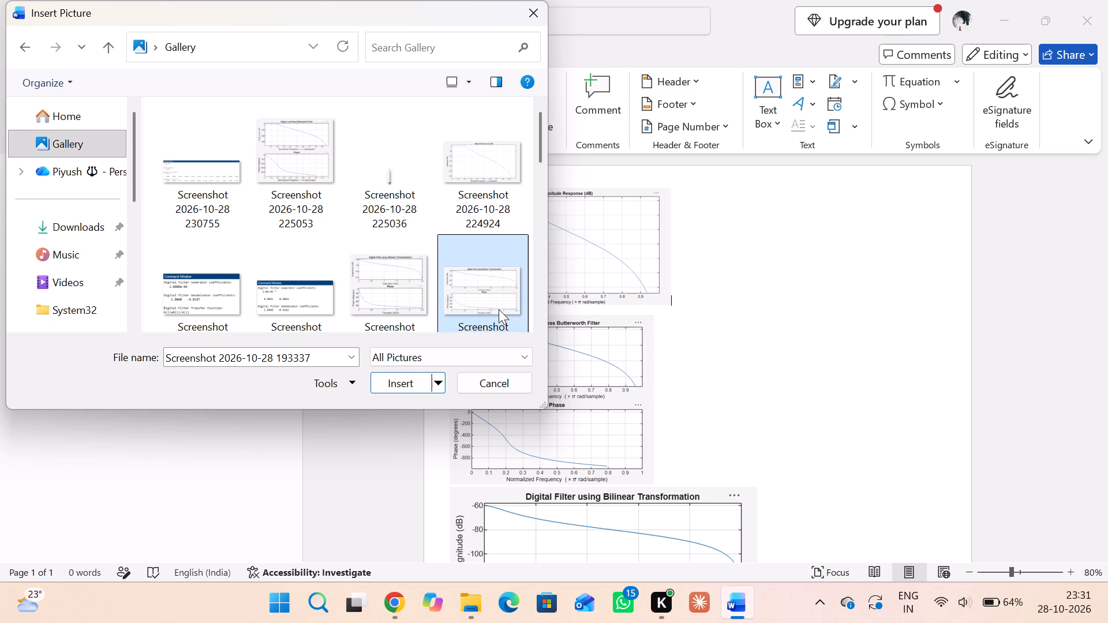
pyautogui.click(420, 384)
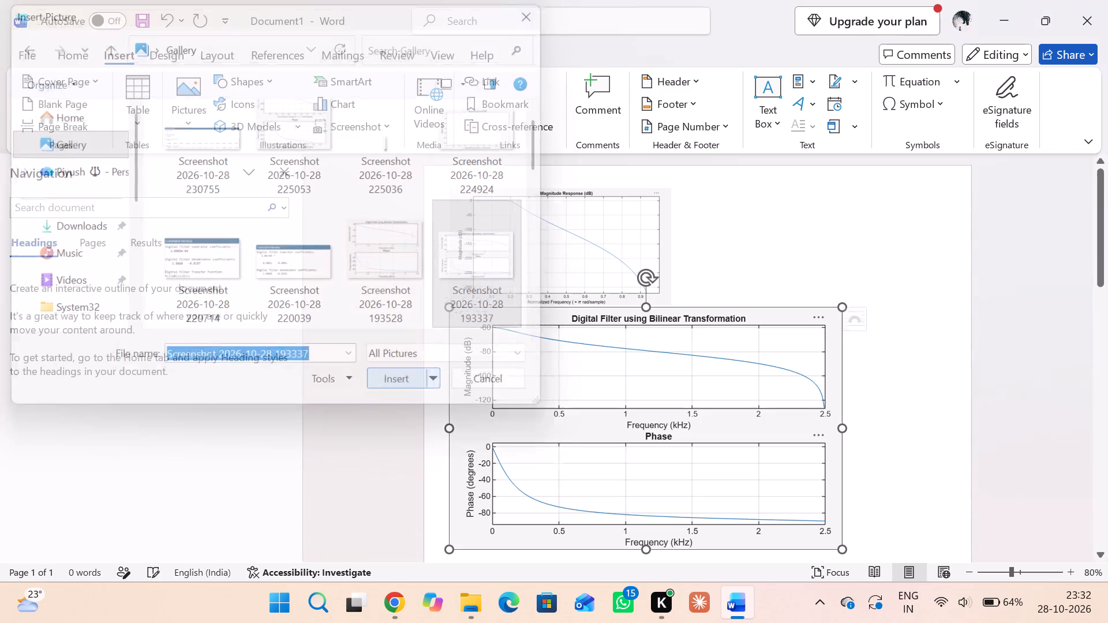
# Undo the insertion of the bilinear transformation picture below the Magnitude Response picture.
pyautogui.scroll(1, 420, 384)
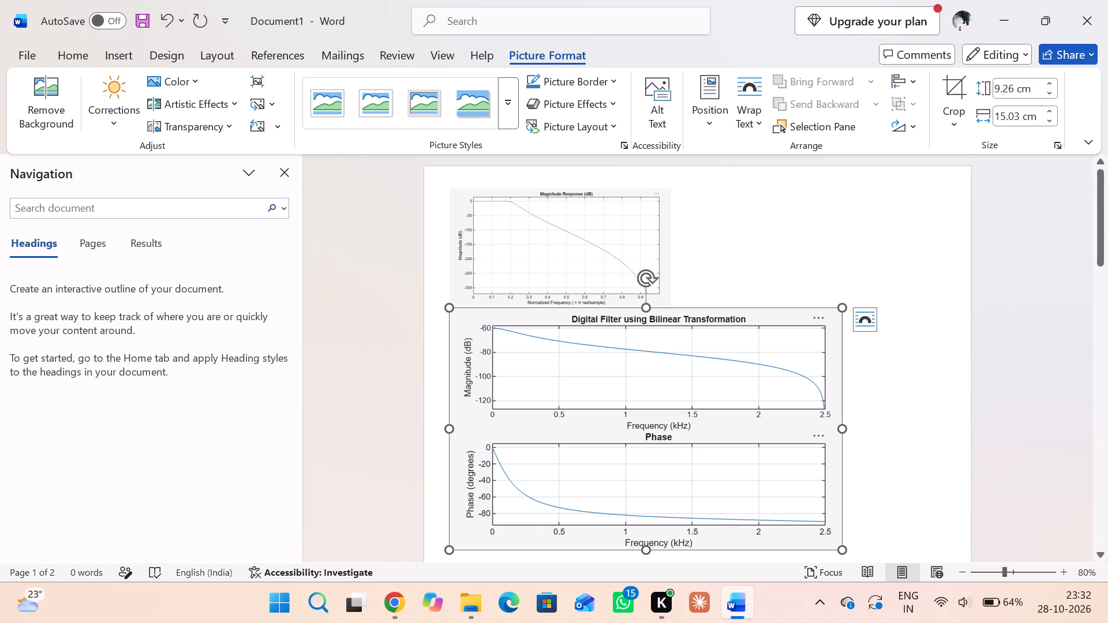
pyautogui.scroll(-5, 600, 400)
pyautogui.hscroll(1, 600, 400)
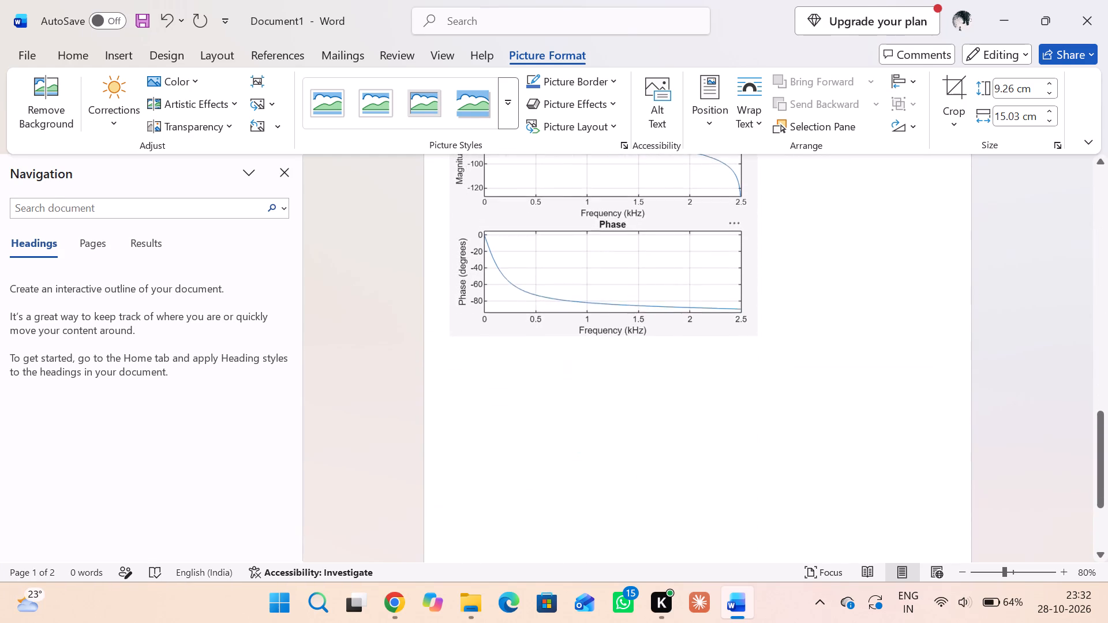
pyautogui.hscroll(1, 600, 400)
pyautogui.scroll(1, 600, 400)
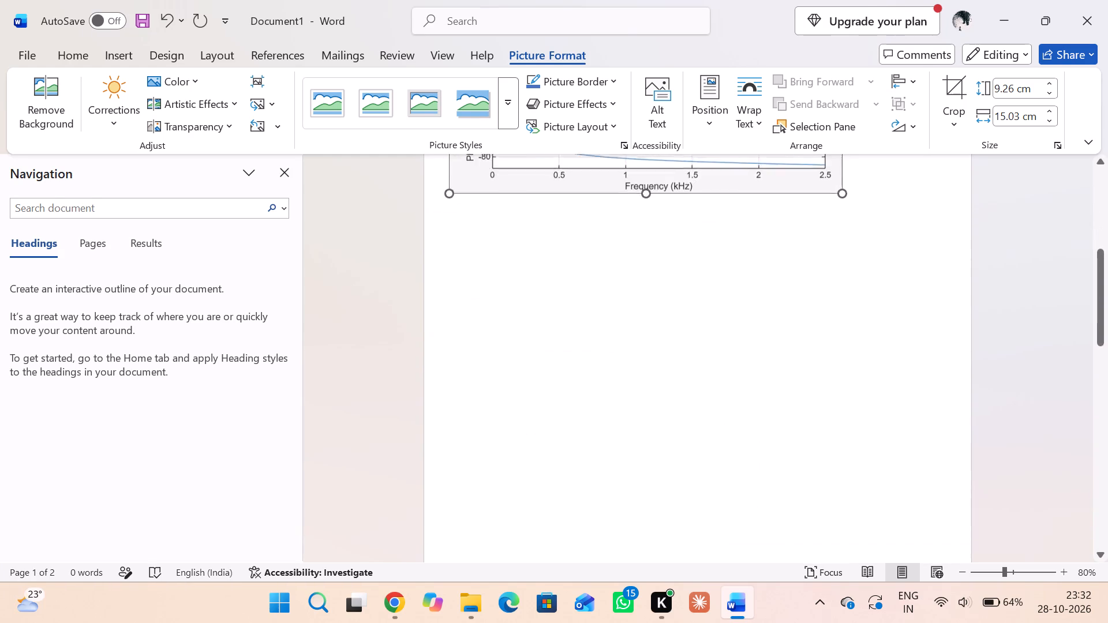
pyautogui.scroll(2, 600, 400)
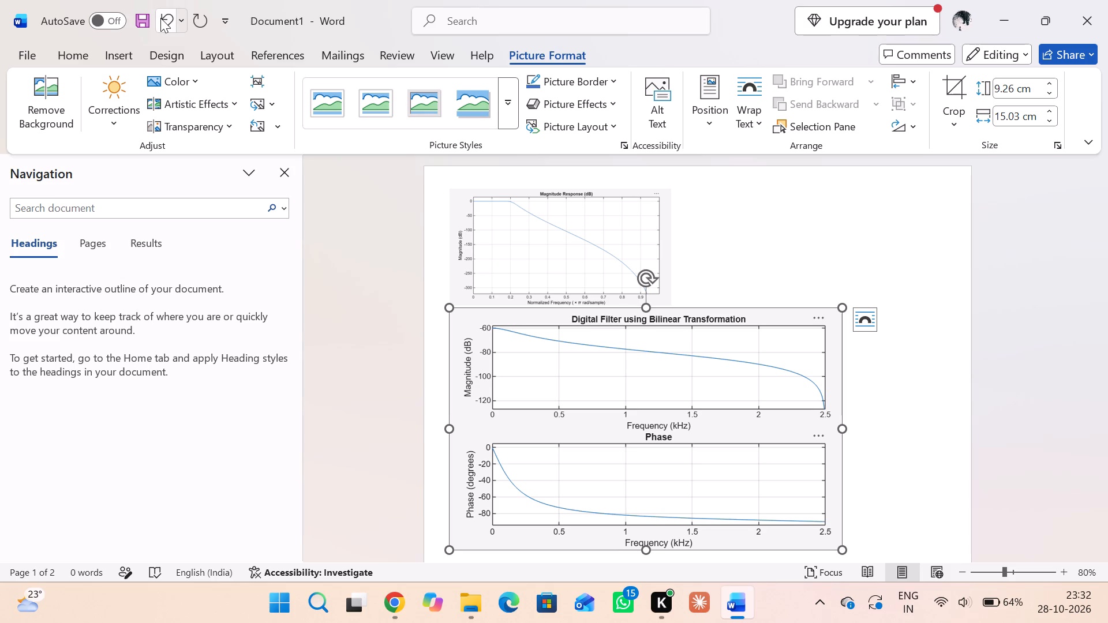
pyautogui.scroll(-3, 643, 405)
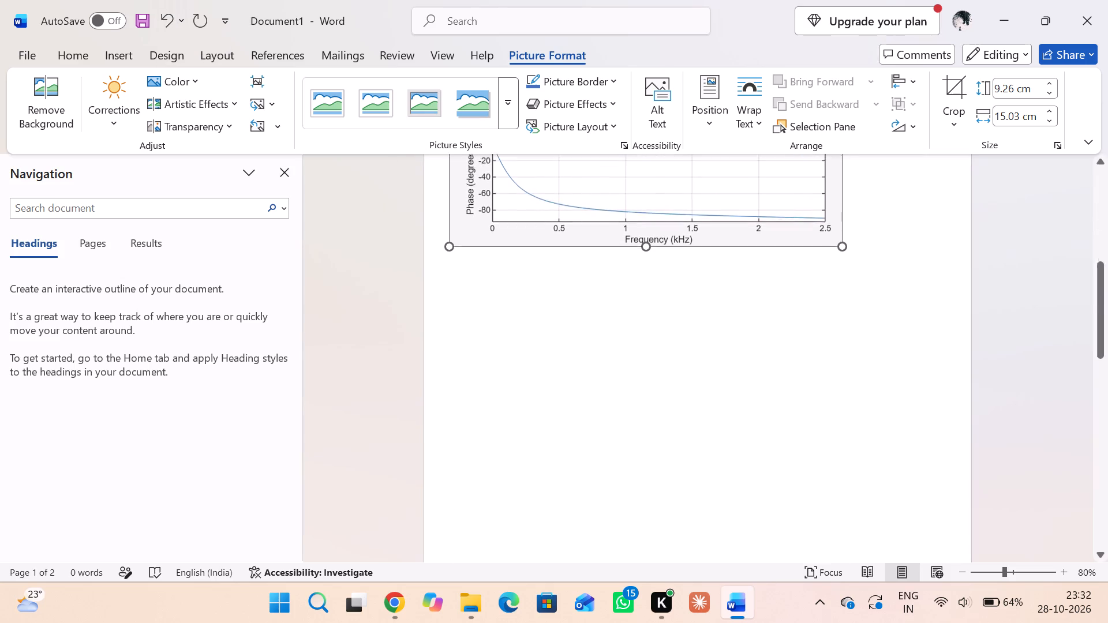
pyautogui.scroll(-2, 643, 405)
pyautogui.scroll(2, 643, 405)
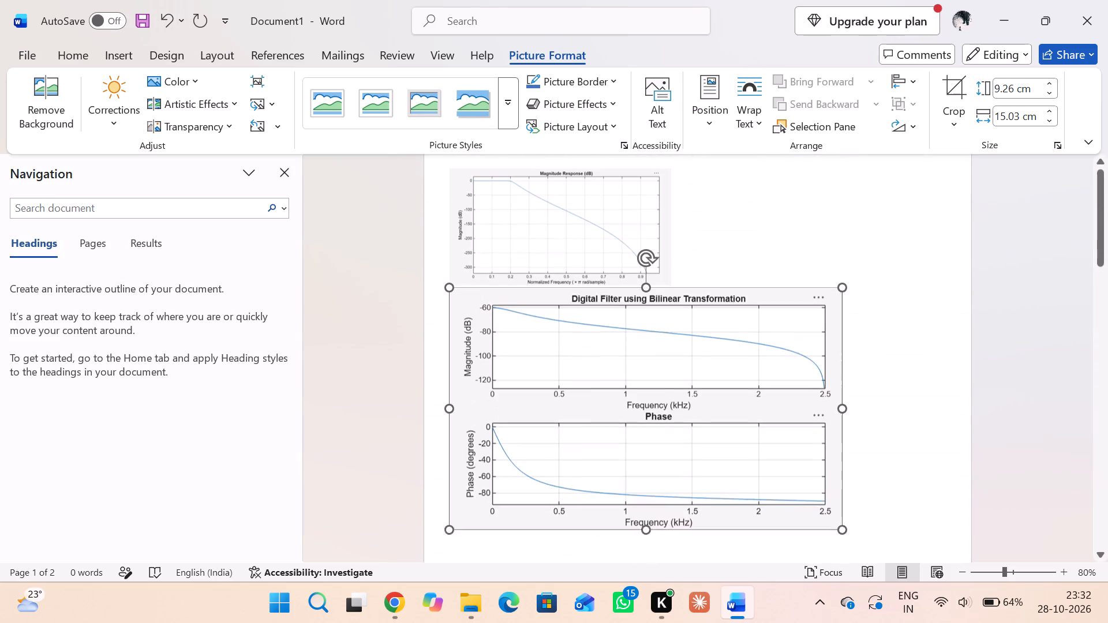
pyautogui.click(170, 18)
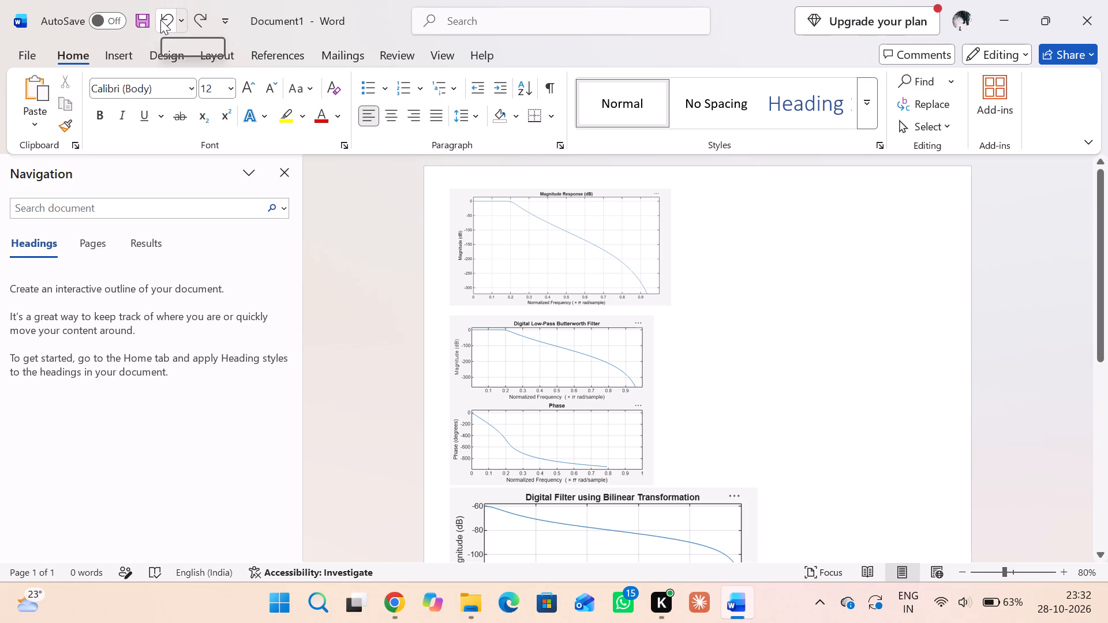
# Add six spaces directly after the Magnitude Response picture on its line.
pyautogui.press('space')
pyautogui.press('space')
pyautogui.press('space')
pyautogui.press('space')
pyautogui.press('space')
pyautogui.press('space')
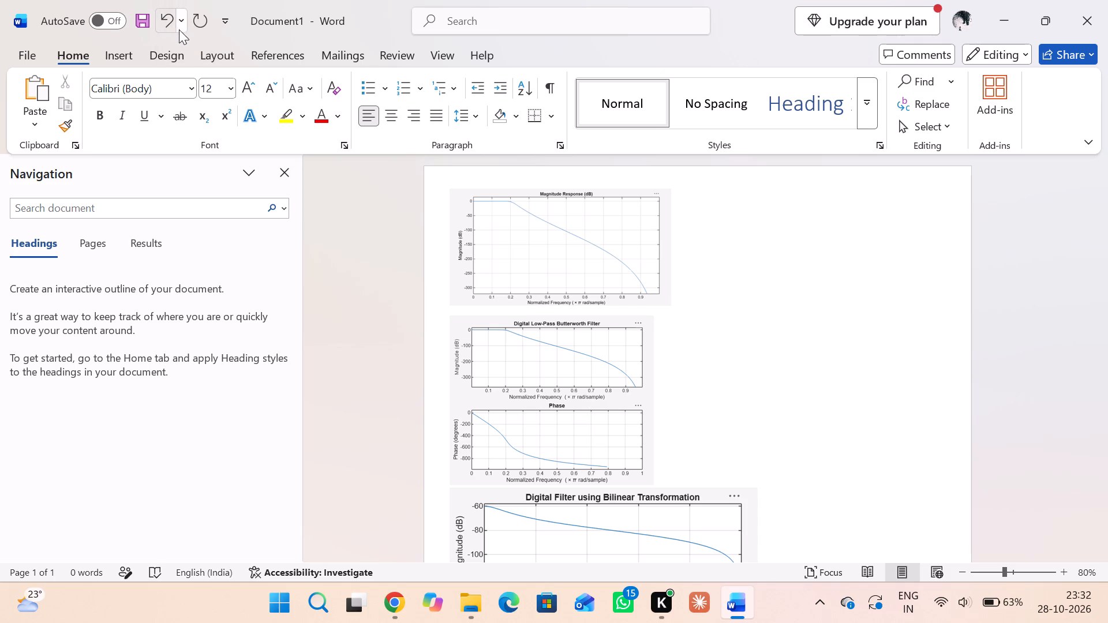
pyautogui.click(128, 52)
pyautogui.moveTo(184, 115); pyautogui.dragTo(198, 168)
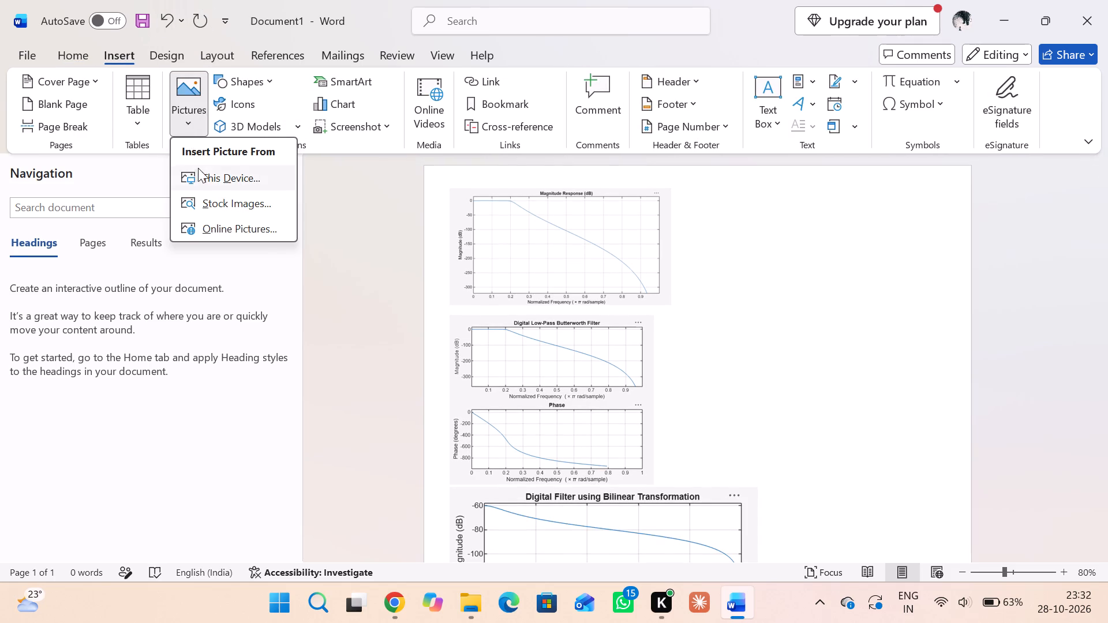
pyautogui.moveTo(198, 168); pyautogui.dragTo(199, 170)
pyautogui.click(199, 170)
pyautogui.scroll(3, 66, 161)
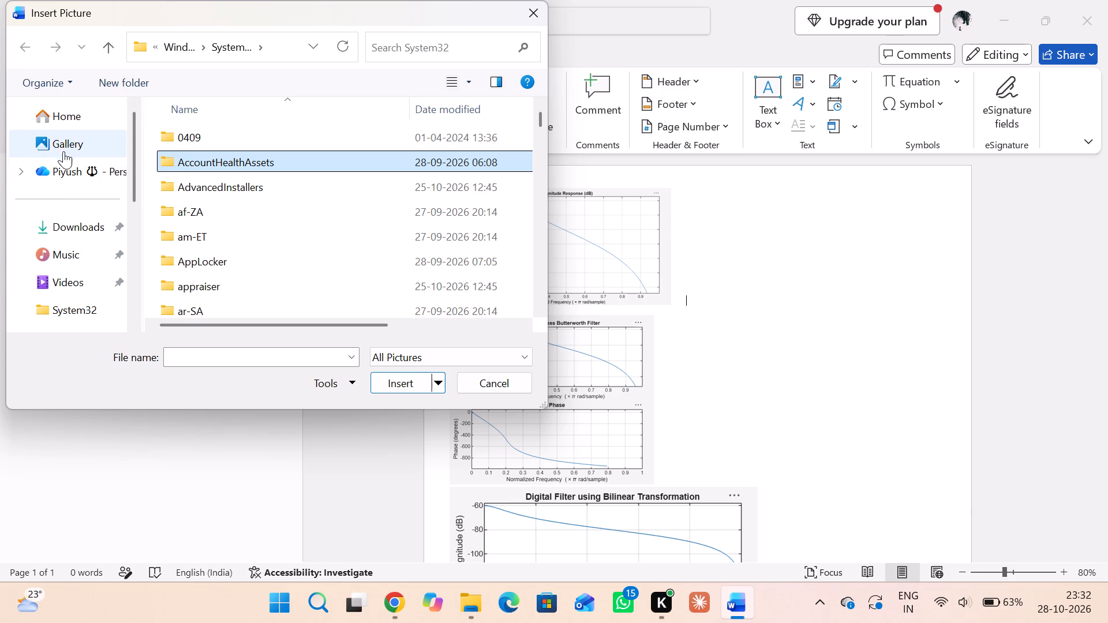
pyautogui.click(62, 138)
pyautogui.scroll(-1, 205, 200)
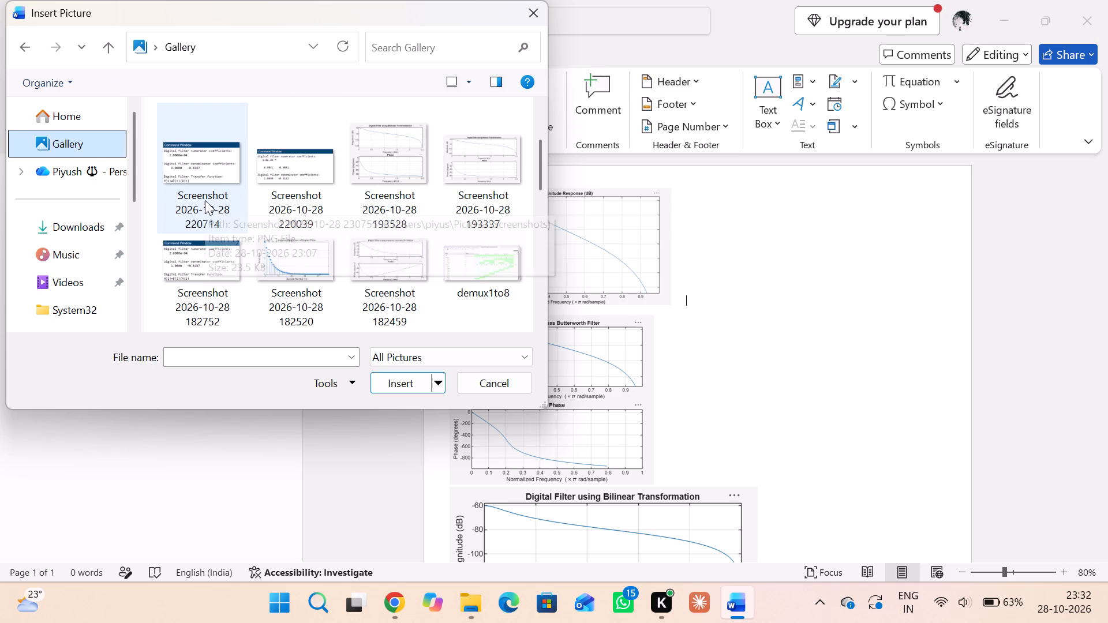
pyautogui.scroll(-1, 205, 200)
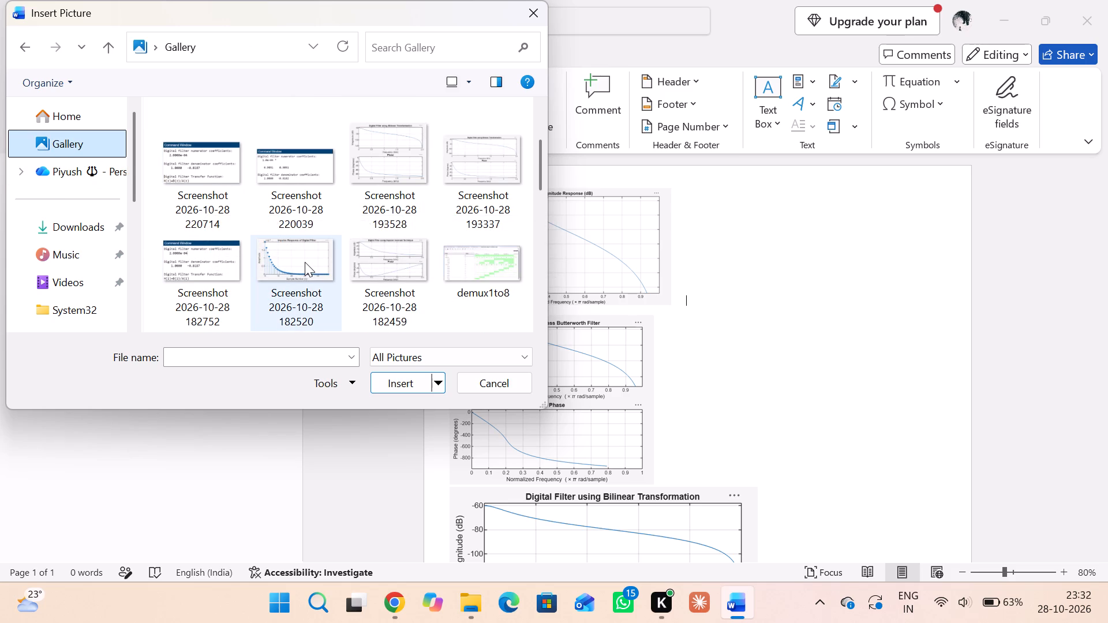
pyautogui.click(305, 262)
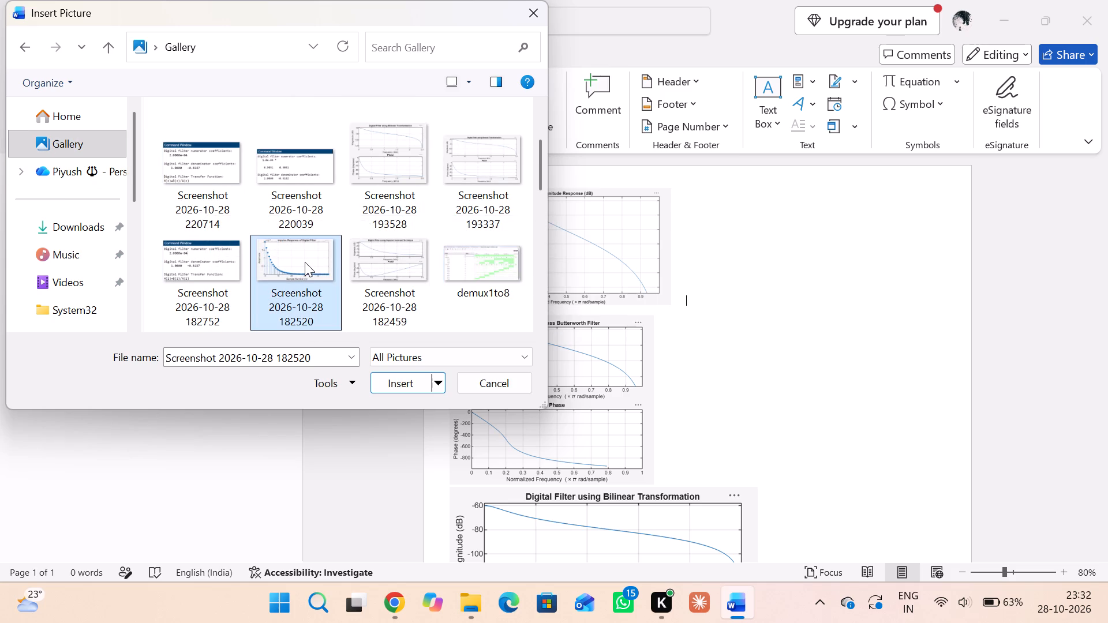
pyautogui.click(401, 377)
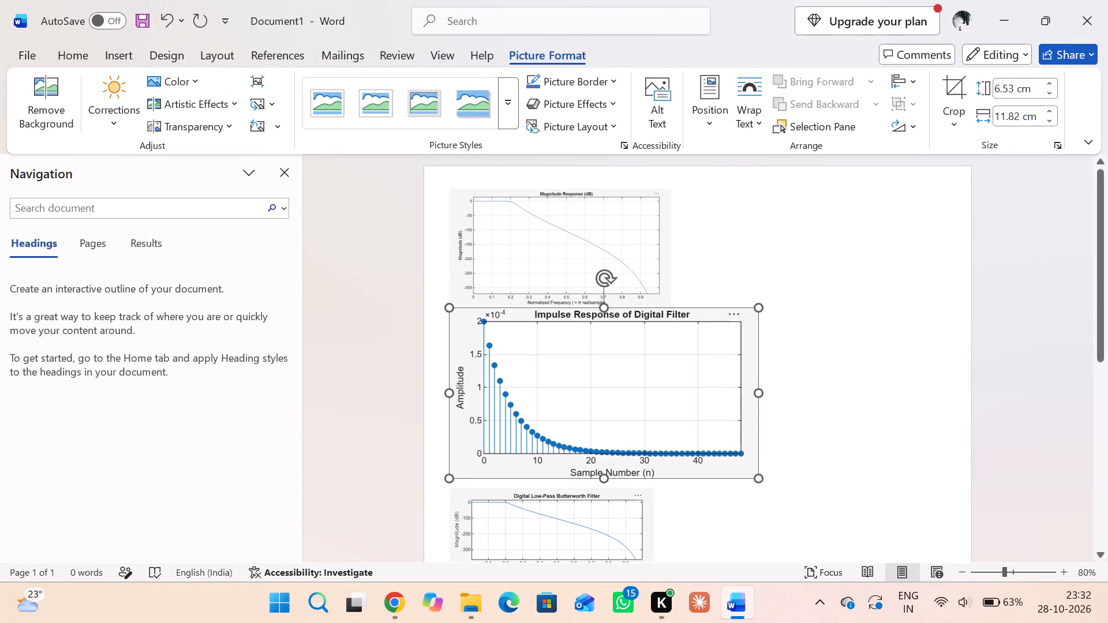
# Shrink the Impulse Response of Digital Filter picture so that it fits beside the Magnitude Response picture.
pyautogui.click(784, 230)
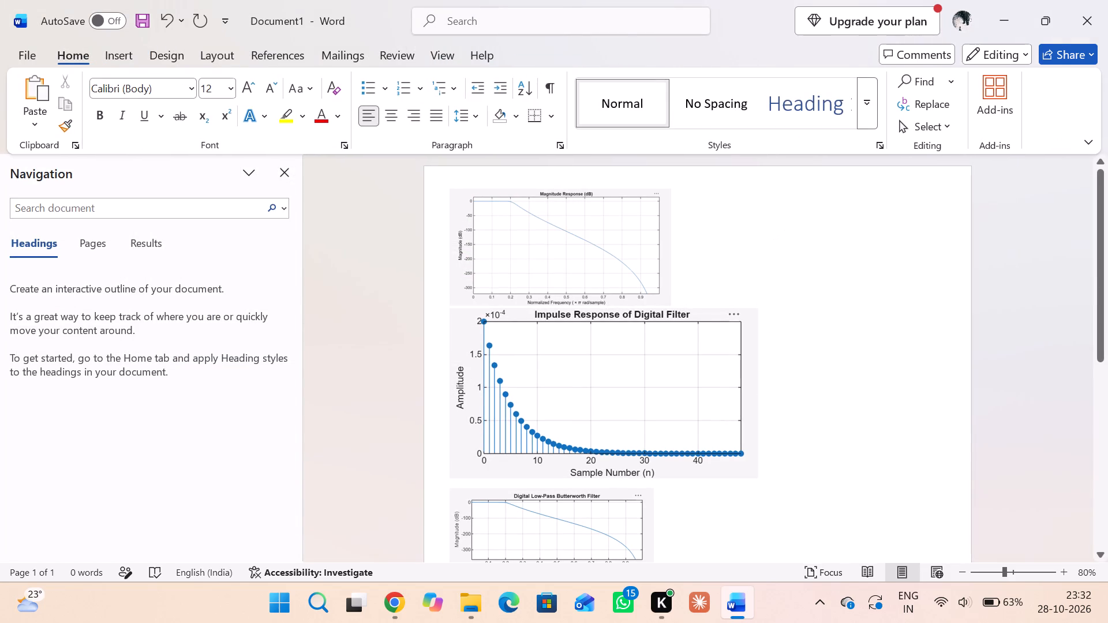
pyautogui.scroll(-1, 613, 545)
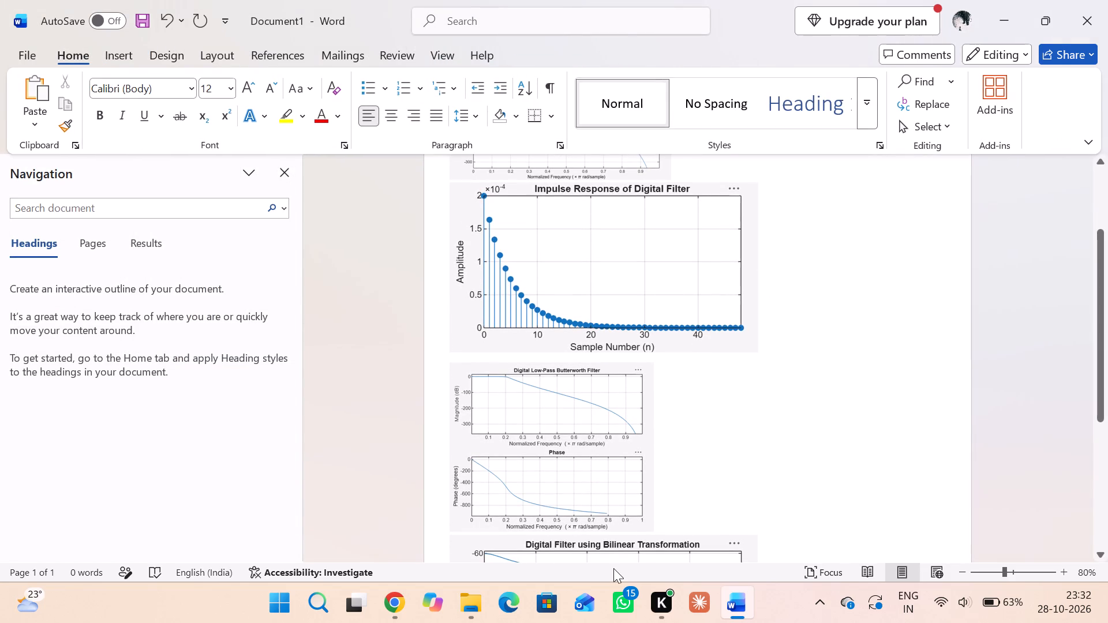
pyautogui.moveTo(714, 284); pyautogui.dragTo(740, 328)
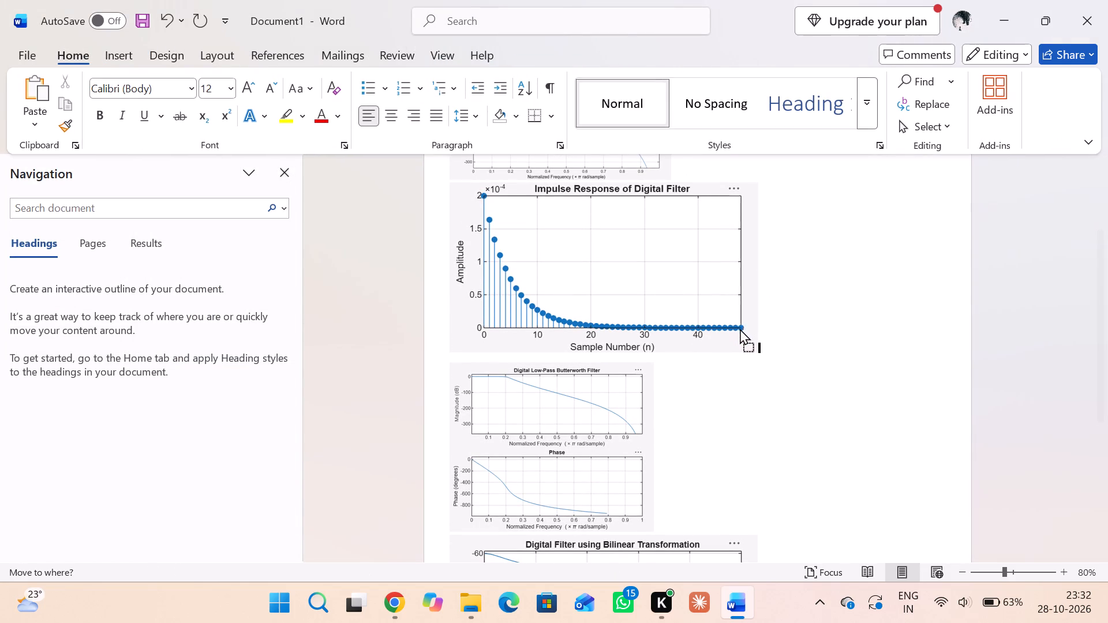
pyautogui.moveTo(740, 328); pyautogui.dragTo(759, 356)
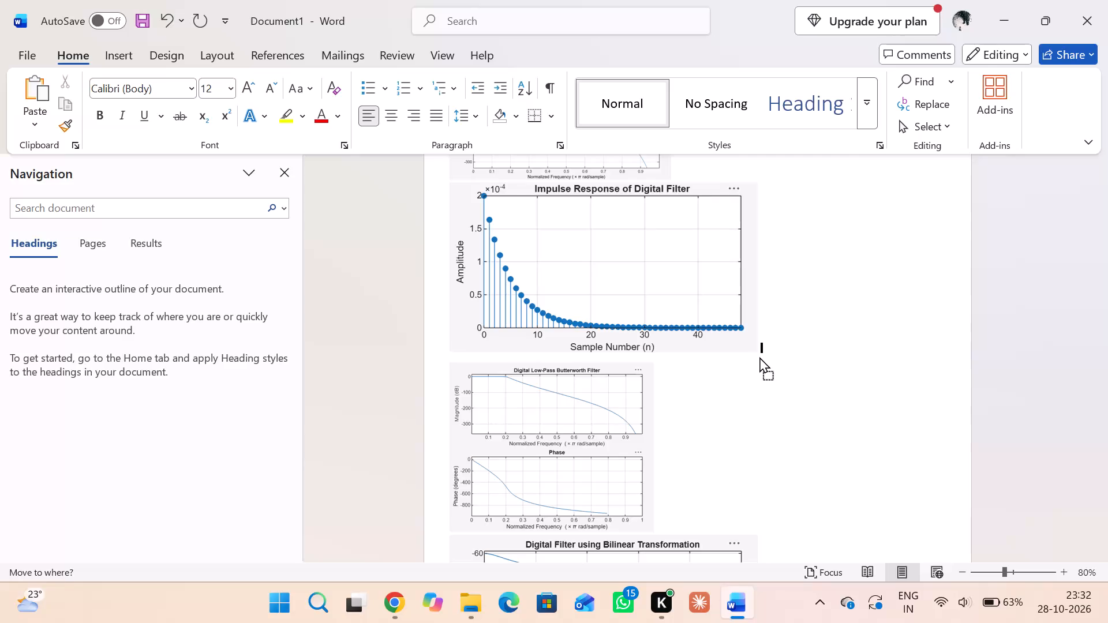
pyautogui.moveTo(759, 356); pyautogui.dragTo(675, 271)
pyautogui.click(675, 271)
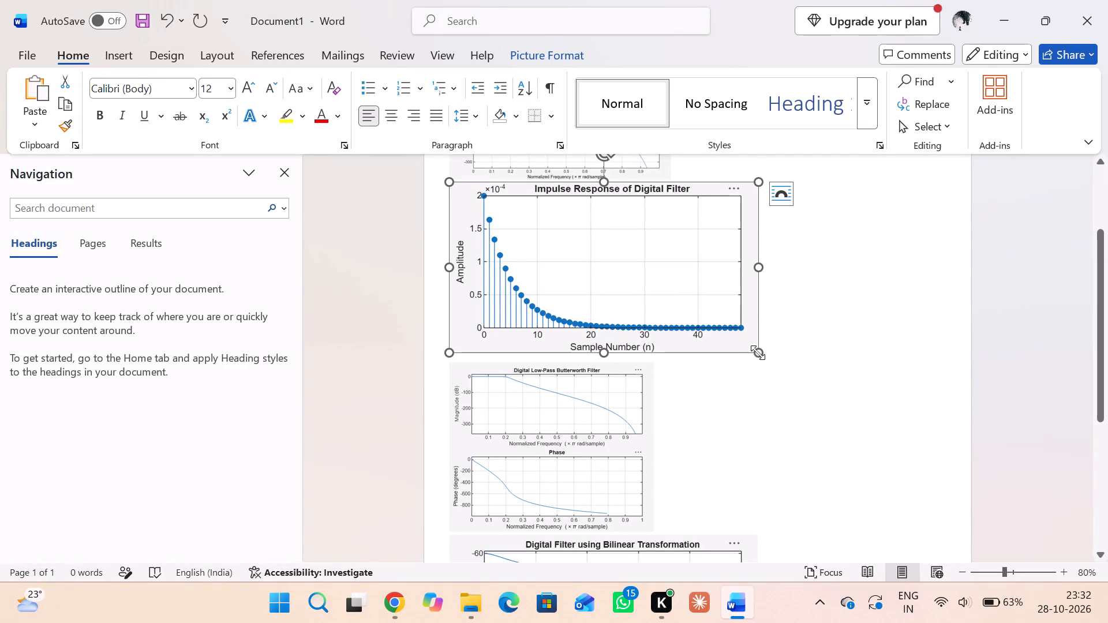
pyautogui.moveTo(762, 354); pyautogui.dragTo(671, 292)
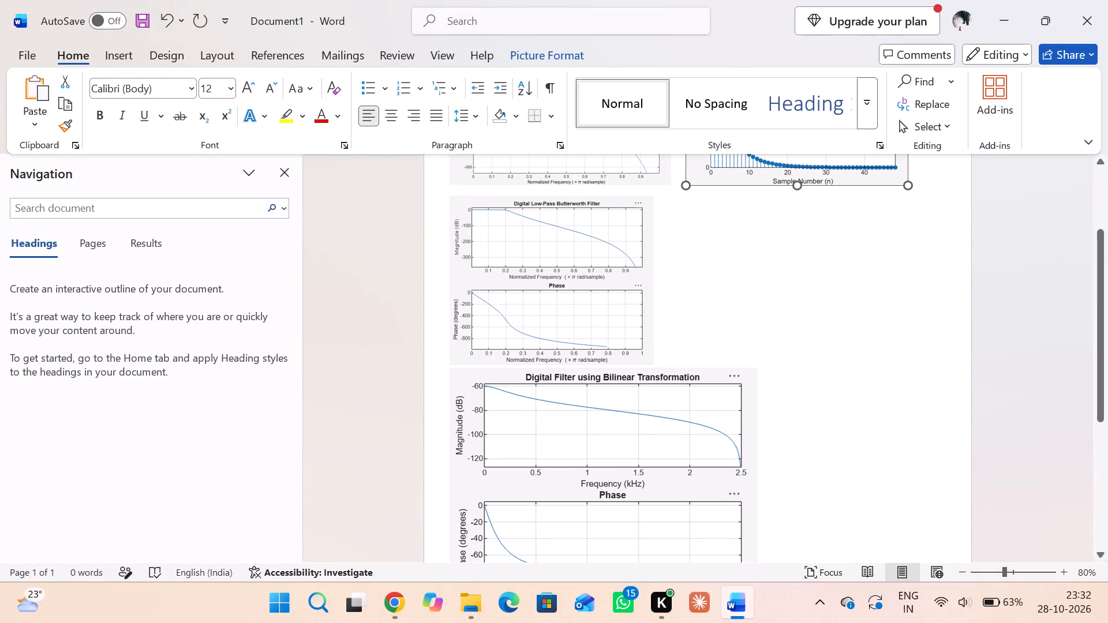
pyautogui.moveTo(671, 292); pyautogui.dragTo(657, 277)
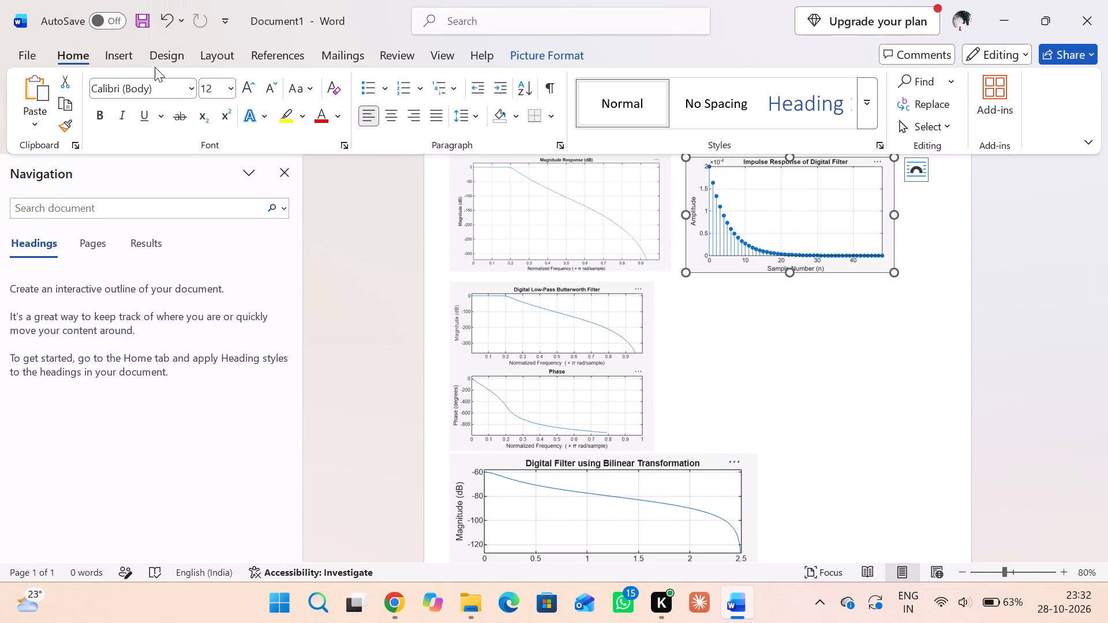
pyautogui.click(124, 56)
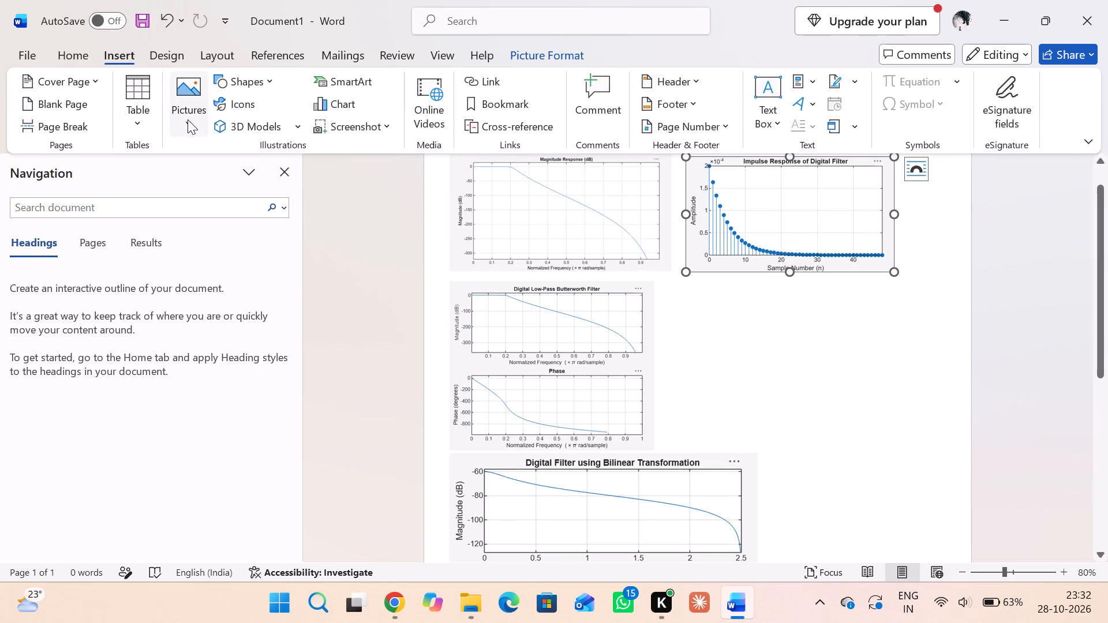
pyautogui.click(188, 119)
pyautogui.click(209, 173)
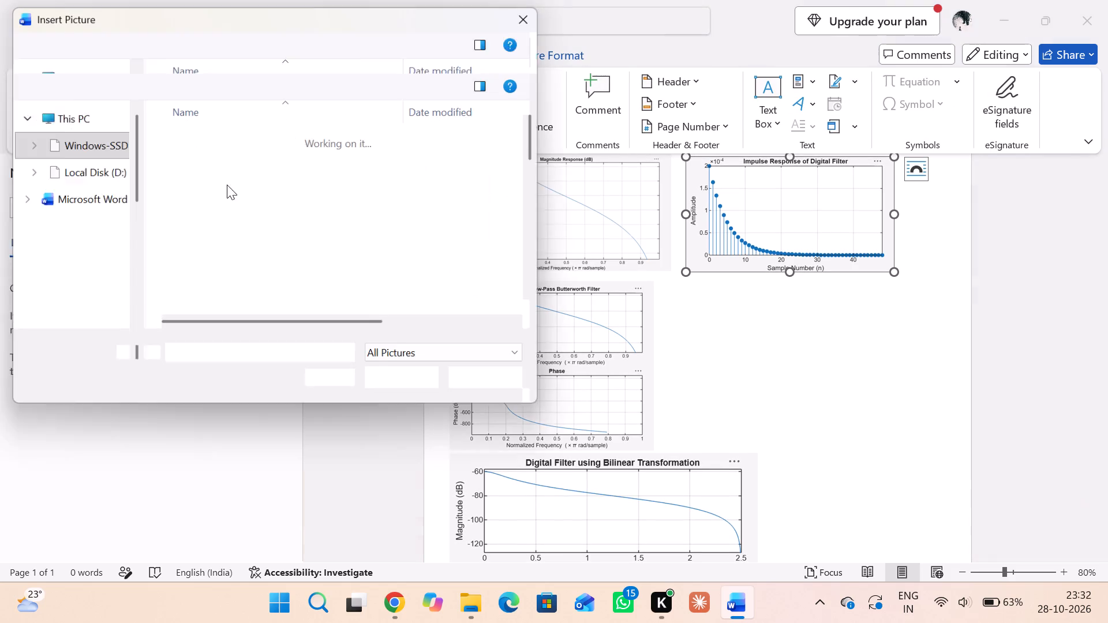
pyautogui.scroll(3, 78, 129)
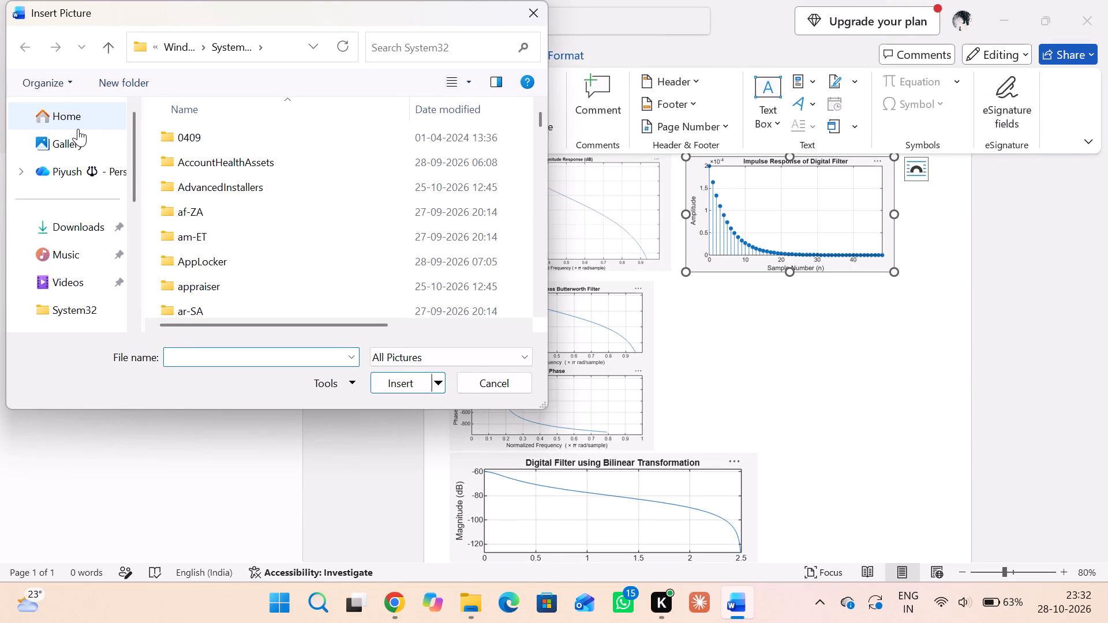
pyautogui.click(78, 145)
pyautogui.scroll(-1, 307, 200)
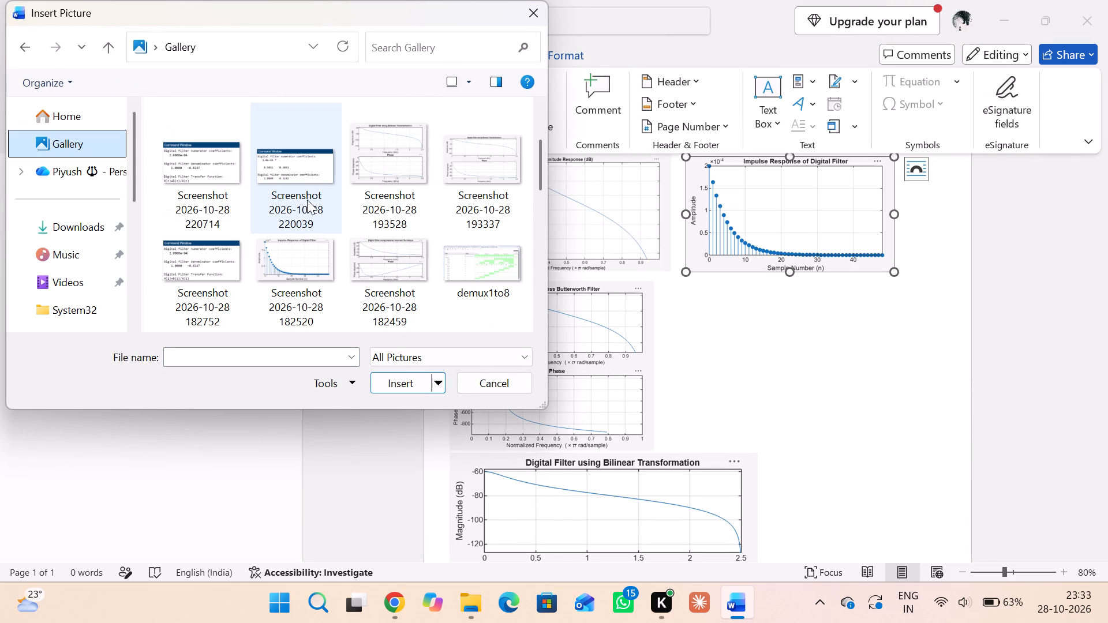
pyautogui.scroll(-1, 307, 200)
pyautogui.click(415, 255)
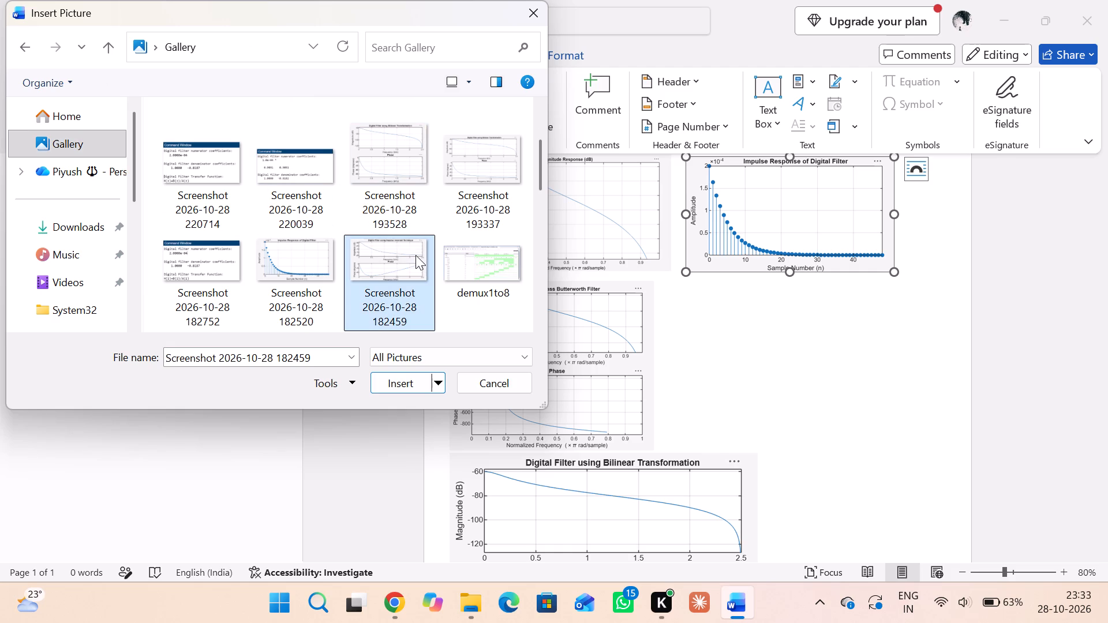
pyautogui.click(396, 381)
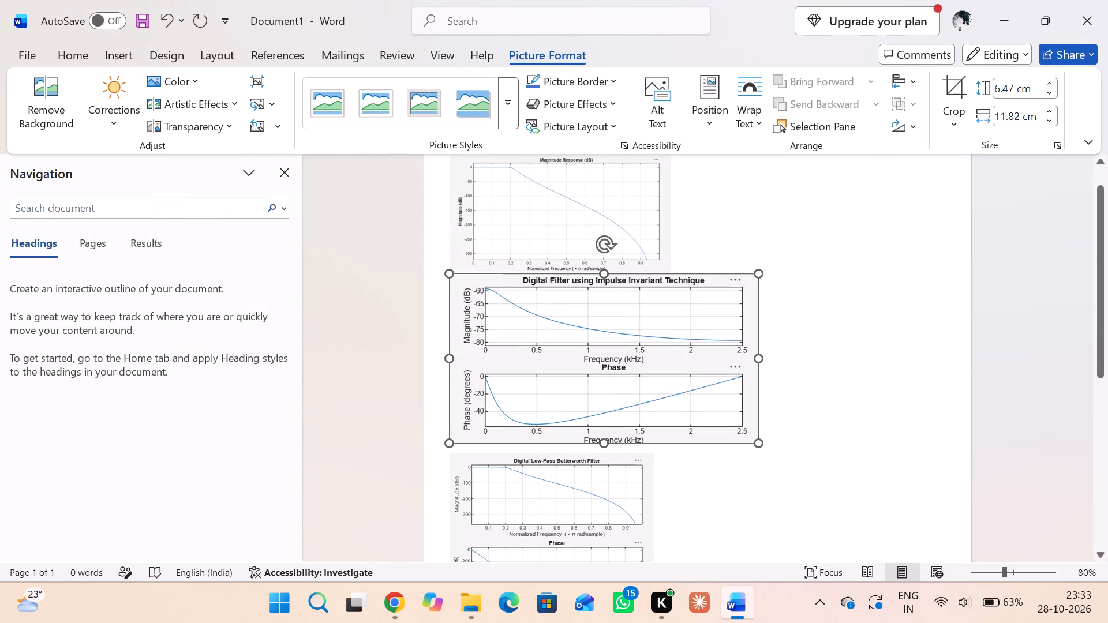
# Shrink the Impulse Invariant Technique picture to about 3.85 cm high and 7.02 cm wide, beside the Magnitude Response picture.
pyautogui.moveTo(762, 443); pyautogui.dragTo(723, 414)
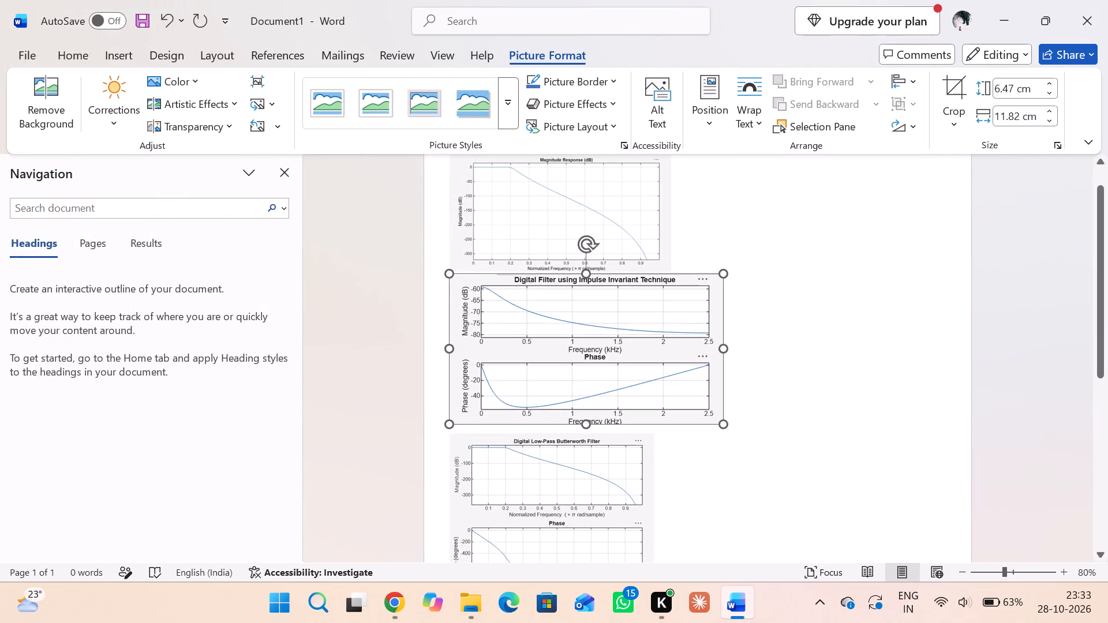
pyautogui.moveTo(723, 414); pyautogui.dragTo(667, 392)
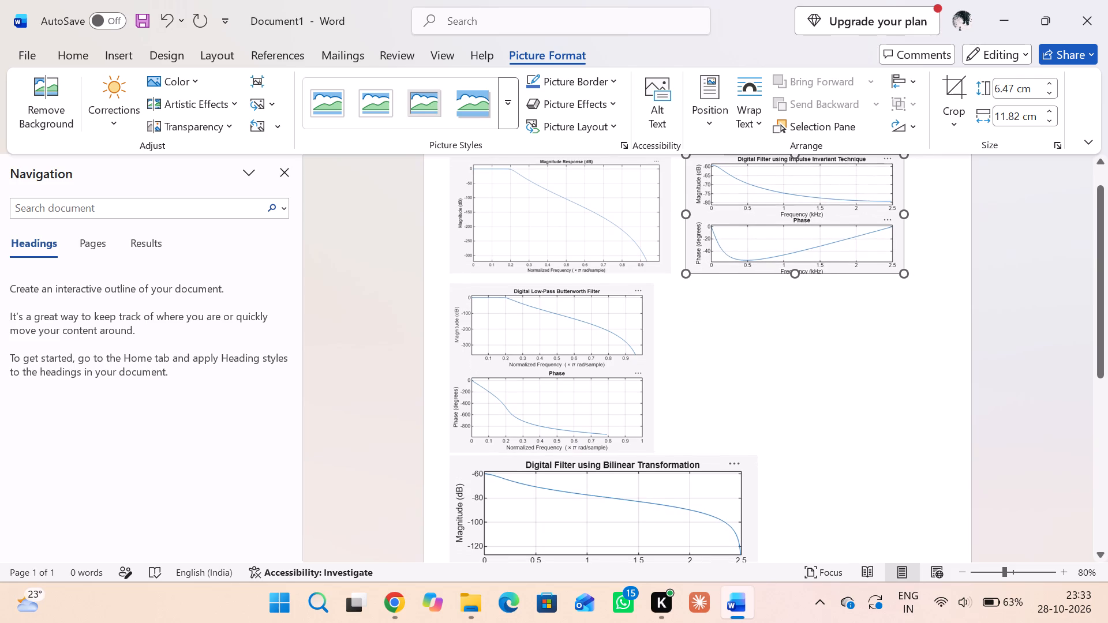
pyautogui.moveTo(667, 392); pyautogui.dragTo(668, 392)
pyautogui.scroll(6, 745, 369)
pyautogui.scroll(-4, 745, 369)
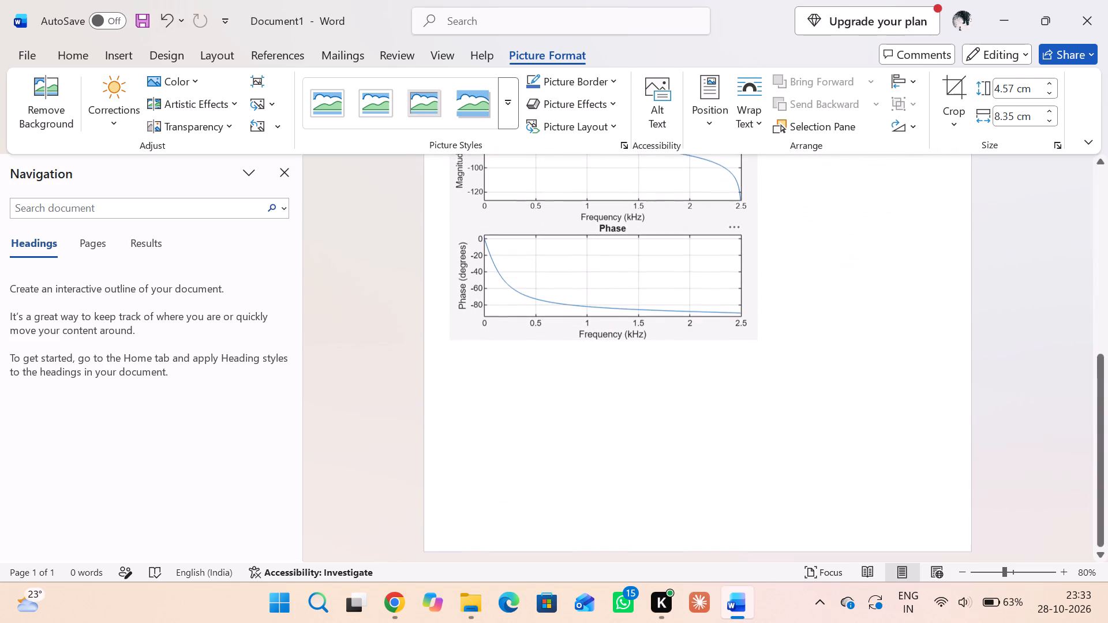
pyautogui.scroll(-3, 745, 369)
pyautogui.scroll(7, 745, 369)
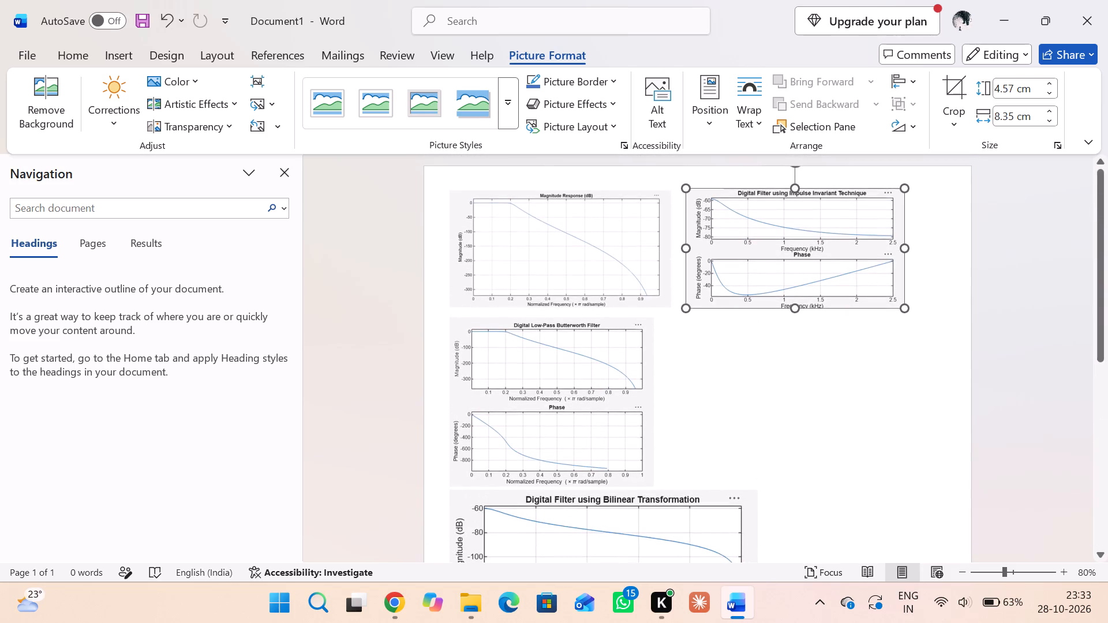
pyautogui.scroll(-5, 745, 369)
pyautogui.scroll(2, 745, 369)
pyautogui.scroll(-2, 745, 369)
pyautogui.scroll(2, 745, 369)
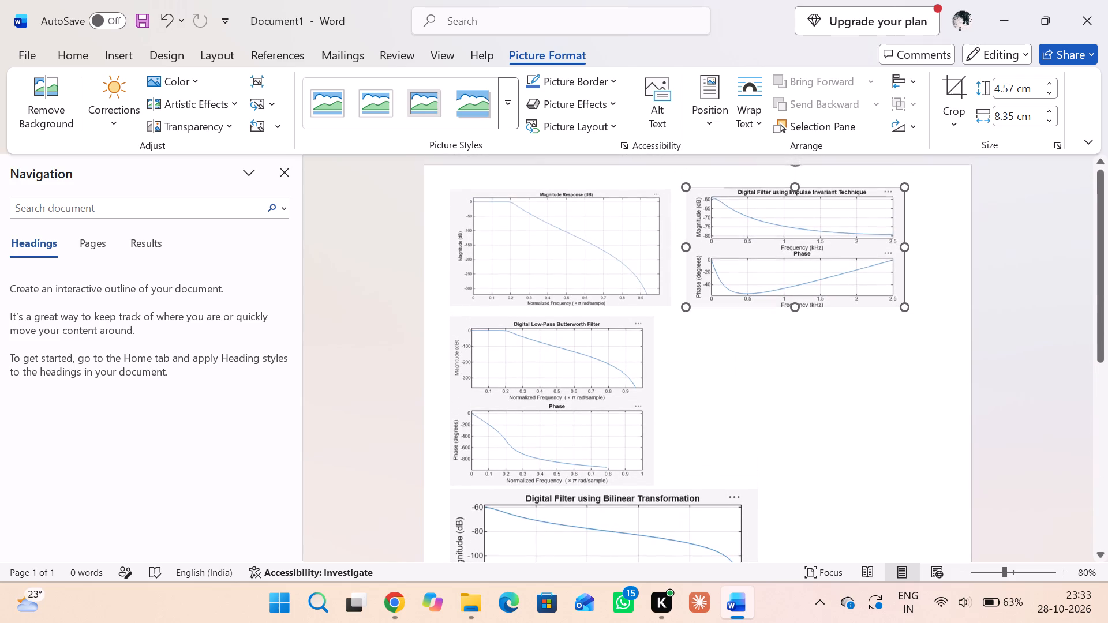
pyautogui.scroll(1, 745, 369)
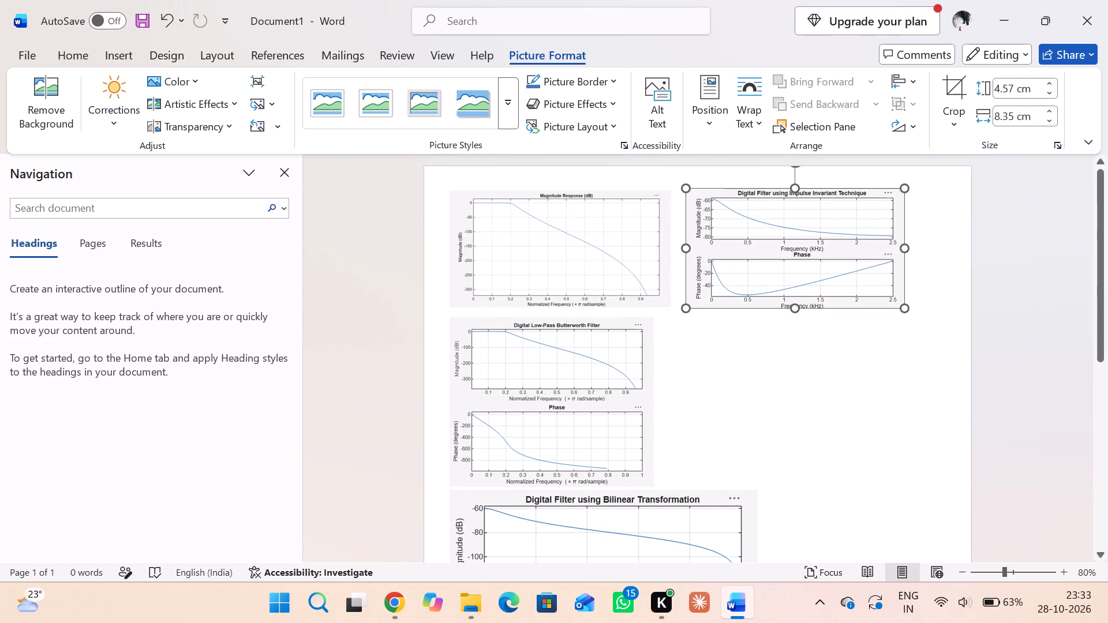
pyautogui.moveTo(905, 307); pyautogui.dragTo(883, 289)
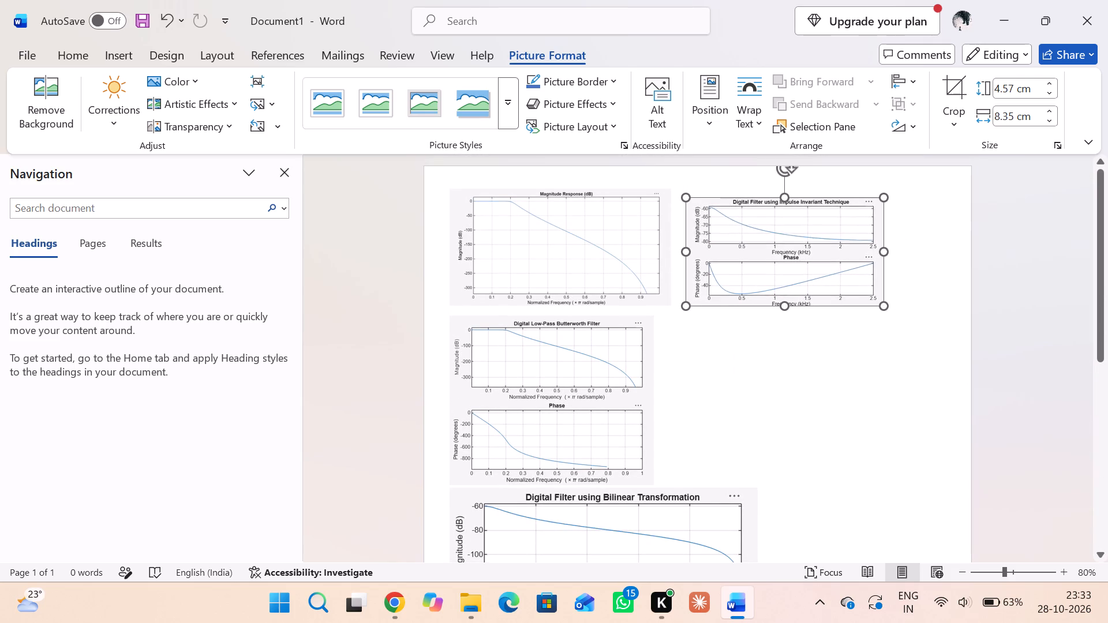
pyautogui.moveTo(883, 289); pyautogui.dragTo(870, 277)
pyautogui.moveTo(781, 262); pyautogui.dragTo(781, 237)
pyautogui.moveTo(781, 237); pyautogui.dragTo(785, 205)
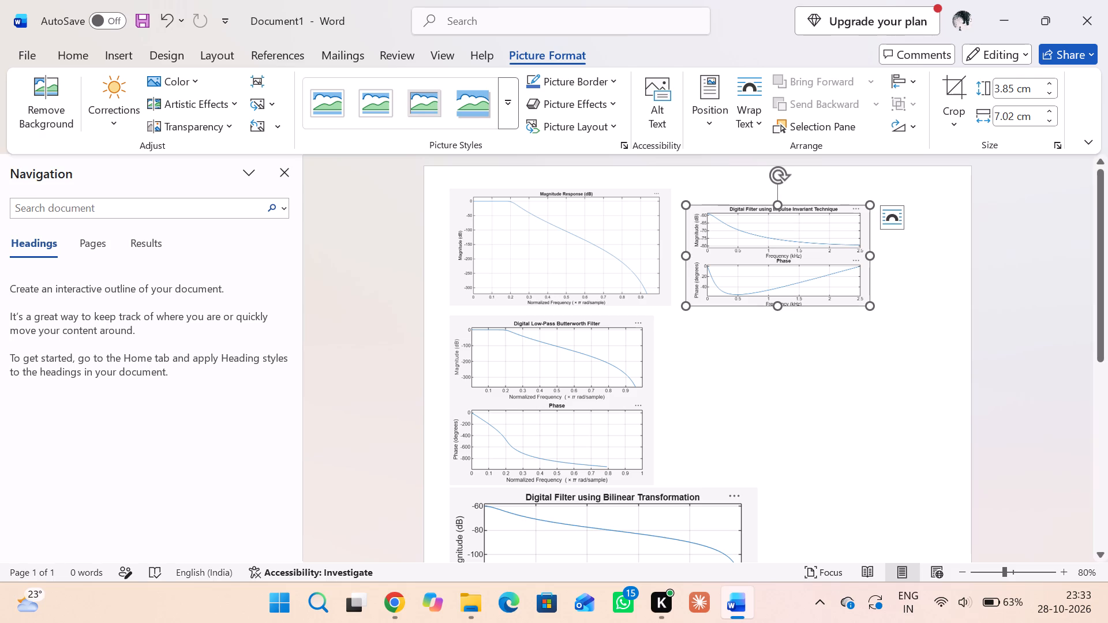
pyautogui.click(826, 389)
# Shrink the Bilinear Transformation picture so that it fits beside the Digital Low-Pass Butterworth Filter picture.
pyautogui.scroll(-1, 786, 467)
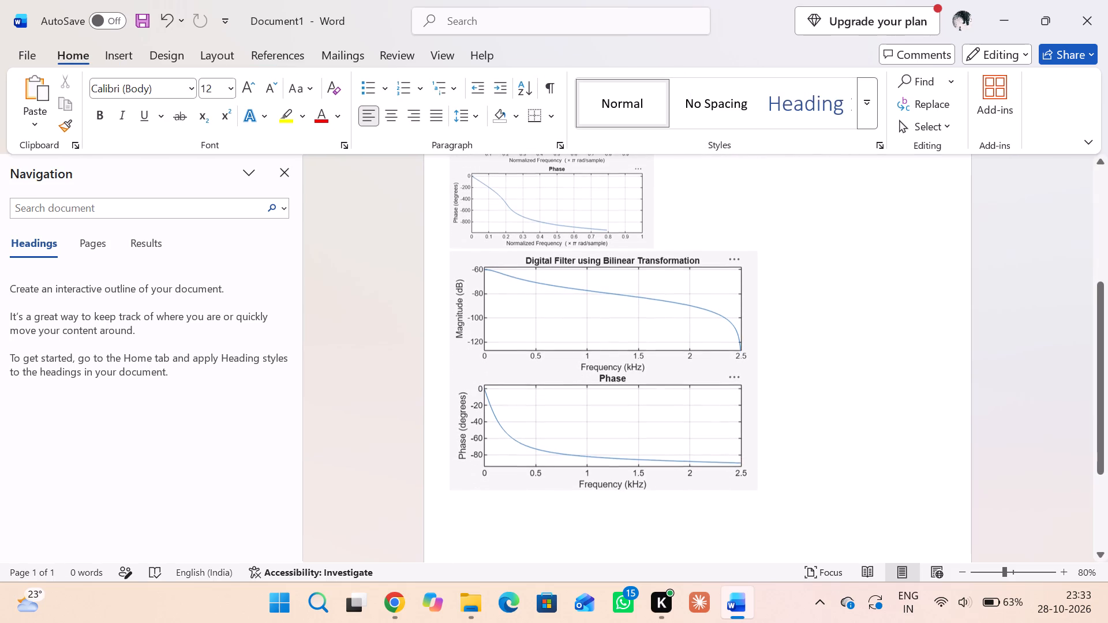
pyautogui.moveTo(700, 429); pyautogui.dragTo(708, 436)
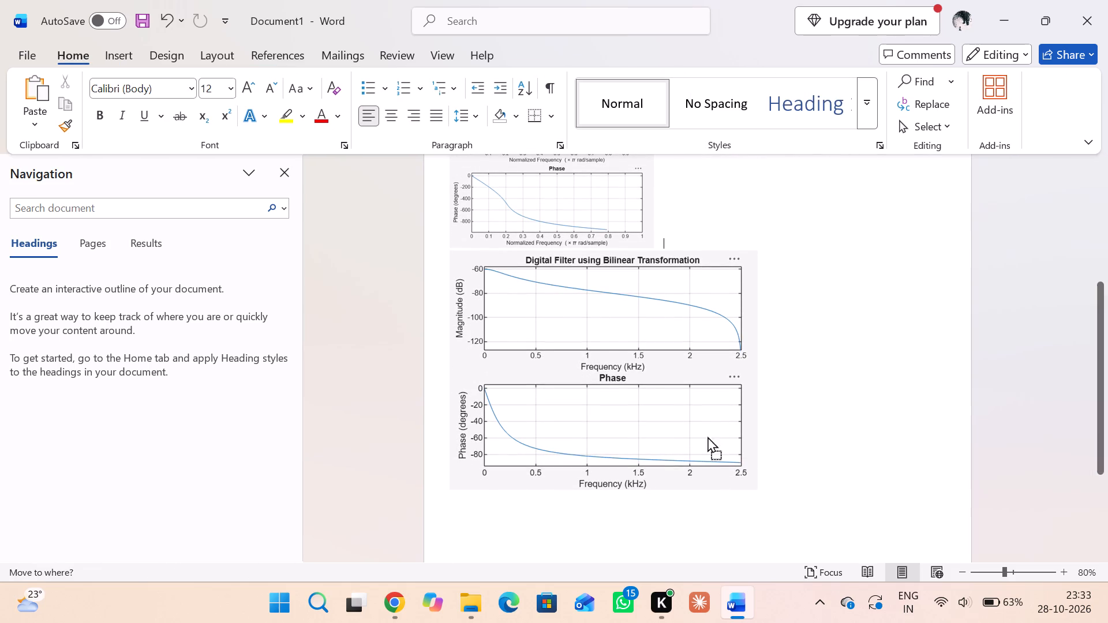
pyautogui.moveTo(708, 436); pyautogui.dragTo(678, 396)
pyautogui.click(678, 396)
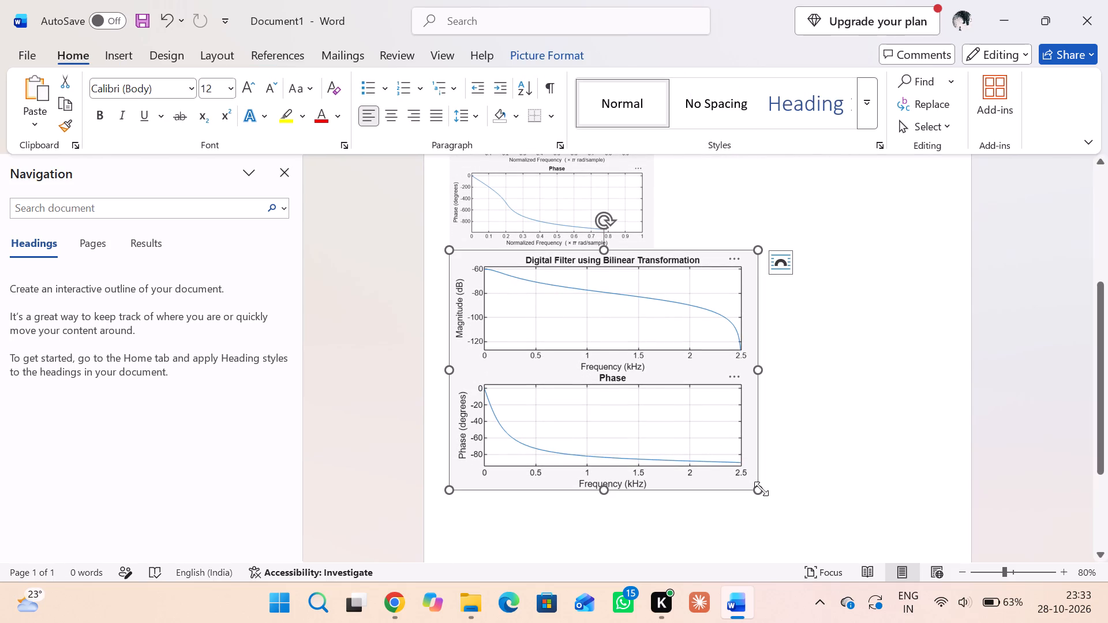
pyautogui.moveTo(761, 489); pyautogui.dragTo(718, 467)
pyautogui.scroll(-4, 779, 467)
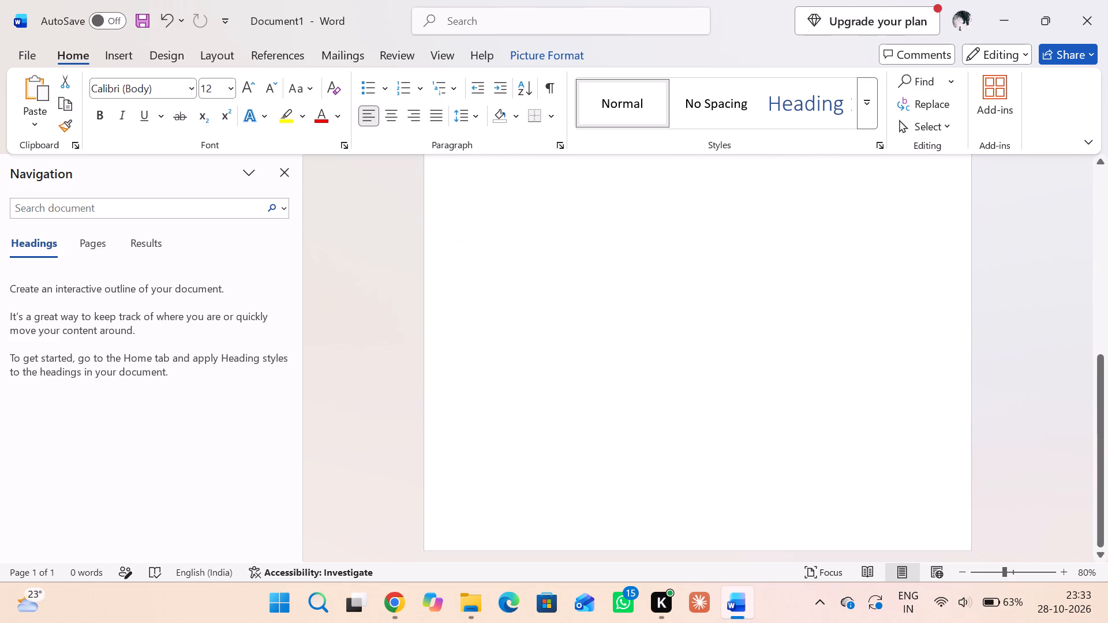
pyautogui.scroll(-2, 779, 467)
pyautogui.scroll(1, 779, 467)
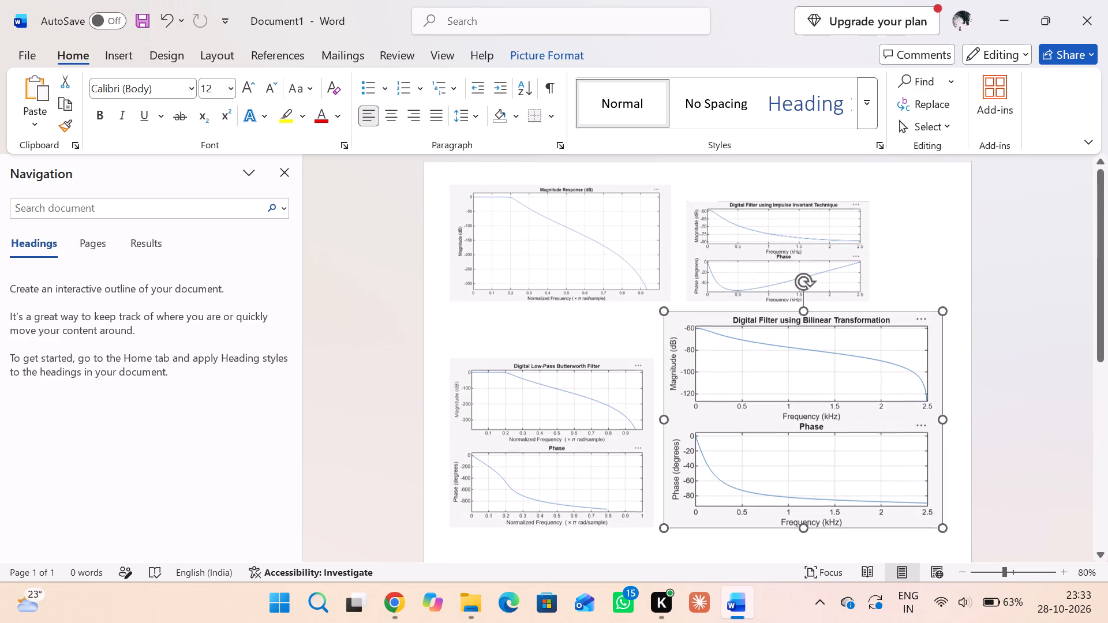
pyautogui.scroll(2, 779, 467)
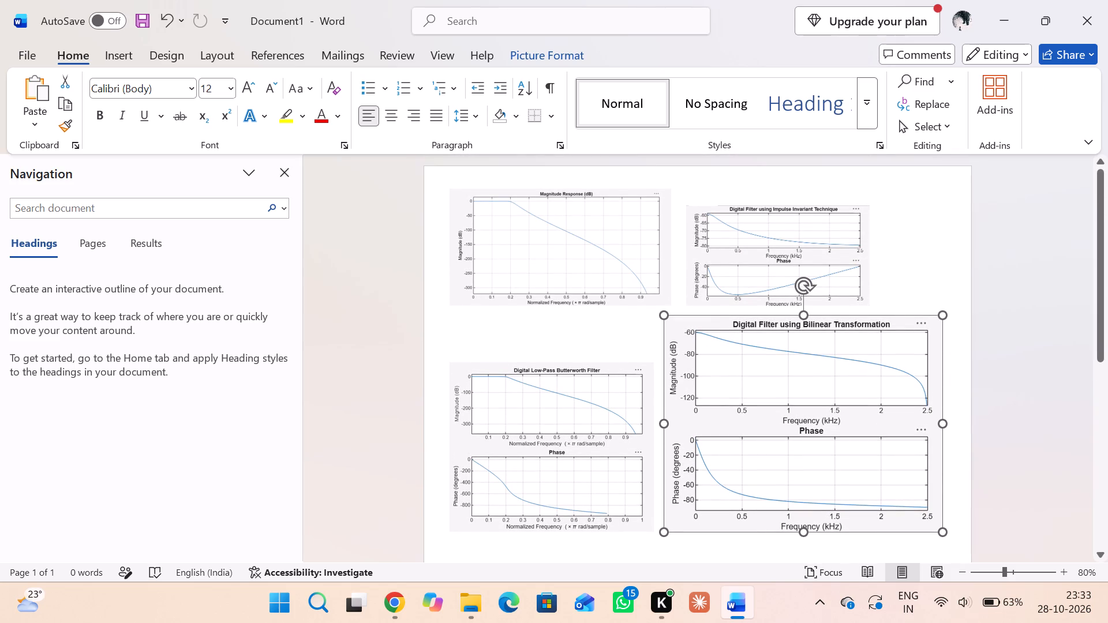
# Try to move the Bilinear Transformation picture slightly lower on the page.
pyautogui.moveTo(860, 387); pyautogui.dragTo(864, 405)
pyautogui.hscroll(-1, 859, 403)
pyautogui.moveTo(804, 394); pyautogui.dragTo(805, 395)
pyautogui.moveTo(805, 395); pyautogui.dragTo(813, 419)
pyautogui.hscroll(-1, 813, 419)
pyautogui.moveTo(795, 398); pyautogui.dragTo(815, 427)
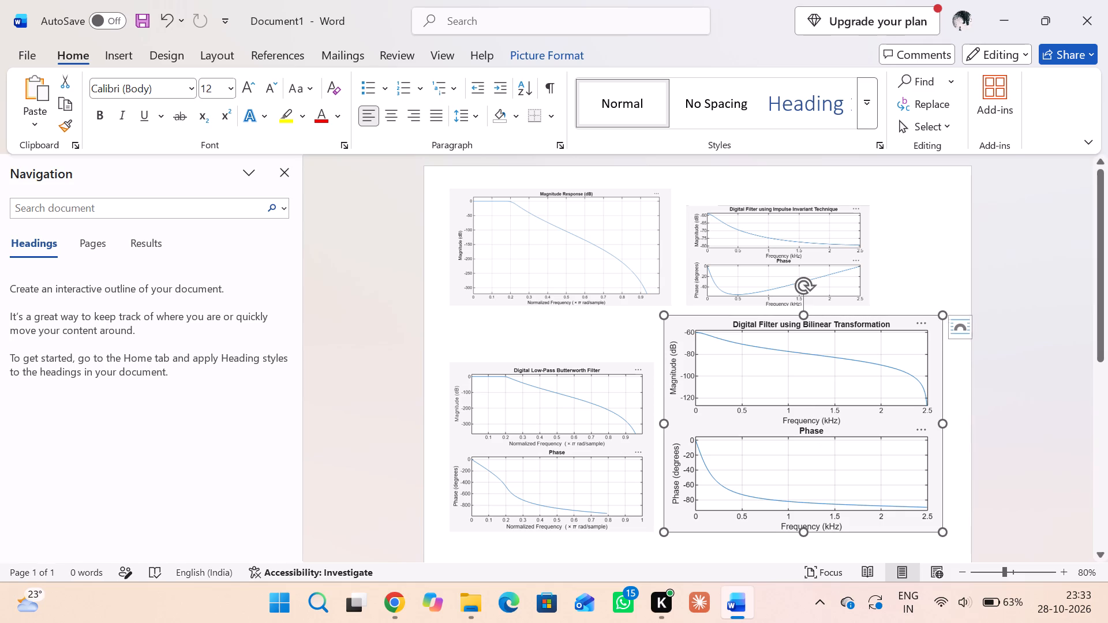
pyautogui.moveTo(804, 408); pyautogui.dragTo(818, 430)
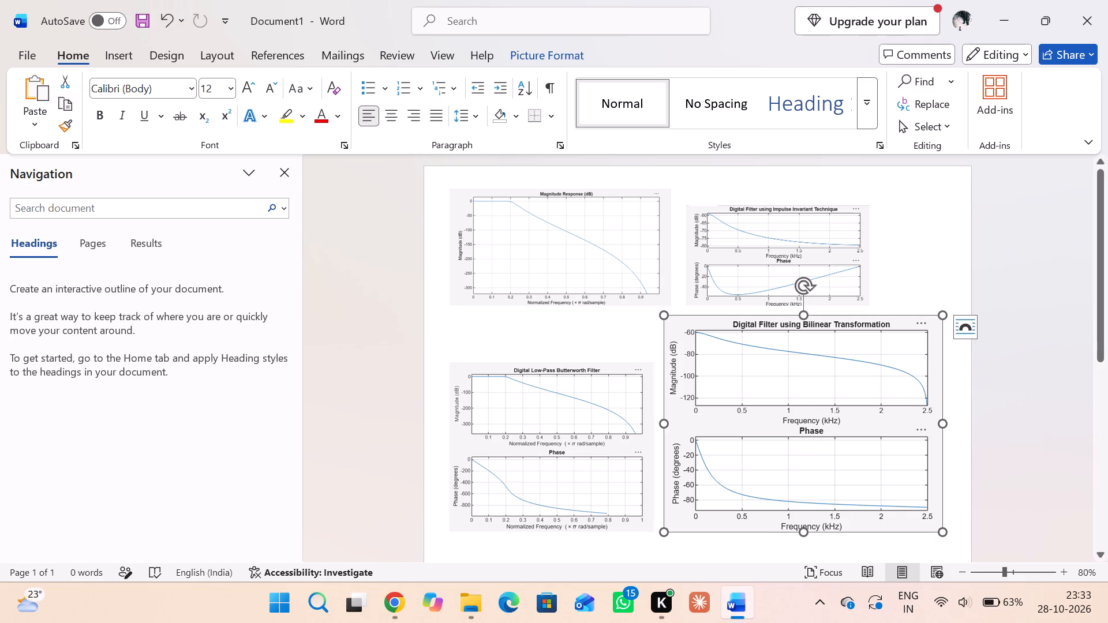
# Enlarge the Impulse Invariant Technique picture slightly from its lower corner.
pyautogui.click(800, 259)
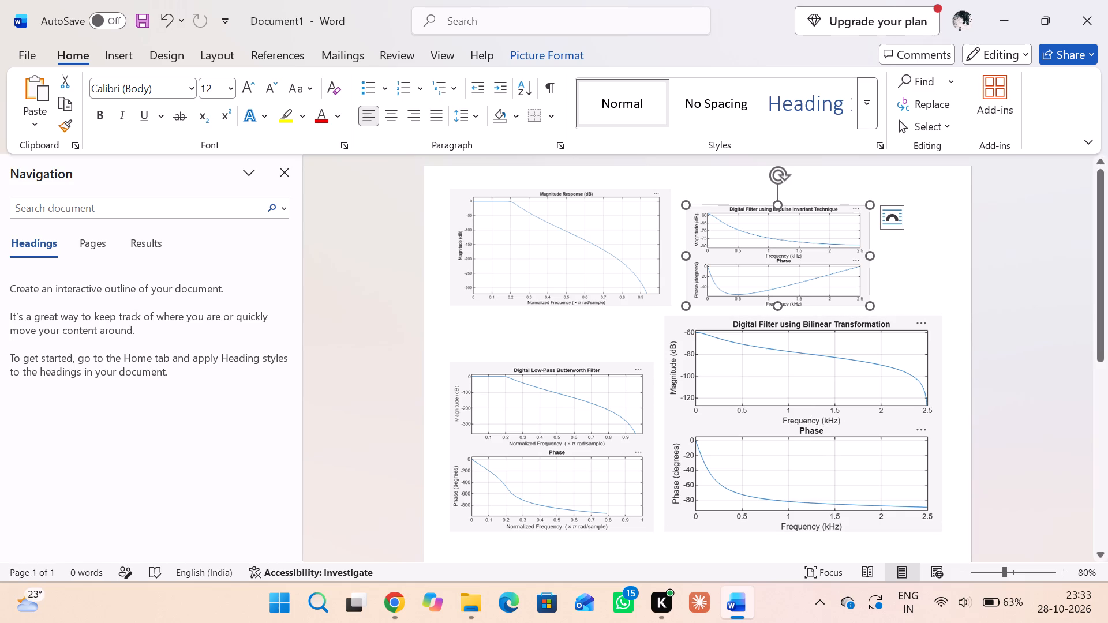
pyautogui.moveTo(870, 305); pyautogui.dragTo(874, 307)
pyautogui.moveTo(874, 307); pyautogui.dragTo(900, 308)
# Add a blank line beneath the Butterworth Filter and Bilinear Transformation pictures.
pyautogui.scroll(-1, 767, 421)
pyautogui.click(478, 242)
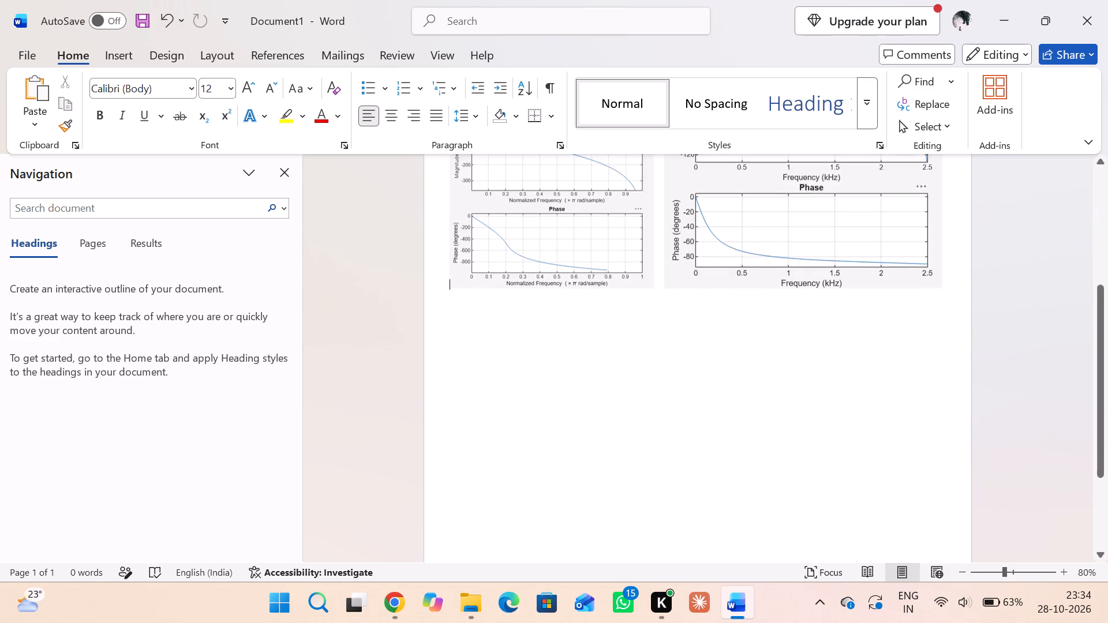
pyautogui.press('Down')
pyautogui.press('Down')
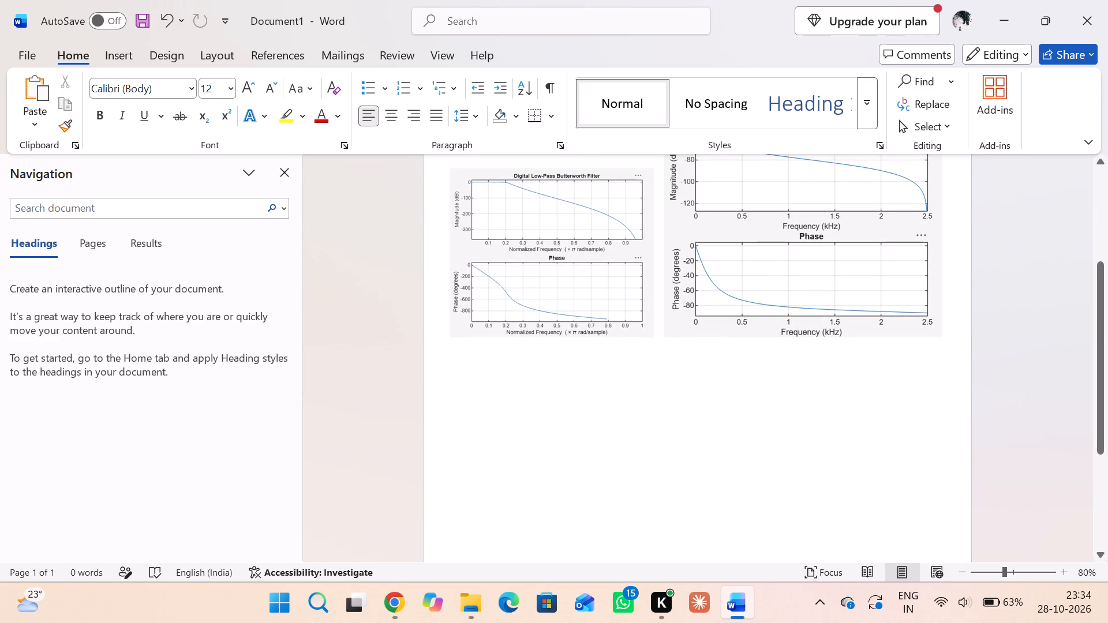
pyautogui.doubleClick(459, 363)
pyautogui.press('Return')
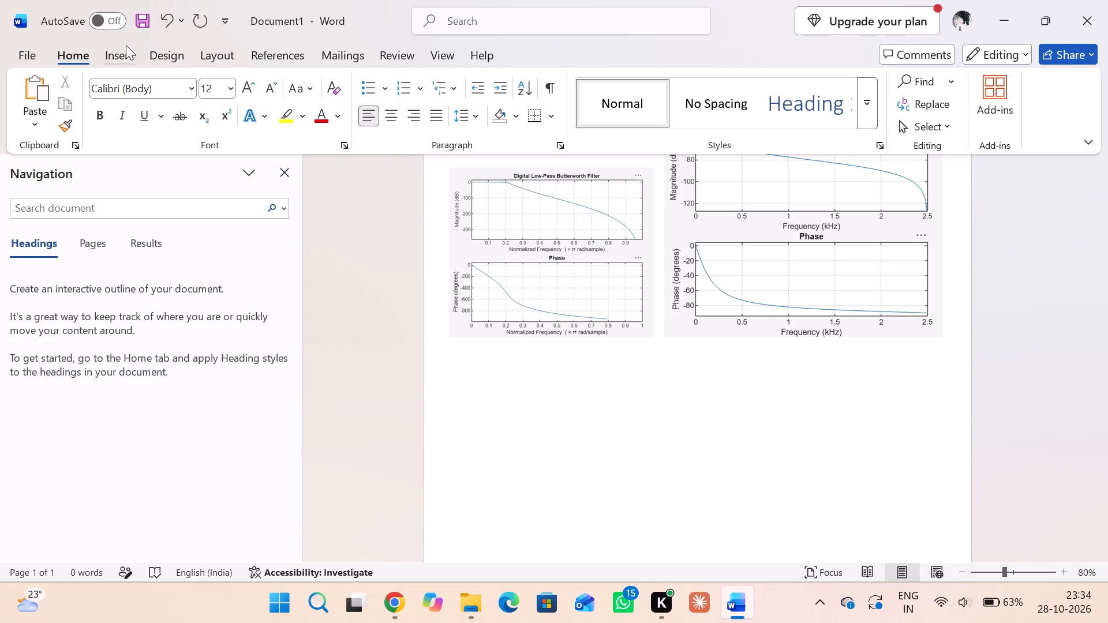
pyautogui.scroll(1, 511, 218)
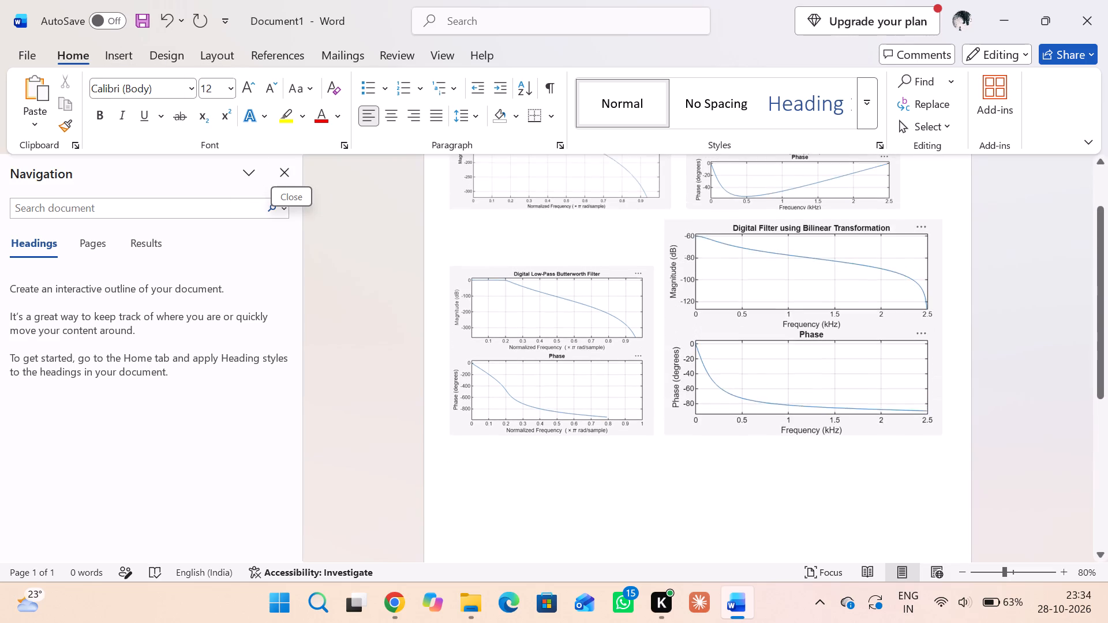
pyautogui.scroll(2, 511, 218)
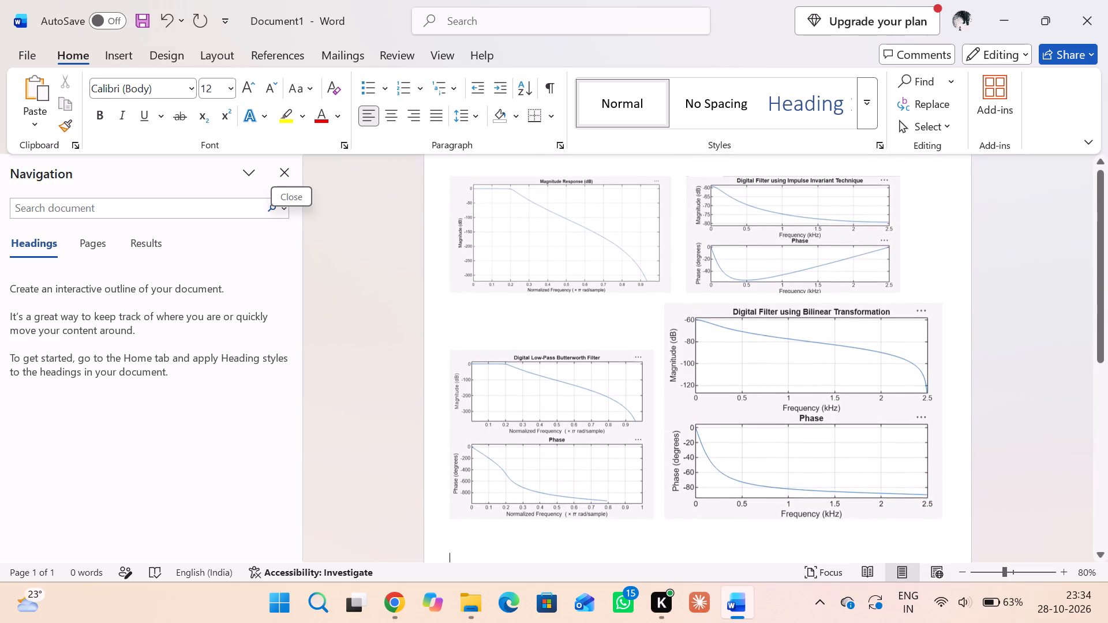
pyautogui.scroll(1, 511, 218)
pyautogui.scroll(-1, 511, 218)
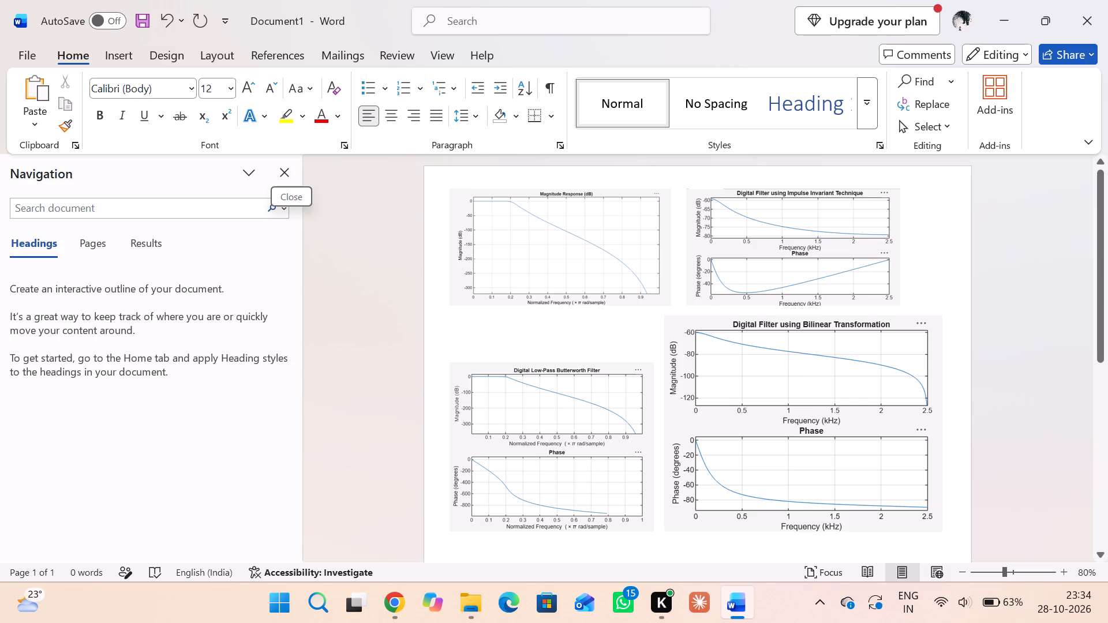
pyautogui.scroll(-1, 511, 218)
pyautogui.click(121, 55)
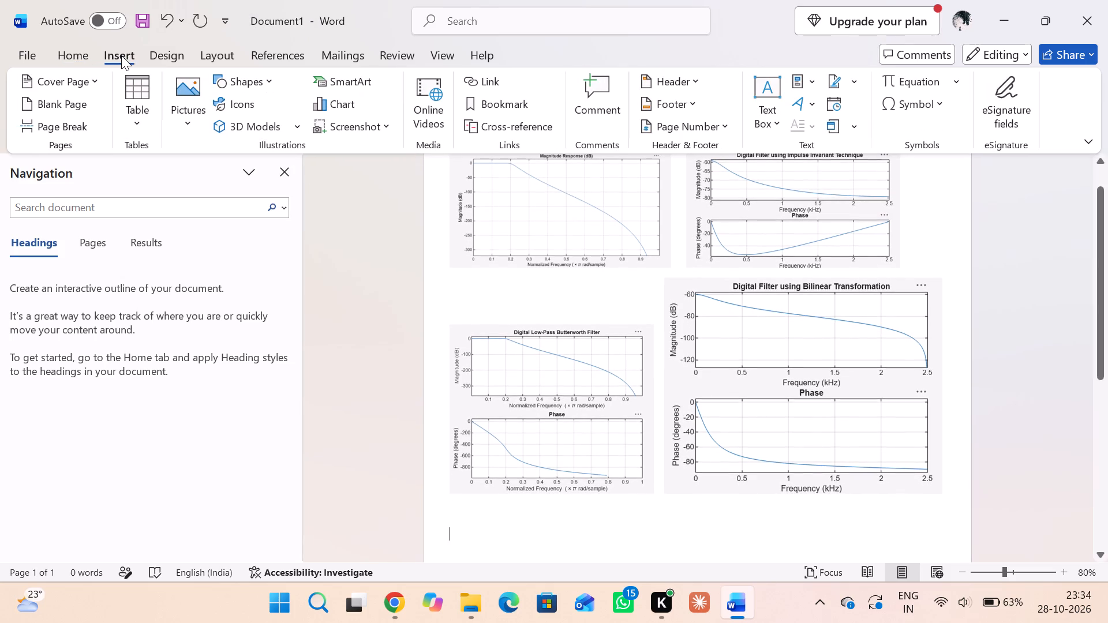
pyautogui.click(184, 125)
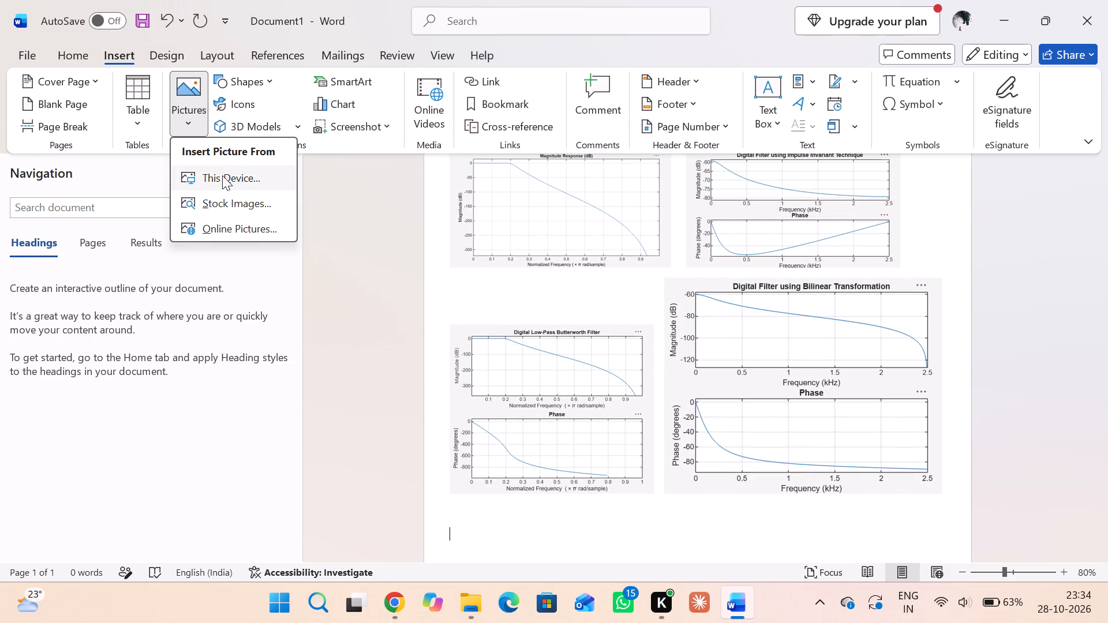
pyautogui.click(222, 175)
pyautogui.scroll(3, 72, 119)
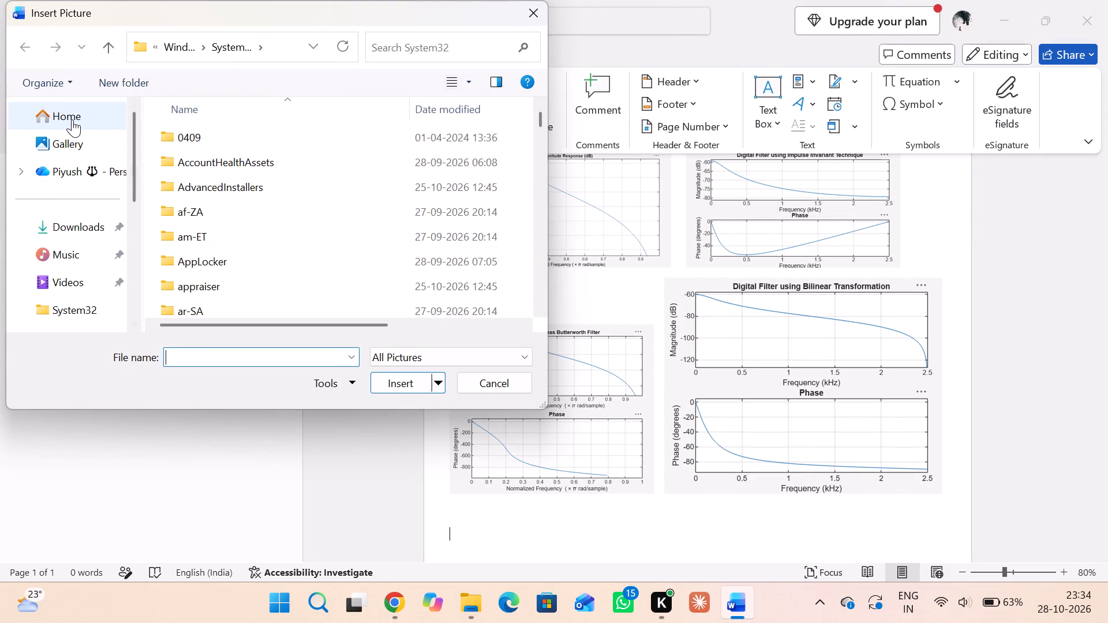
pyautogui.click(73, 144)
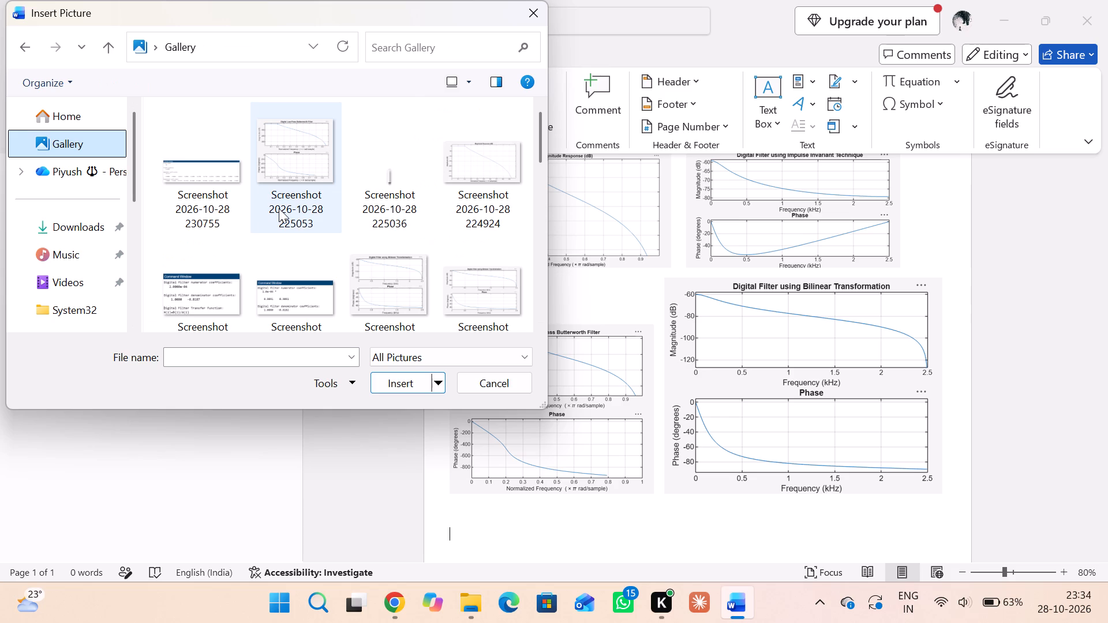
pyautogui.scroll(1, 279, 208)
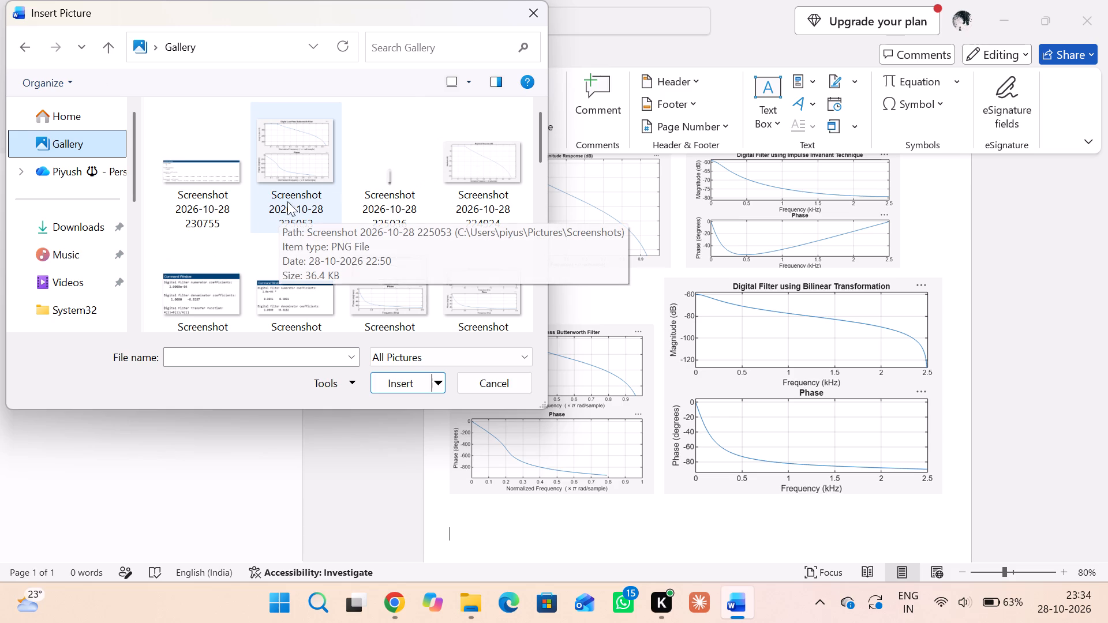
pyautogui.scroll(-1, 414, 272)
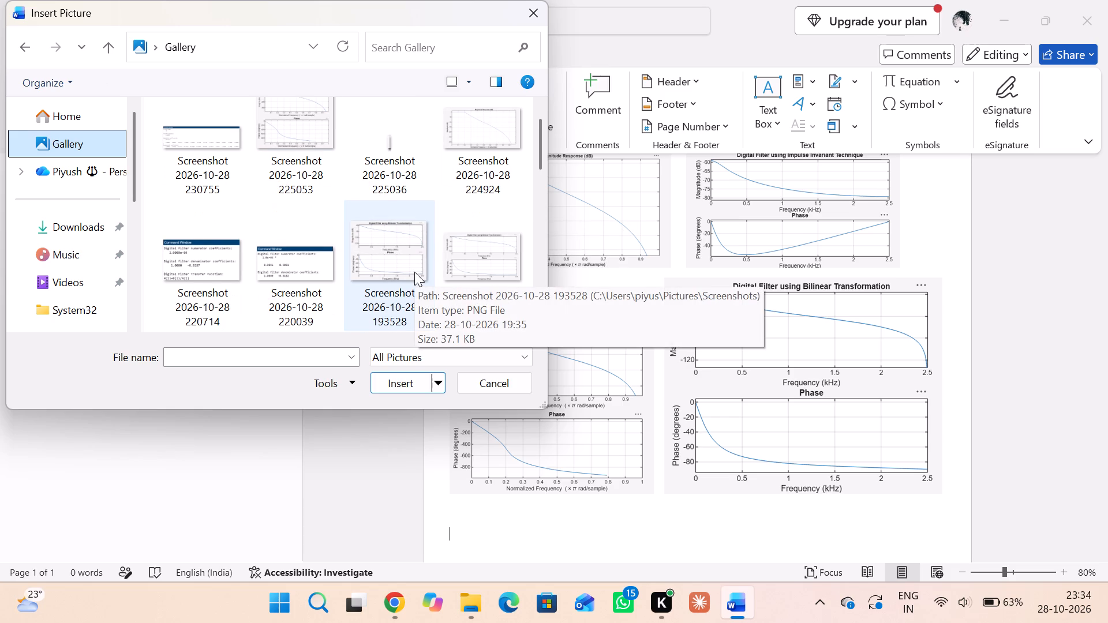
pyautogui.scroll(-1, 414, 272)
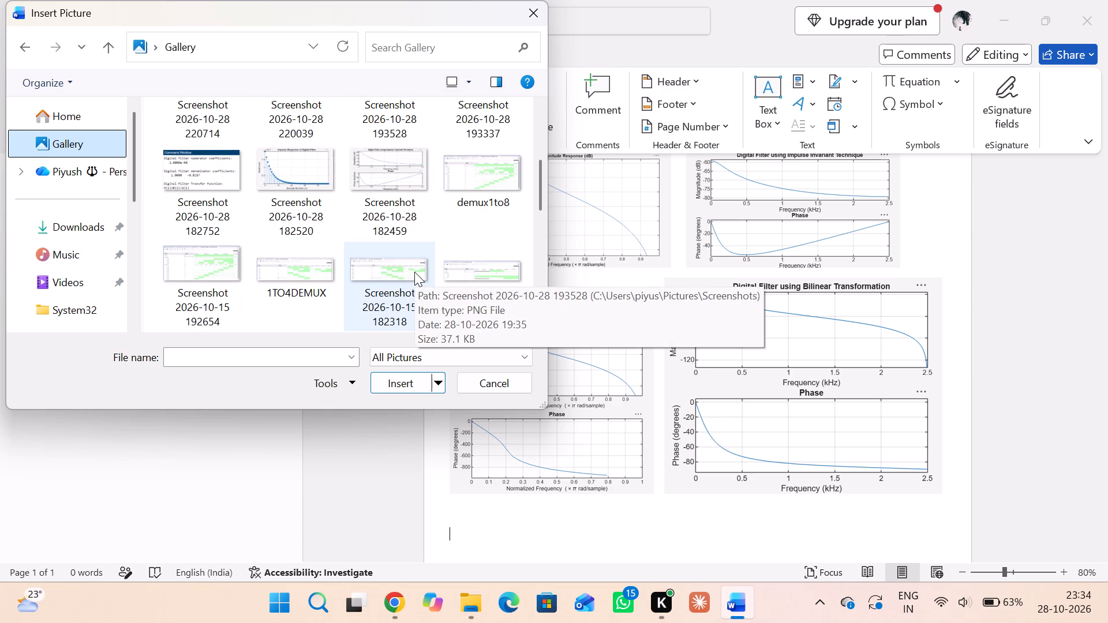
pyautogui.click(306, 185)
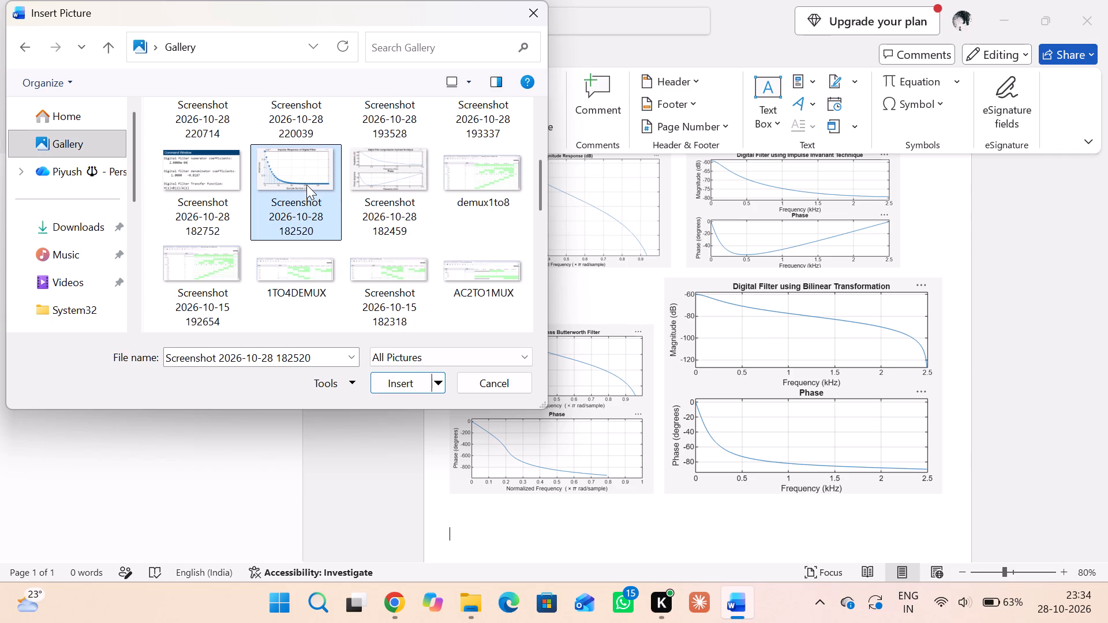
pyautogui.click(394, 385)
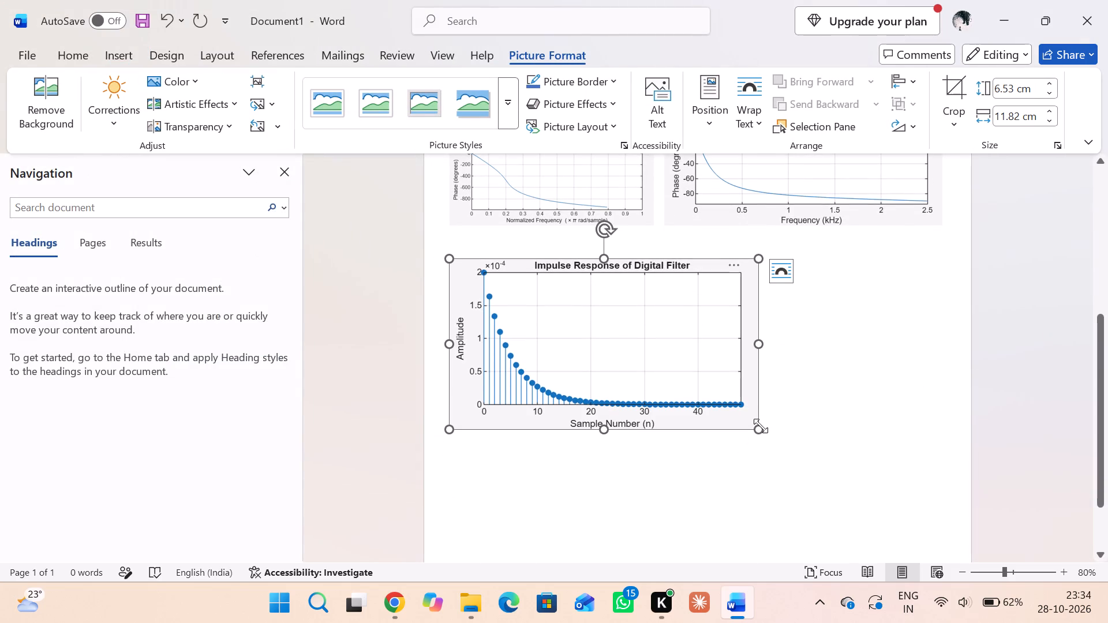
# Shrink the Impulse Response picture to about 5.68 cm high and 10.28 cm wide.
pyautogui.moveTo(764, 431); pyautogui.dragTo(699, 385)
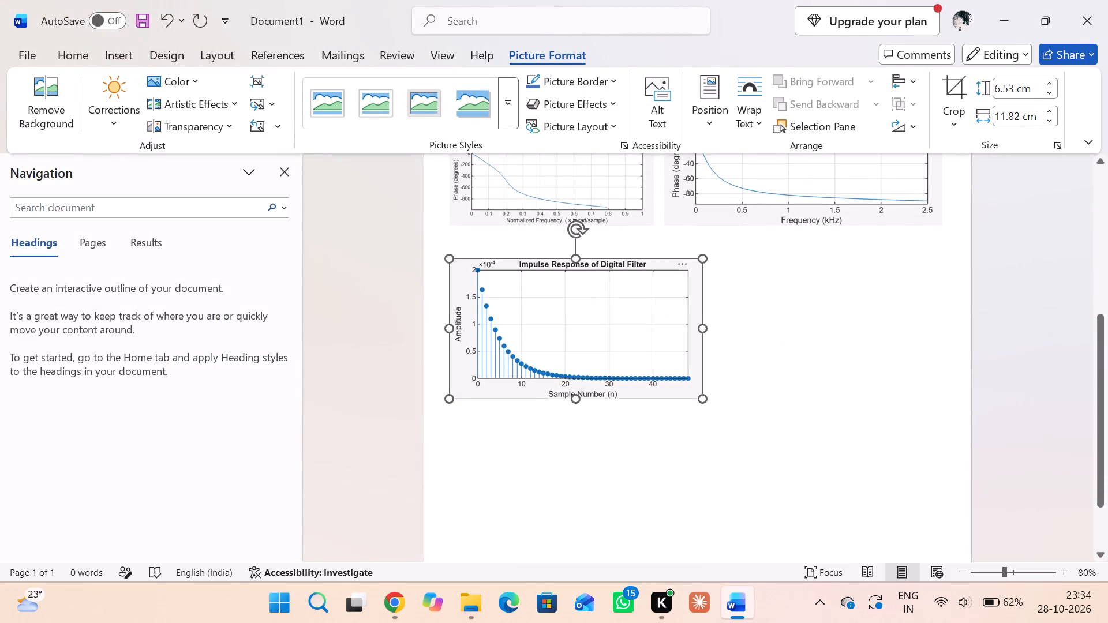
pyautogui.moveTo(699, 385); pyautogui.dragTo(692, 381)
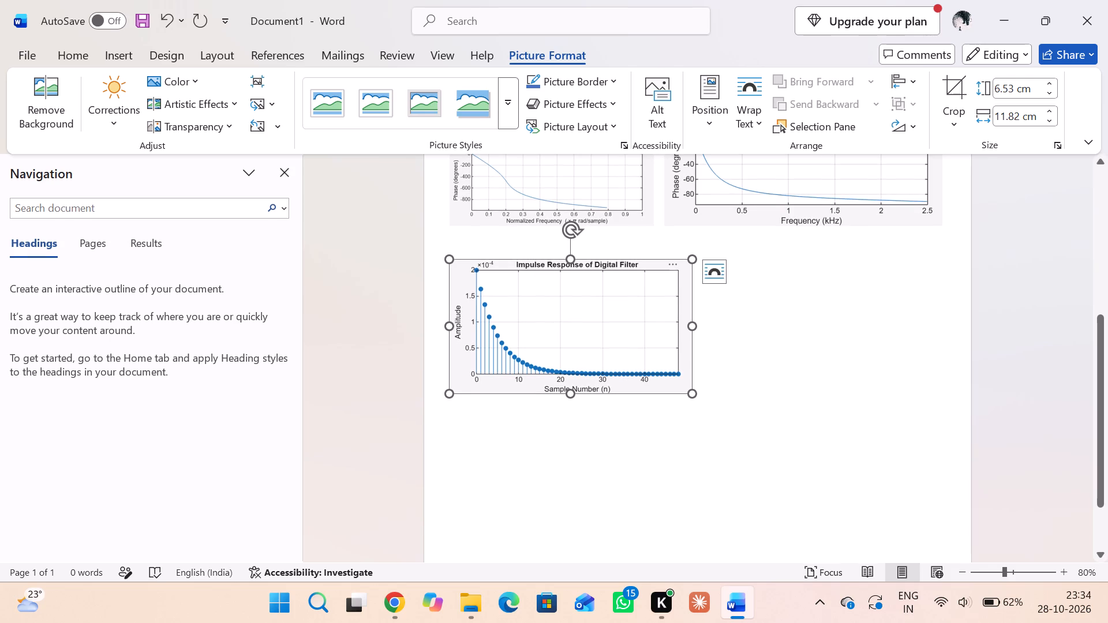
pyautogui.keyDown('ctrl'); pyautogui.scroll(-2, 862, 379); pyautogui.keyUp('ctrl')
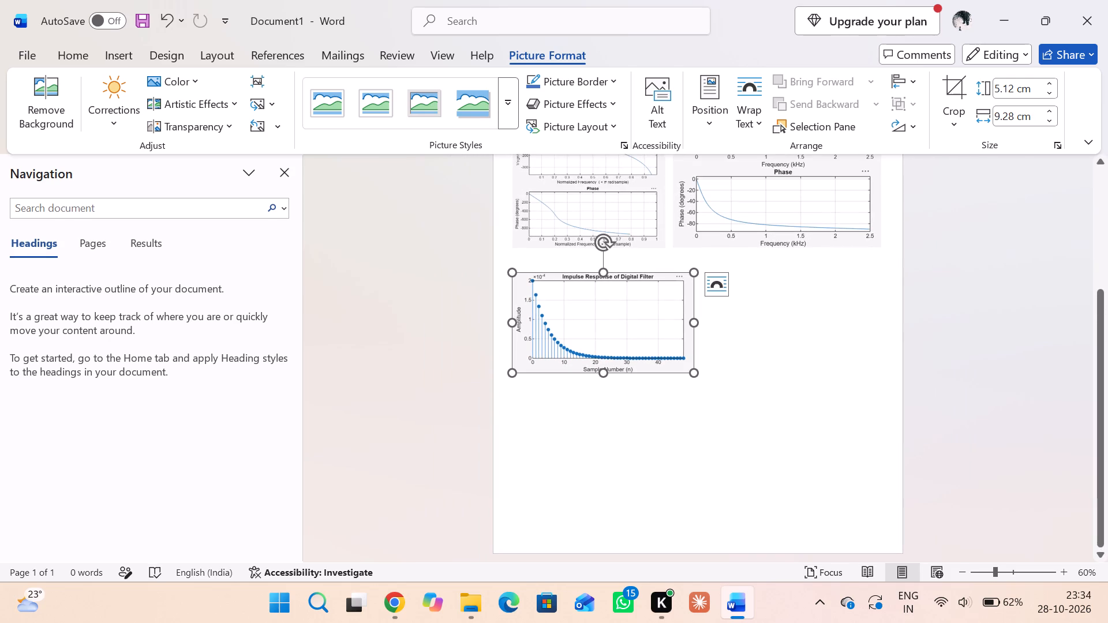
pyautogui.scroll(1, 862, 382)
pyautogui.keyDown('ctrl'); pyautogui.scroll(-1, 862, 382); pyautogui.keyUp('ctrl')
pyautogui.keyDown('ctrl'); pyautogui.scroll(1, 862, 382); pyautogui.keyUp('ctrl')
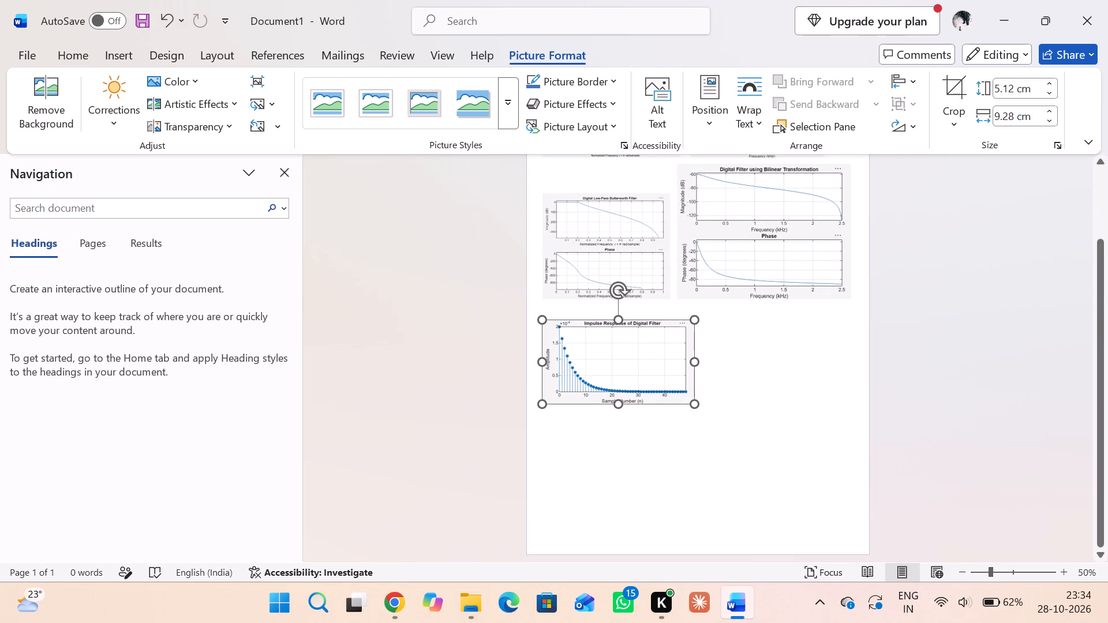
pyautogui.moveTo(694, 407); pyautogui.dragTo(695, 407)
pyautogui.moveTo(695, 407); pyautogui.dragTo(701, 413)
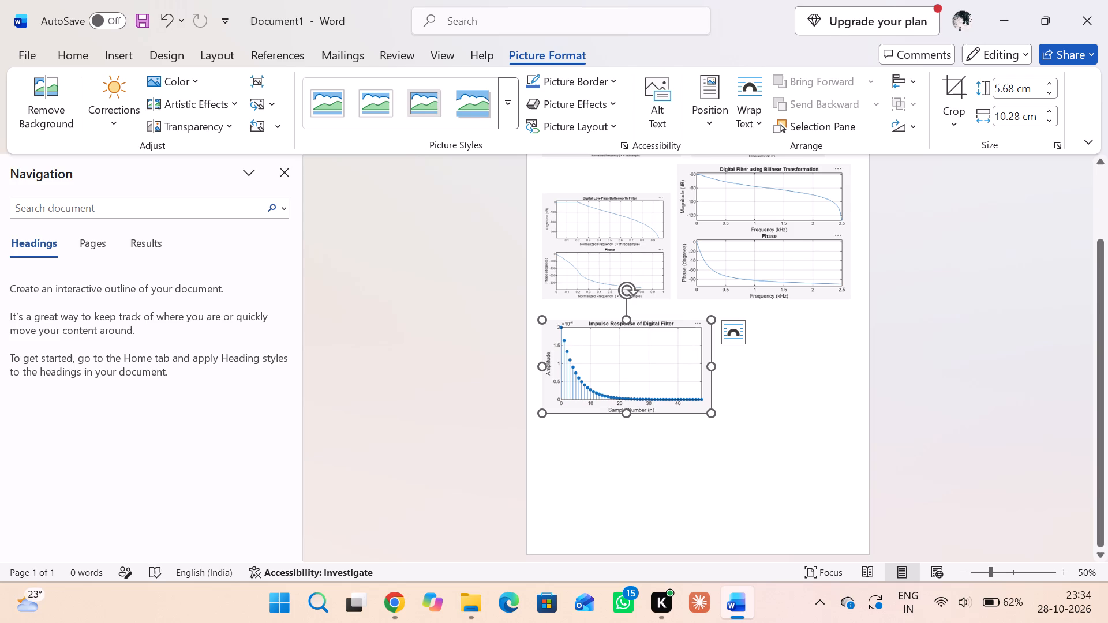
# Resize the Digital Low-Pass Butterworth Filter picture to about 6.28 cm high and 7.56 cm wide, beside the Bilinear Transformation picture.
pyautogui.click(638, 269)
pyautogui.moveTo(675, 299); pyautogui.dragTo(678, 304)
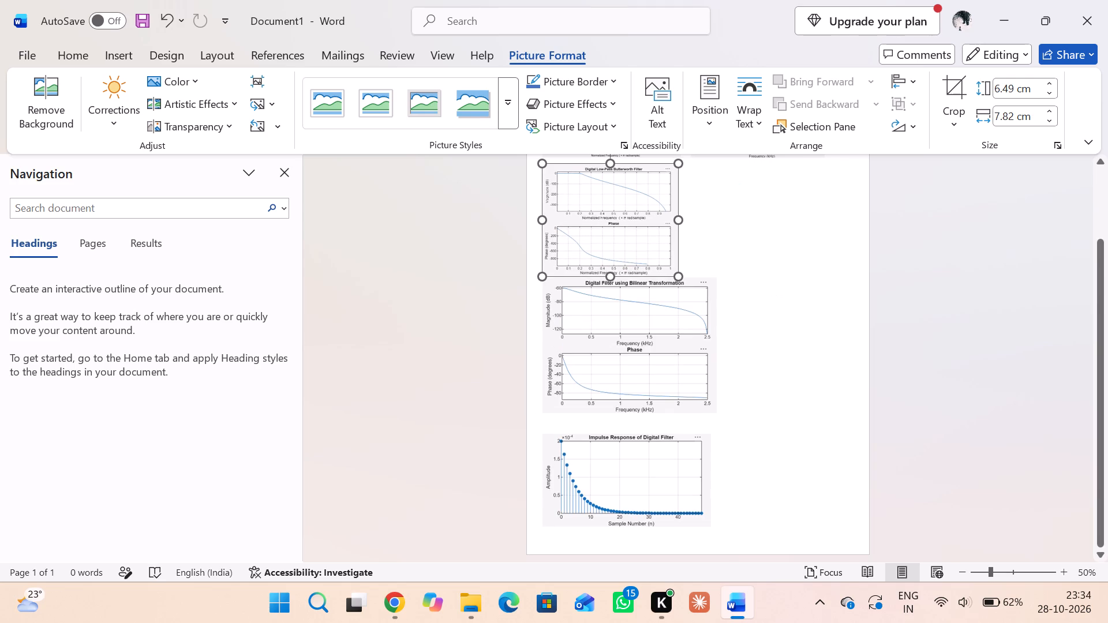
pyautogui.moveTo(678, 304); pyautogui.dragTo(653, 296)
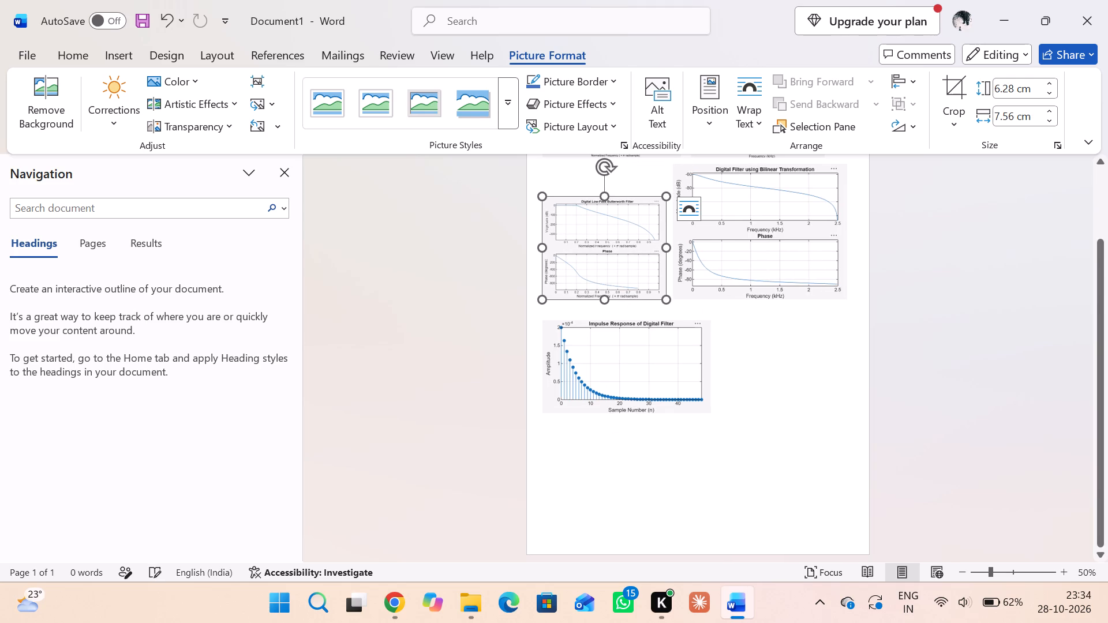
pyautogui.hscroll(1, 653, 296)
pyautogui.scroll(2, 739, 298)
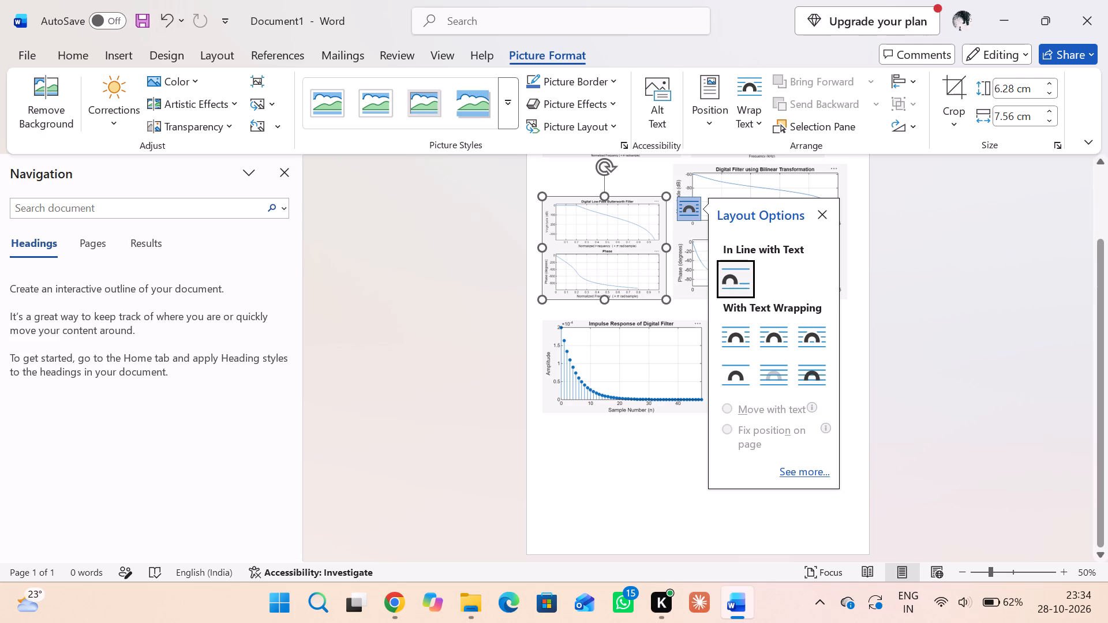
pyautogui.click(634, 474)
# Enlarge the Impulse Invariant Technique picture slightly while keeping it beside the Magnitude Response picture.
pyautogui.scroll(1, 797, 415)
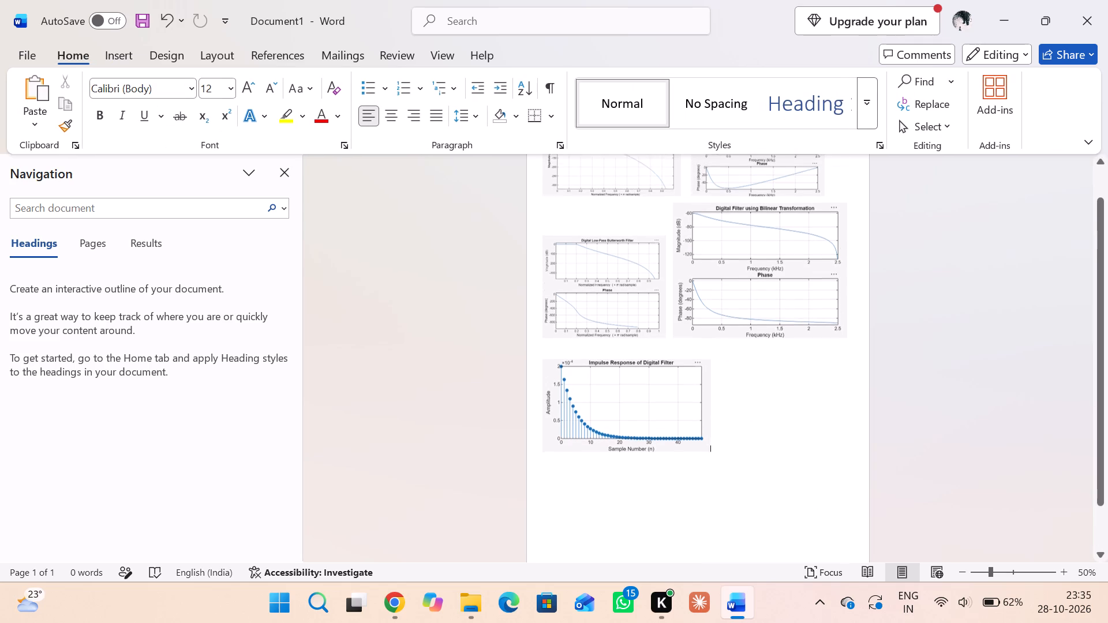
pyautogui.scroll(1, 817, 463)
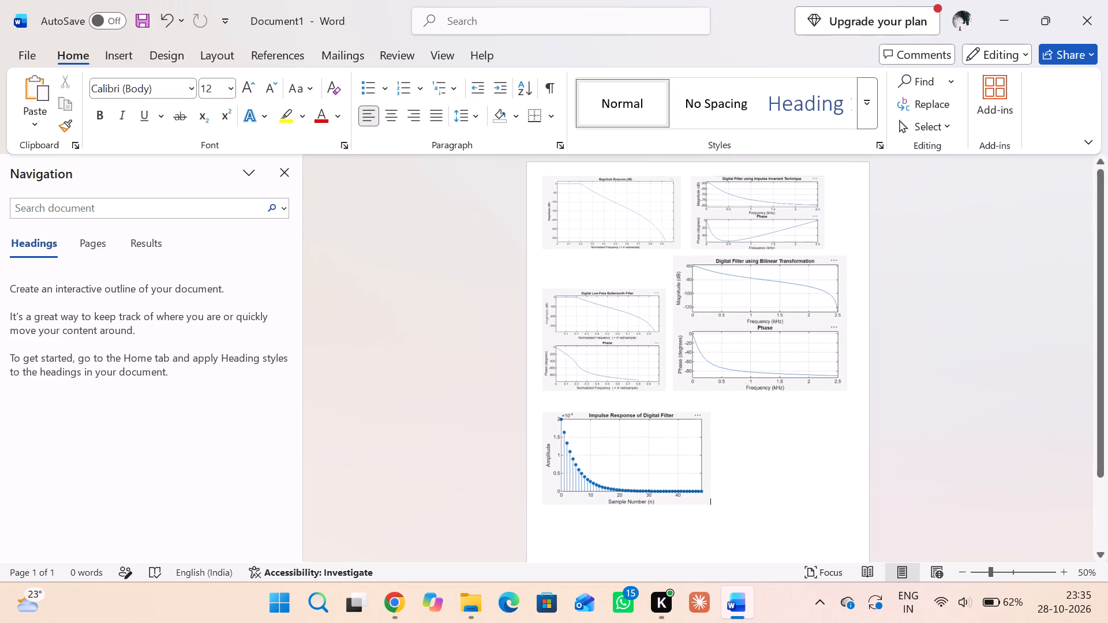
pyautogui.click(746, 231)
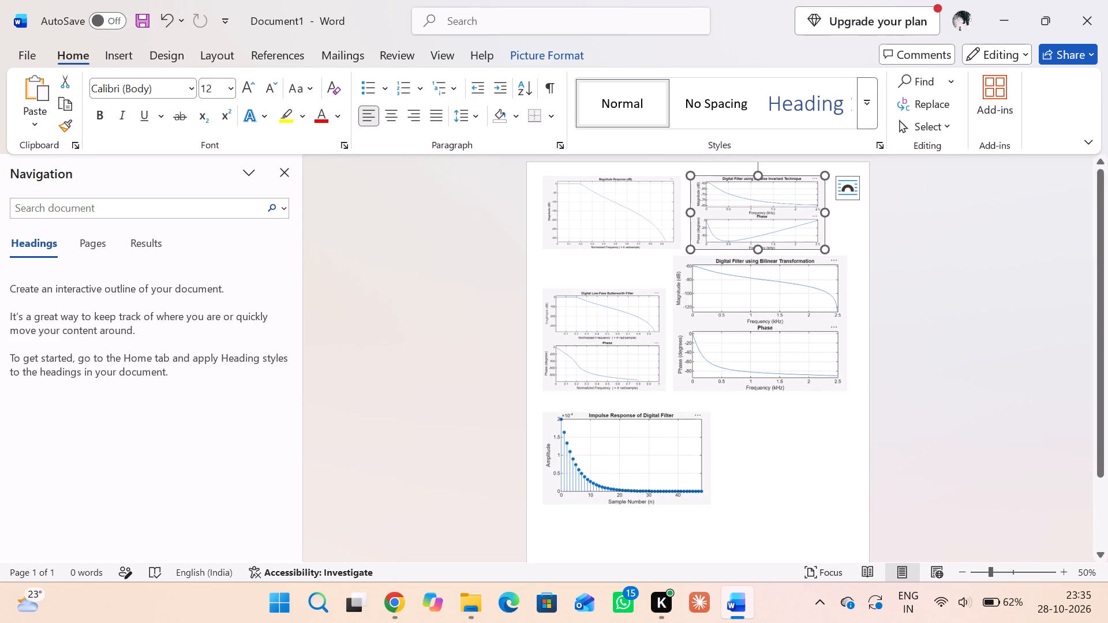
pyautogui.moveTo(825, 249); pyautogui.dragTo(832, 255)
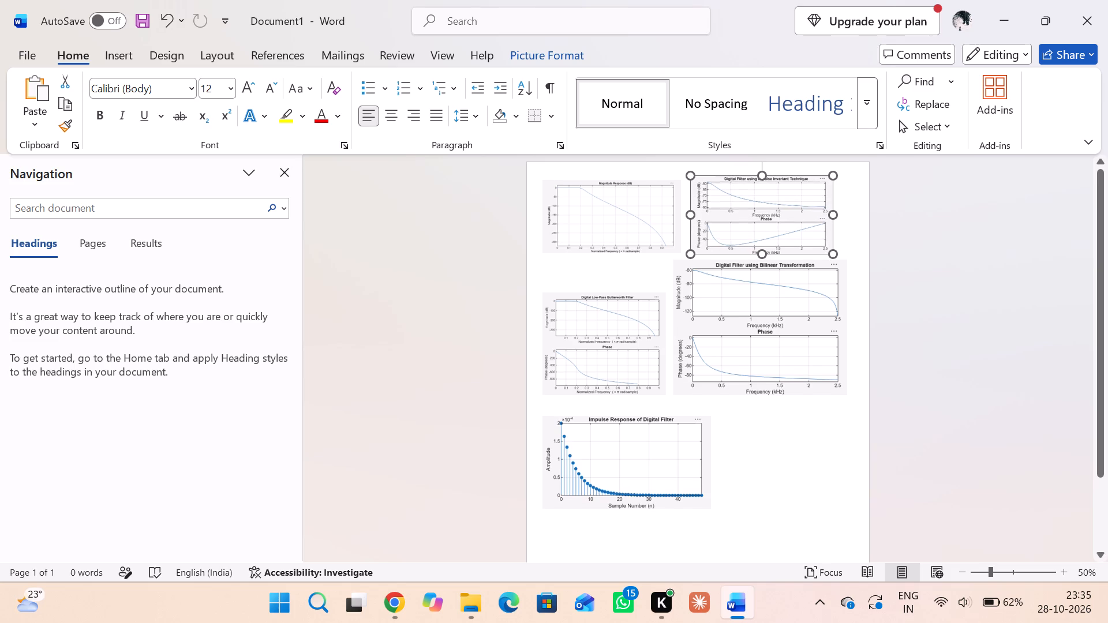
pyautogui.moveTo(832, 255); pyautogui.dragTo(836, 257)
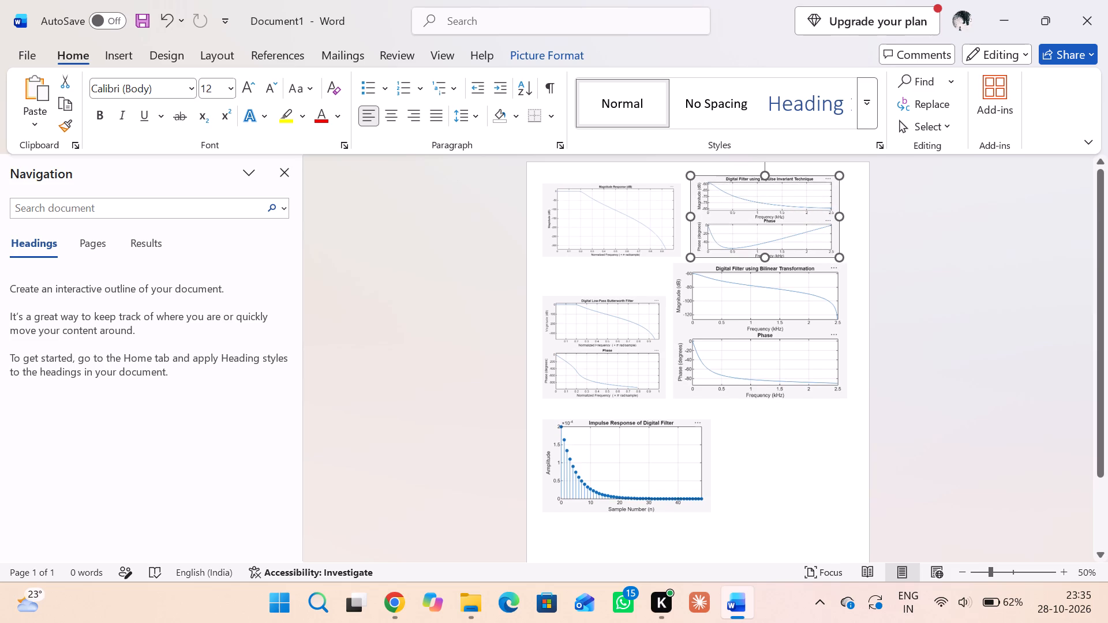
pyautogui.moveTo(836, 257); pyautogui.dragTo(830, 256)
pyautogui.click(943, 267)
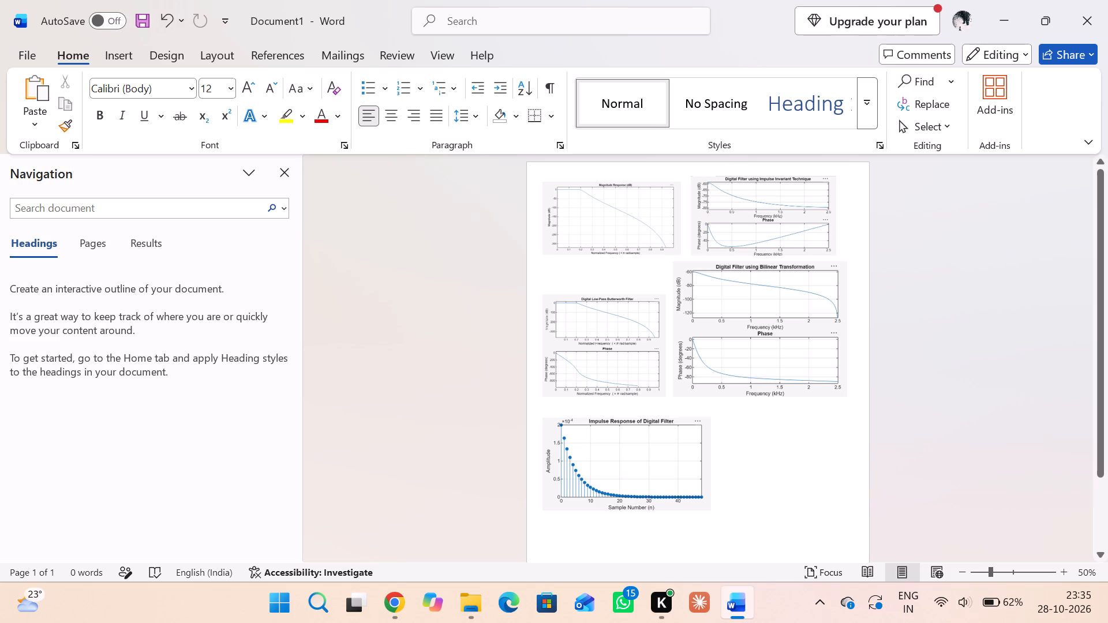
# Enlarge the Impulse Response picture slightly from its lower corner.
pyautogui.click(652, 466)
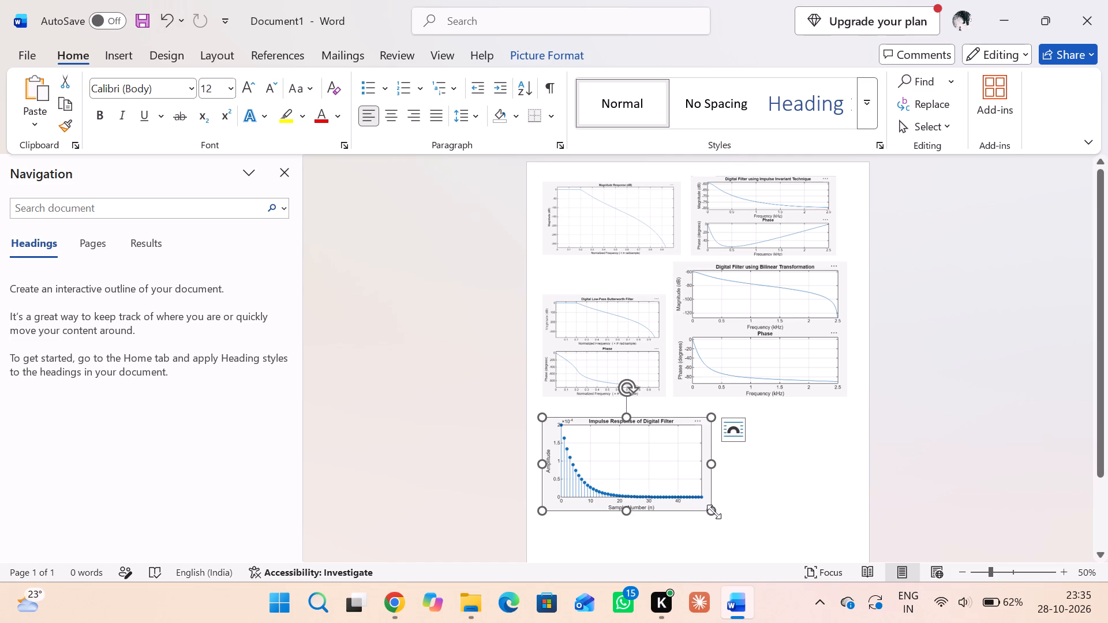
pyautogui.moveTo(714, 512); pyautogui.dragTo(719, 521)
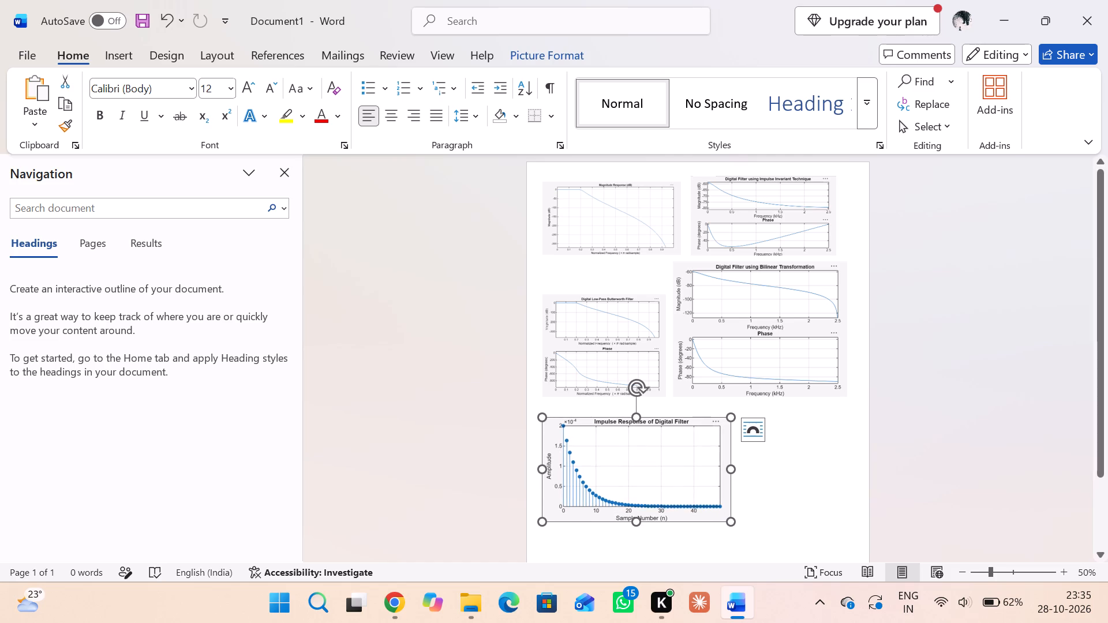
# Enlarge the Impulse Invariant Technique picture from its lower corner to about 5.64 cm high and 10.3 cm wide.
pyautogui.click(741, 329)
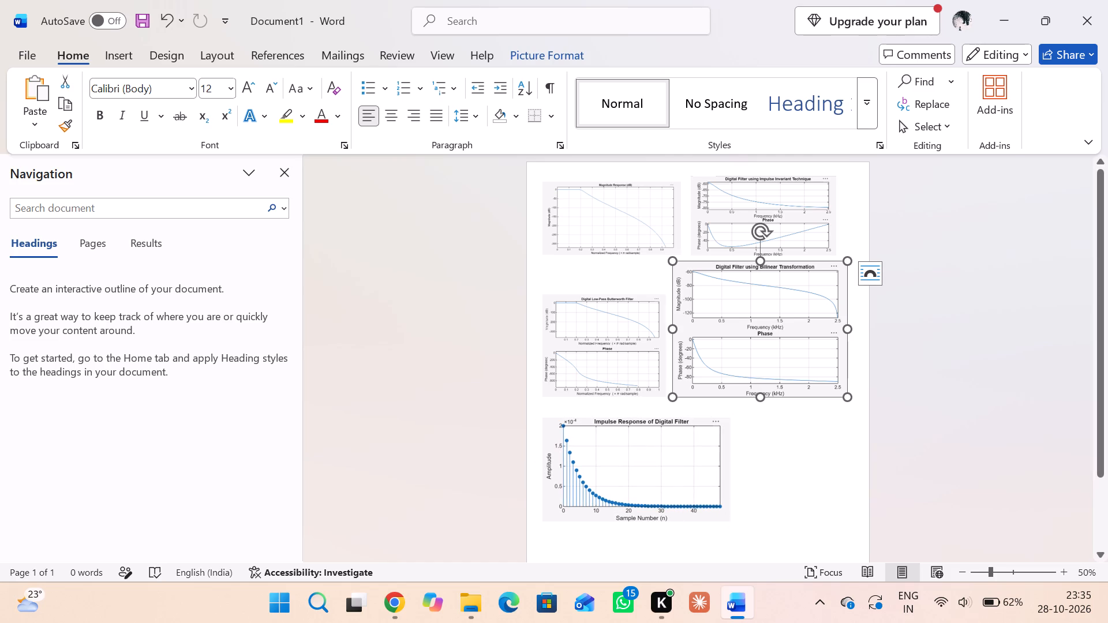
pyautogui.click(765, 215)
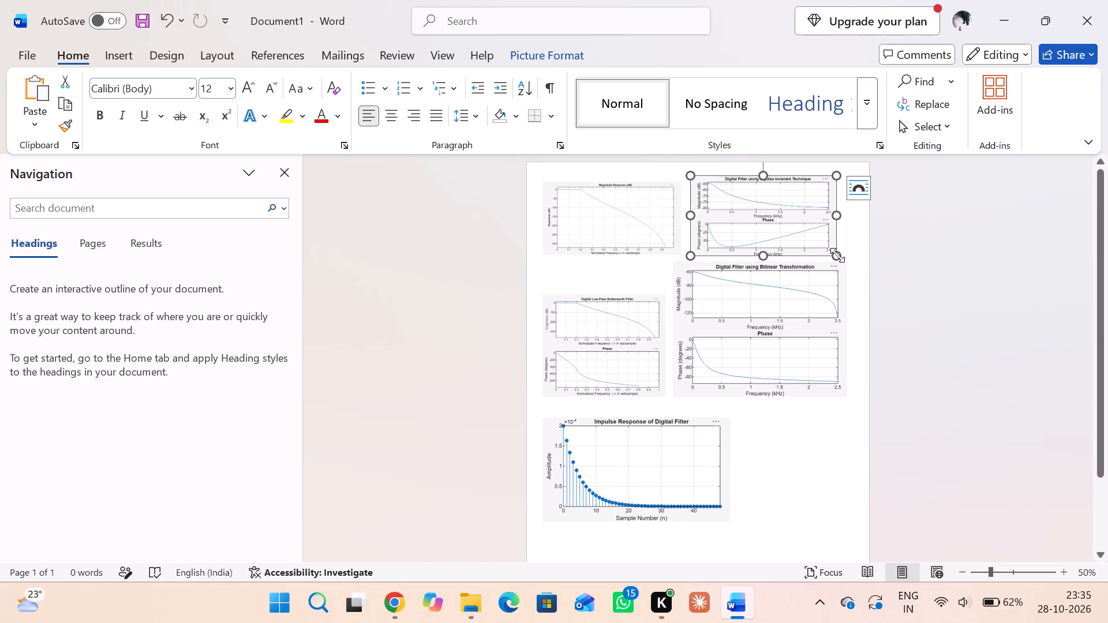
pyautogui.moveTo(837, 255); pyautogui.dragTo(849, 268)
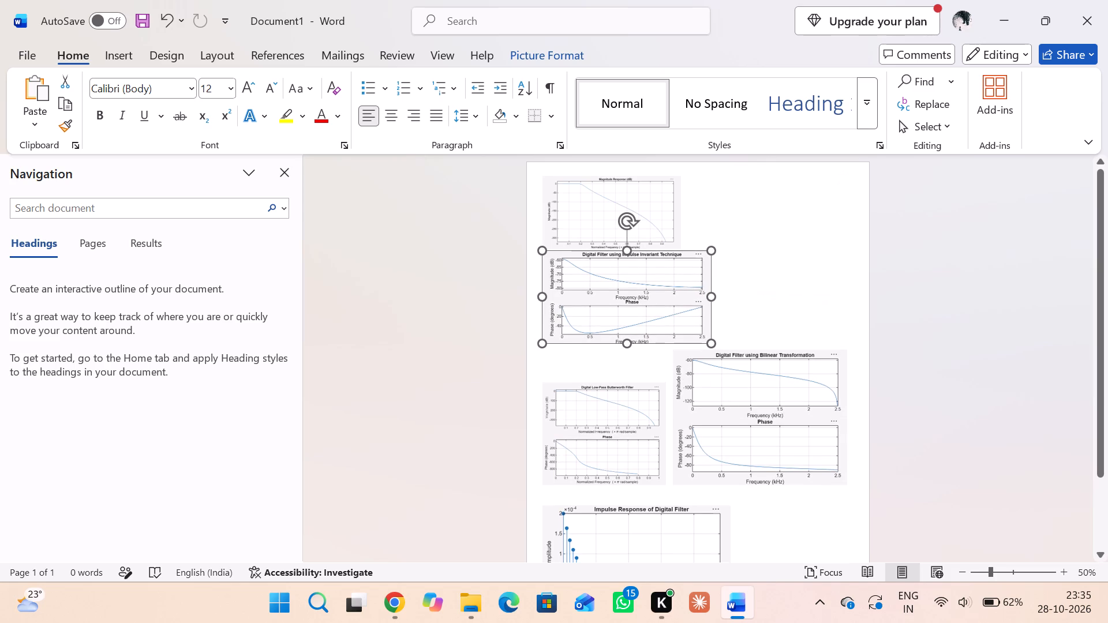
pyautogui.moveTo(849, 268); pyautogui.dragTo(849, 268)
# Enlarge the Magnitude Response picture from its lower corner until it is about as wide as the Impulse Invariant Technique picture.
pyautogui.click(643, 204)
pyautogui.moveTo(686, 248); pyautogui.dragTo(692, 248)
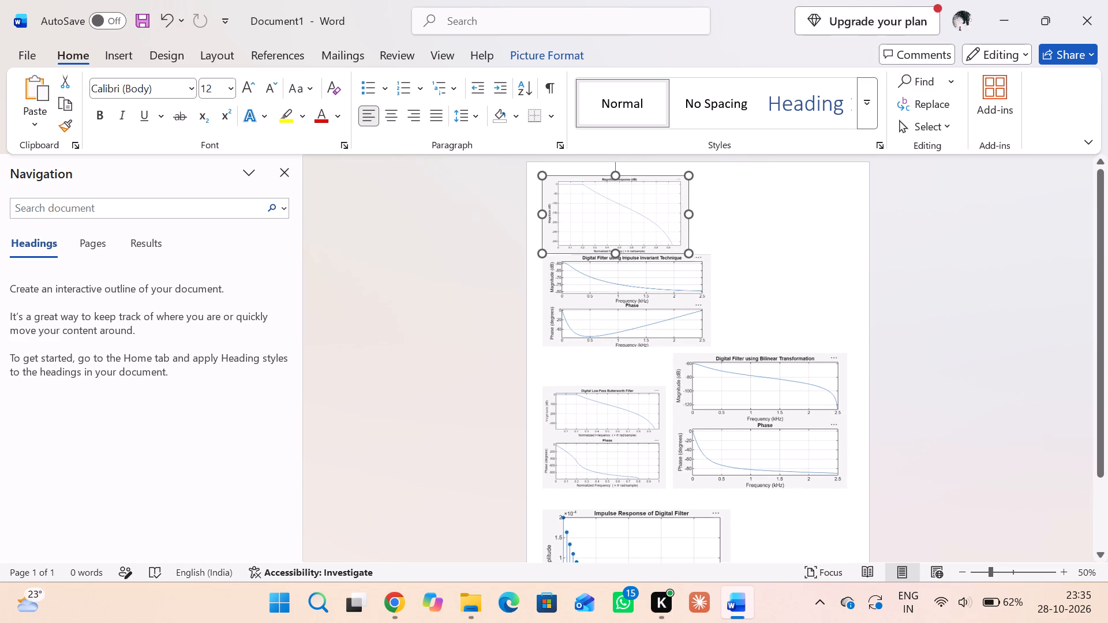
pyautogui.moveTo(692, 248); pyautogui.dragTo(712, 249)
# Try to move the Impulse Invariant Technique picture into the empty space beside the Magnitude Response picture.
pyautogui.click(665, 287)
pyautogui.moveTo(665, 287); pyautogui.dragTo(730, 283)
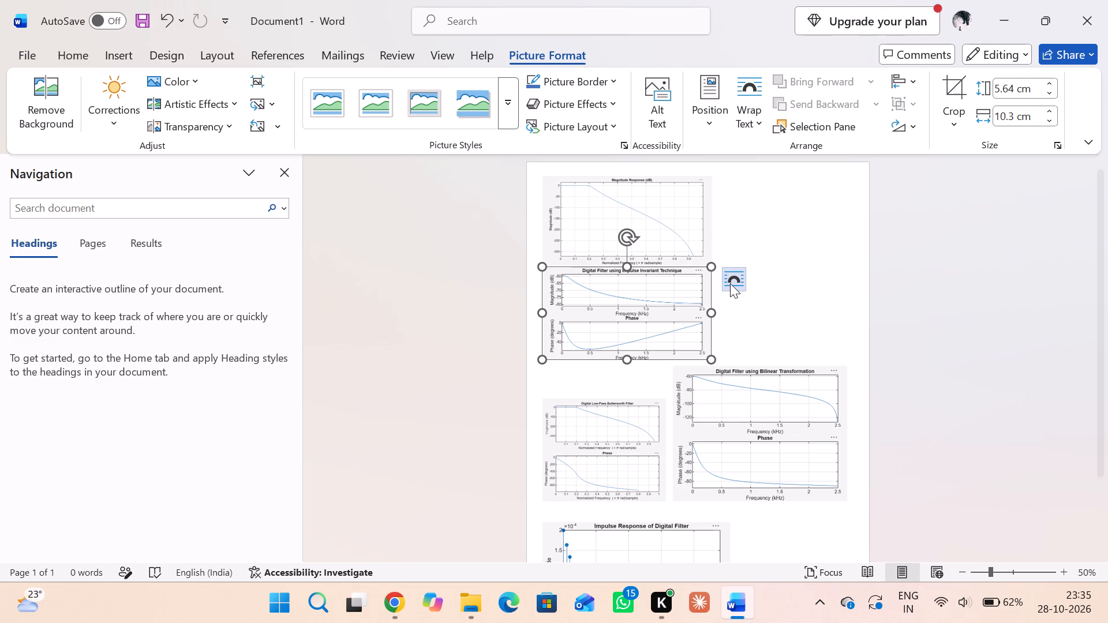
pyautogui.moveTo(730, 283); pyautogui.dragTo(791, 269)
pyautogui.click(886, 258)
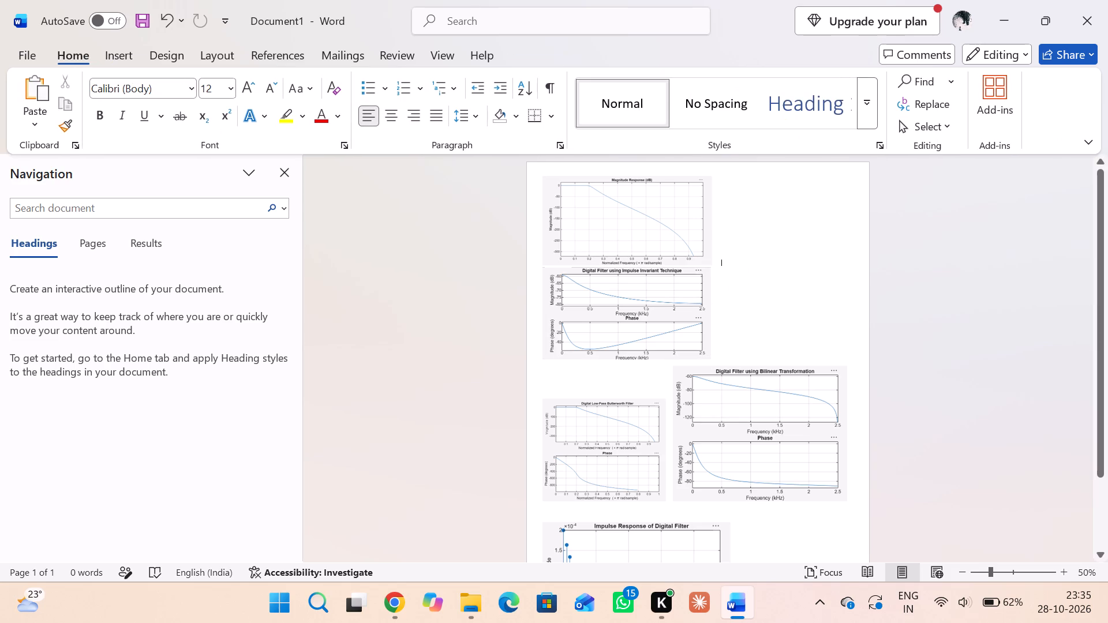
# Enlarge the Digital Low-Pass Butterworth Filter picture slightly while keeping it beside the Bilinear Transformation picture.
pyautogui.scroll(-1, 795, 356)
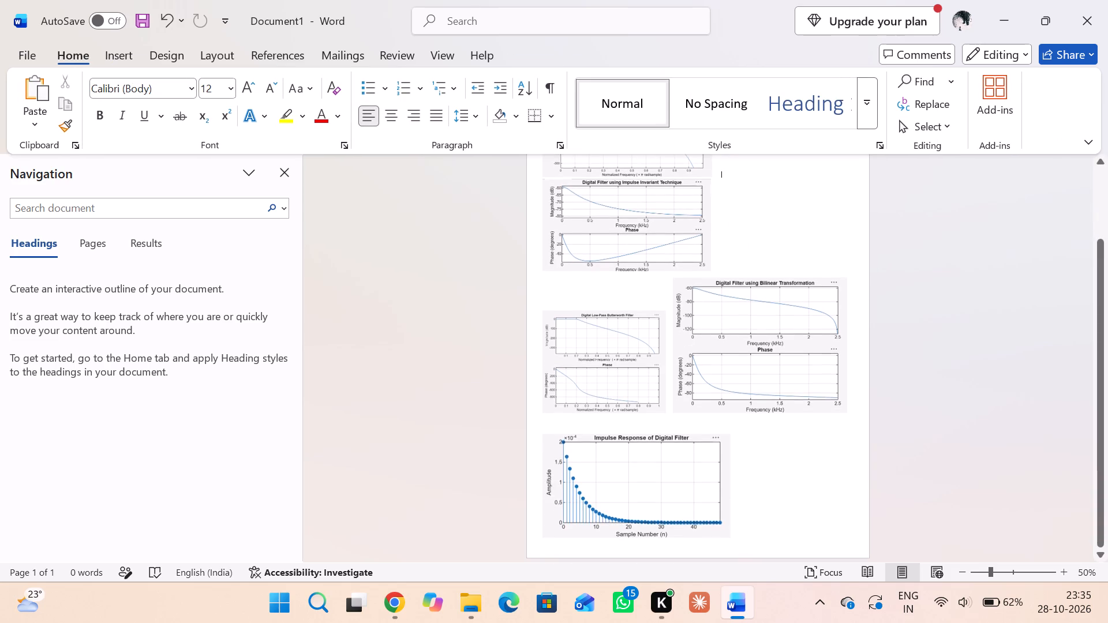
pyautogui.scroll(-2, 795, 356)
pyautogui.moveTo(680, 378); pyautogui.dragTo(650, 378)
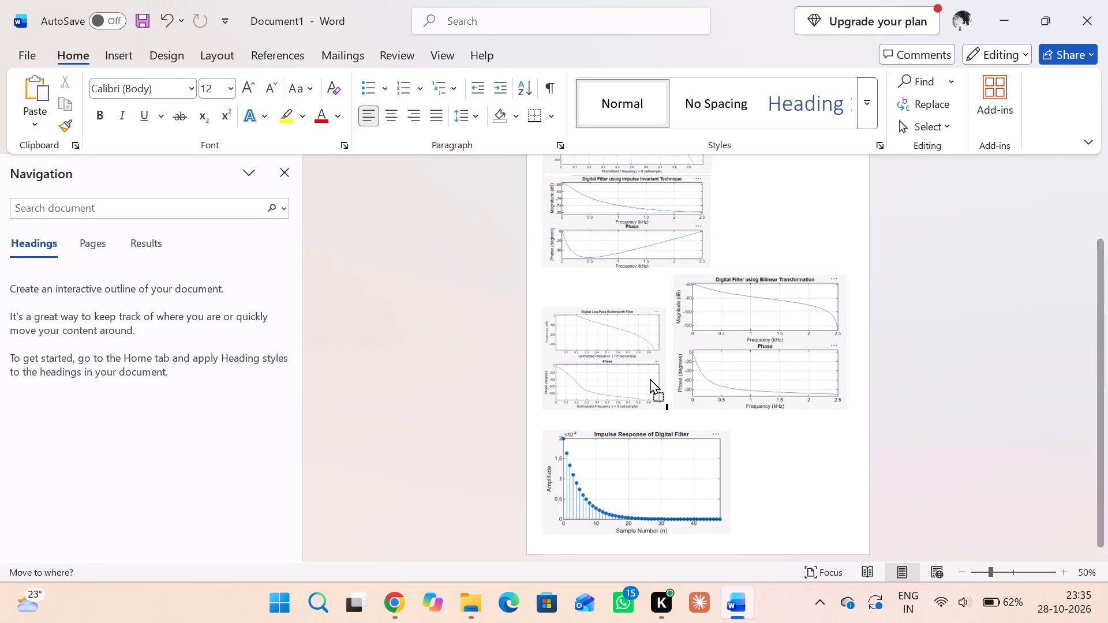
pyautogui.moveTo(650, 378); pyautogui.dragTo(649, 378)
pyautogui.click(649, 378)
pyautogui.moveTo(667, 409); pyautogui.dragTo(671, 413)
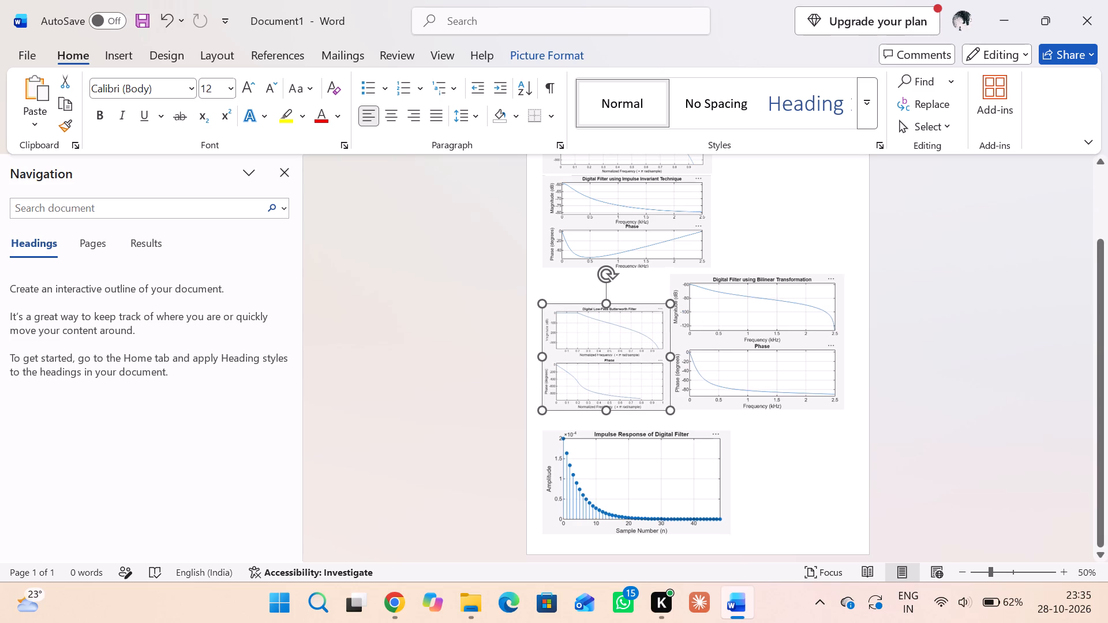
pyautogui.moveTo(671, 413); pyautogui.dragTo(671, 418)
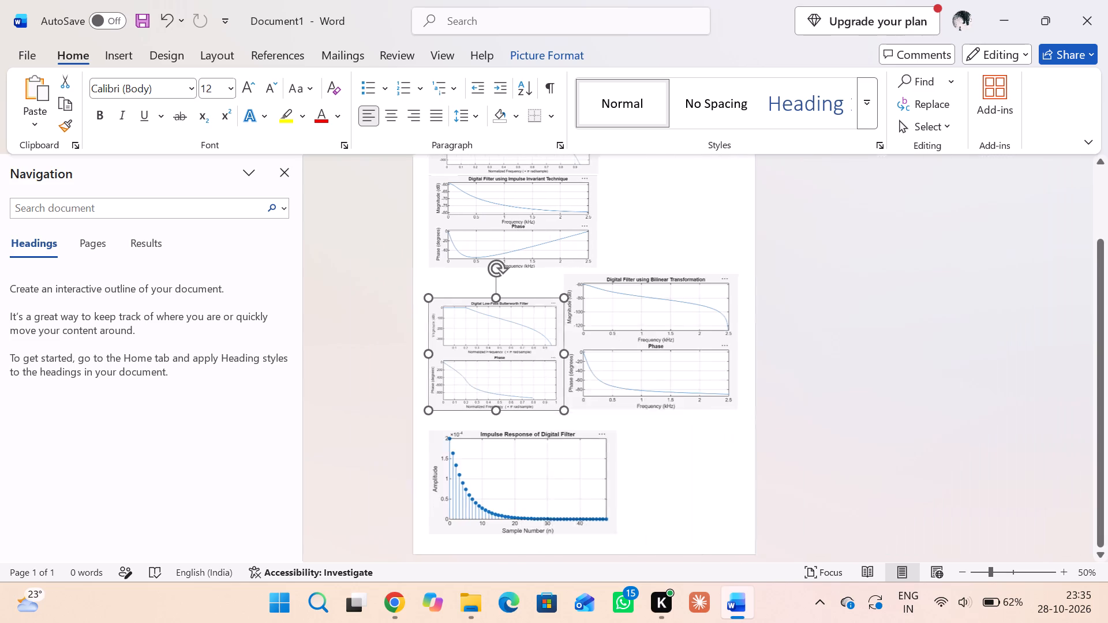
pyautogui.moveTo(671, 418); pyautogui.dragTo(659, 415)
pyautogui.click(836, 464)
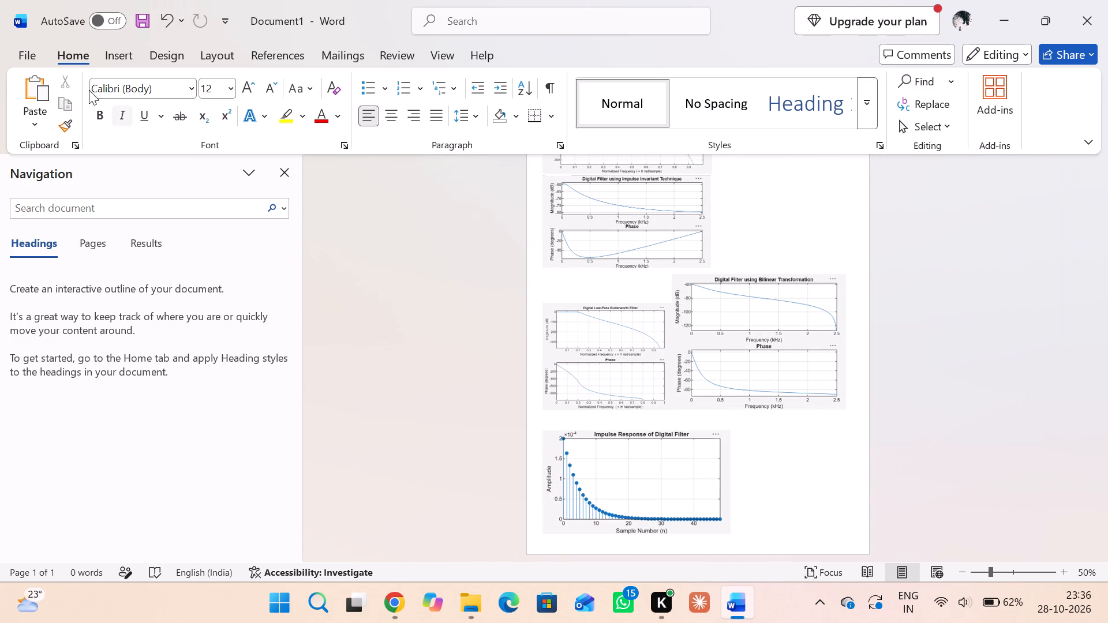
# Save the document to the Desktop as a PDF named imageplot, and close the published file when it opens.
pyautogui.click(21, 58)
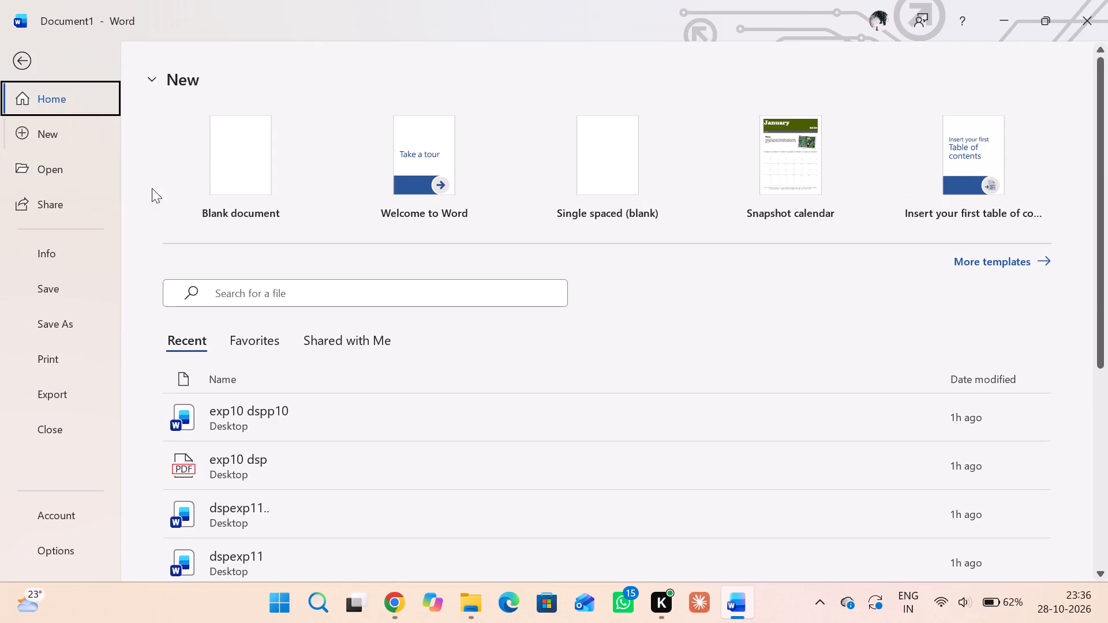
pyautogui.click(79, 326)
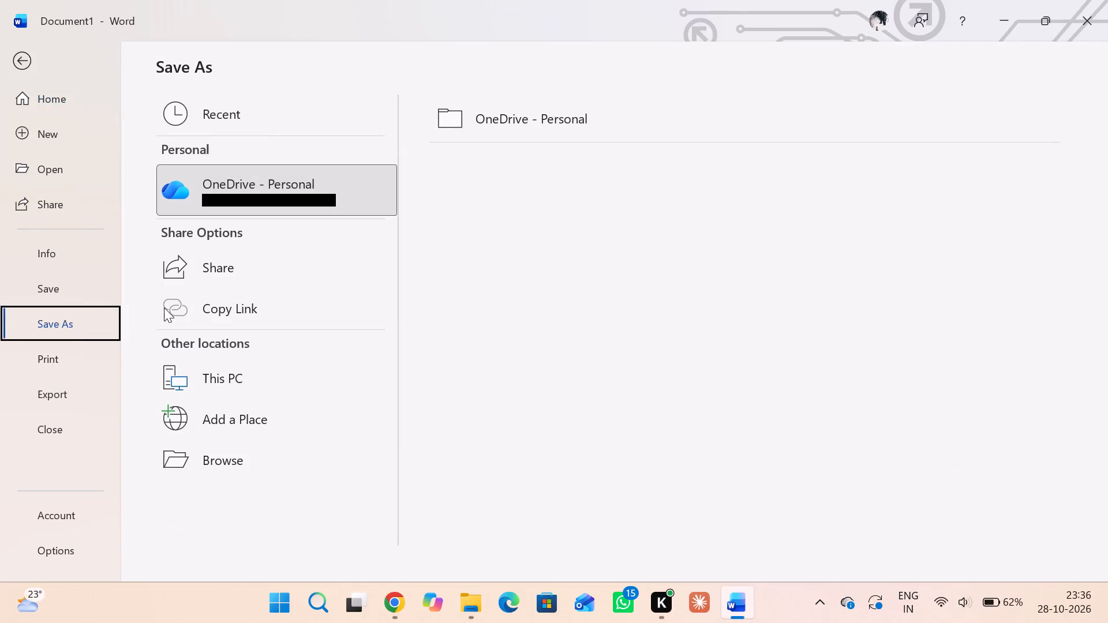
pyautogui.click(223, 386)
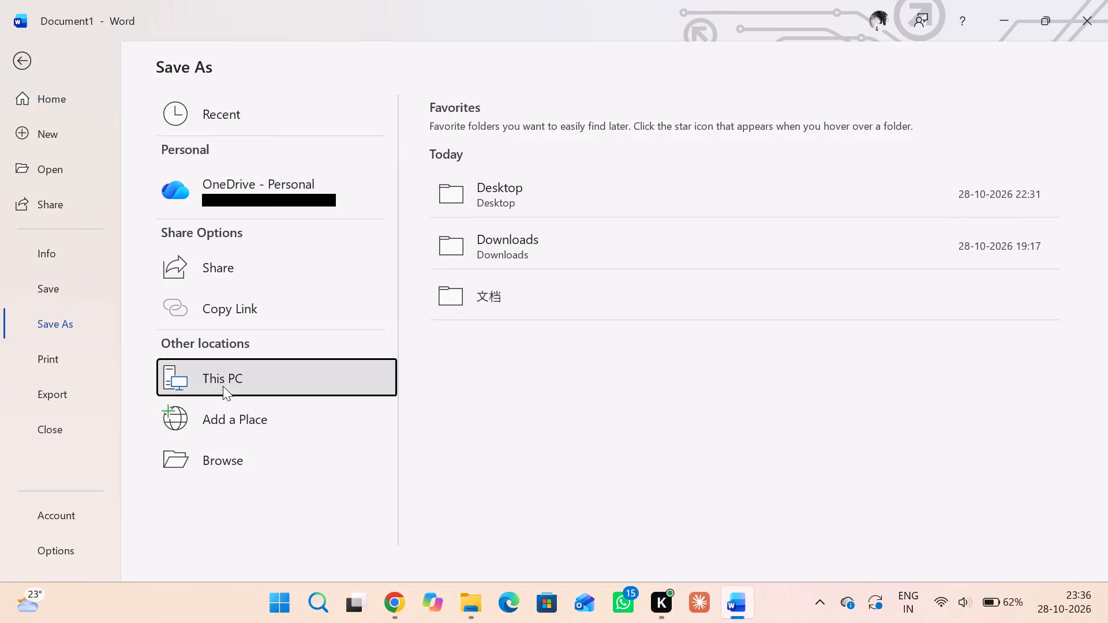
pyautogui.click(510, 187)
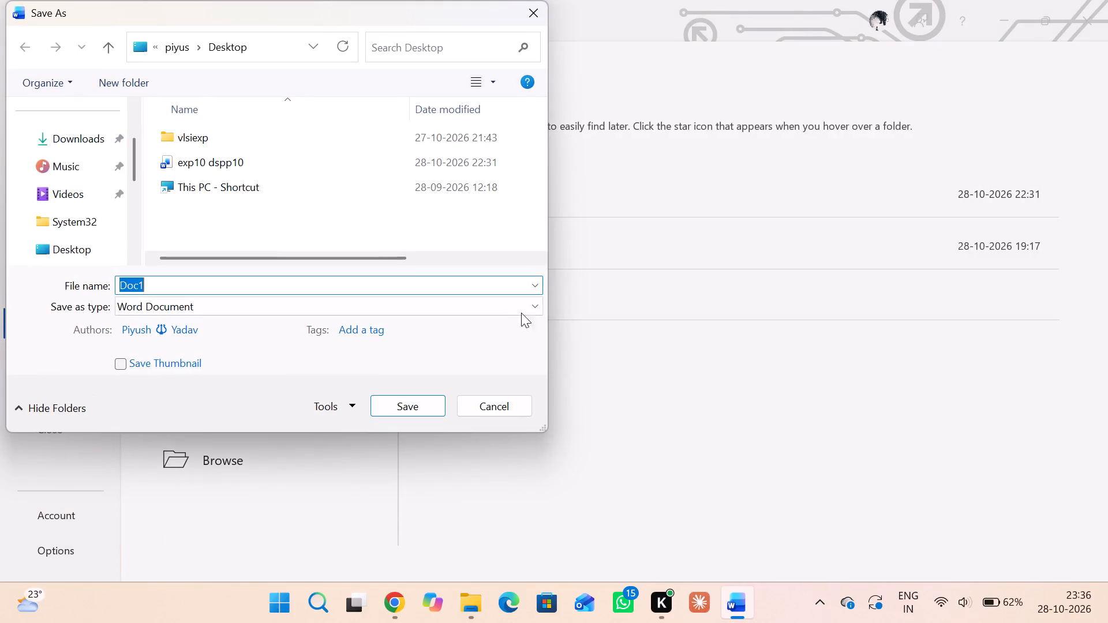
pyautogui.click(408, 311)
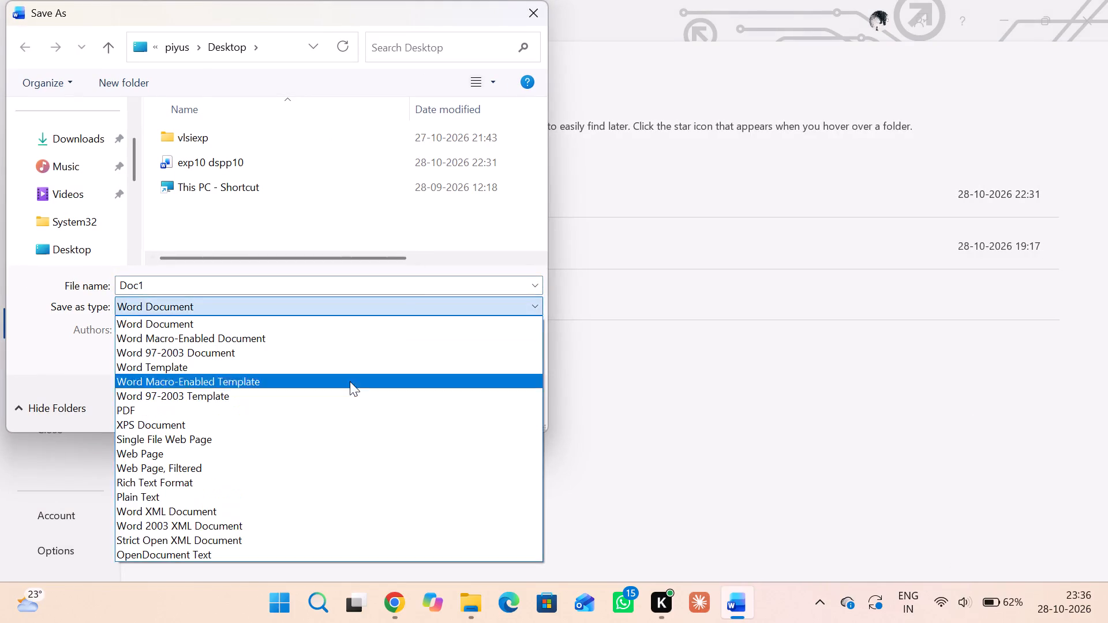
pyautogui.click(336, 412)
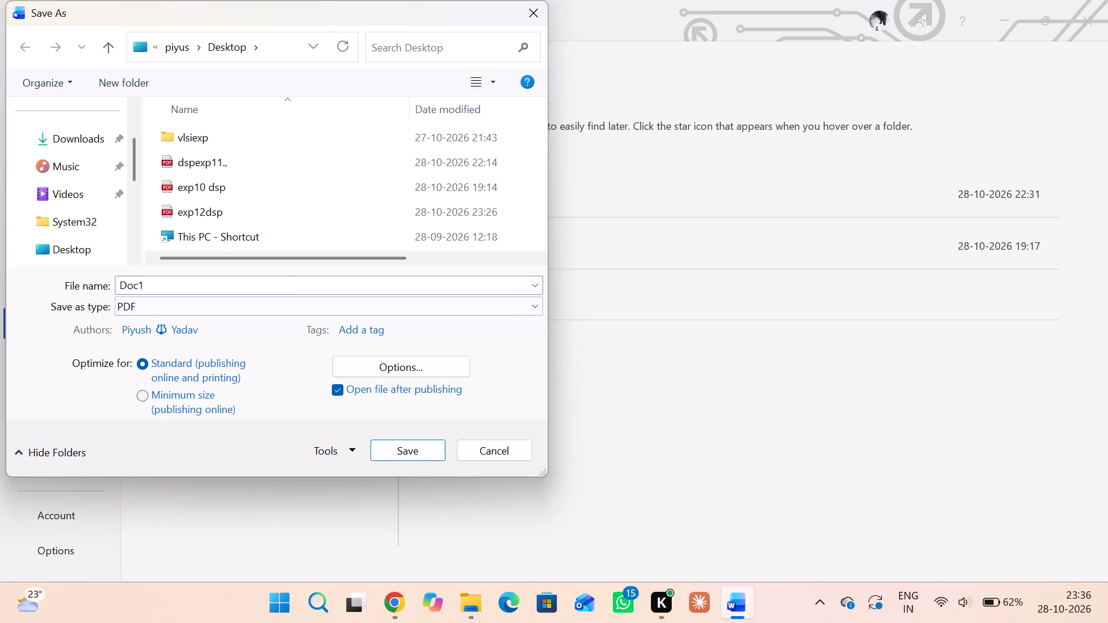
pyautogui.click(282, 277)
pyautogui.press('BackSpace')
pyautogui.write('image')
pyautogui.press('p')
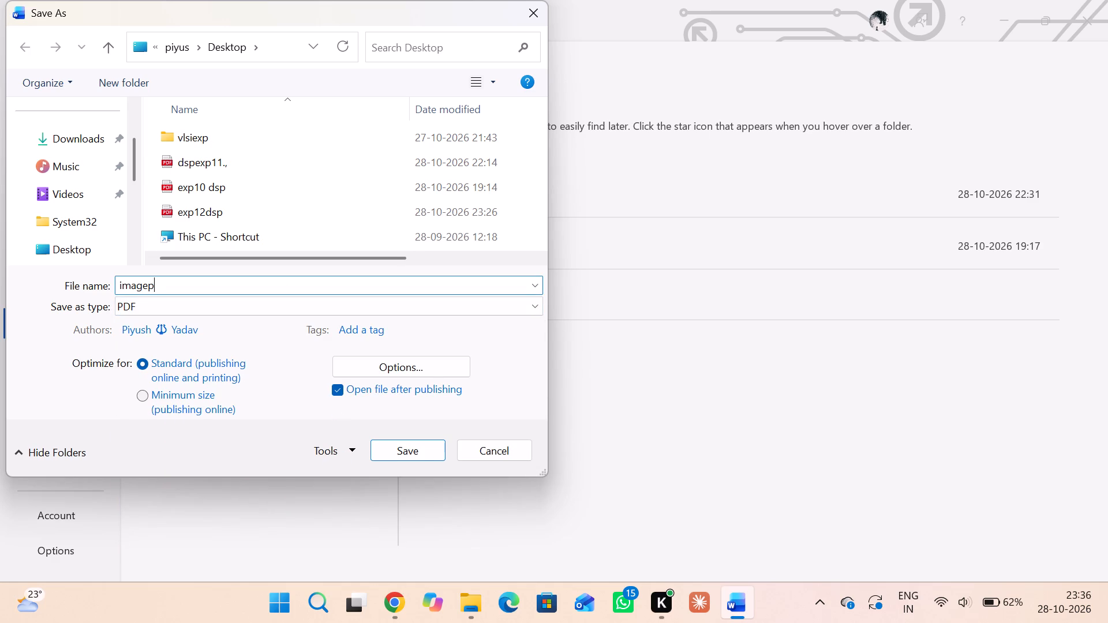
pyautogui.press('BackSpace')
pyautogui.write('plot')
pyautogui.press('Return')
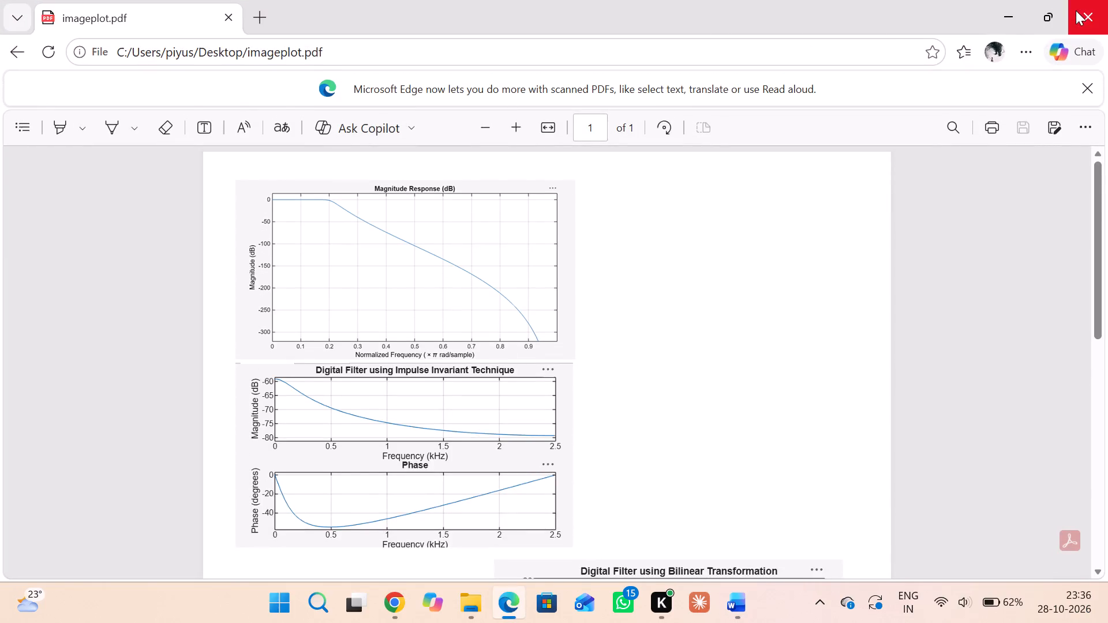
pyautogui.click(1076, 10)
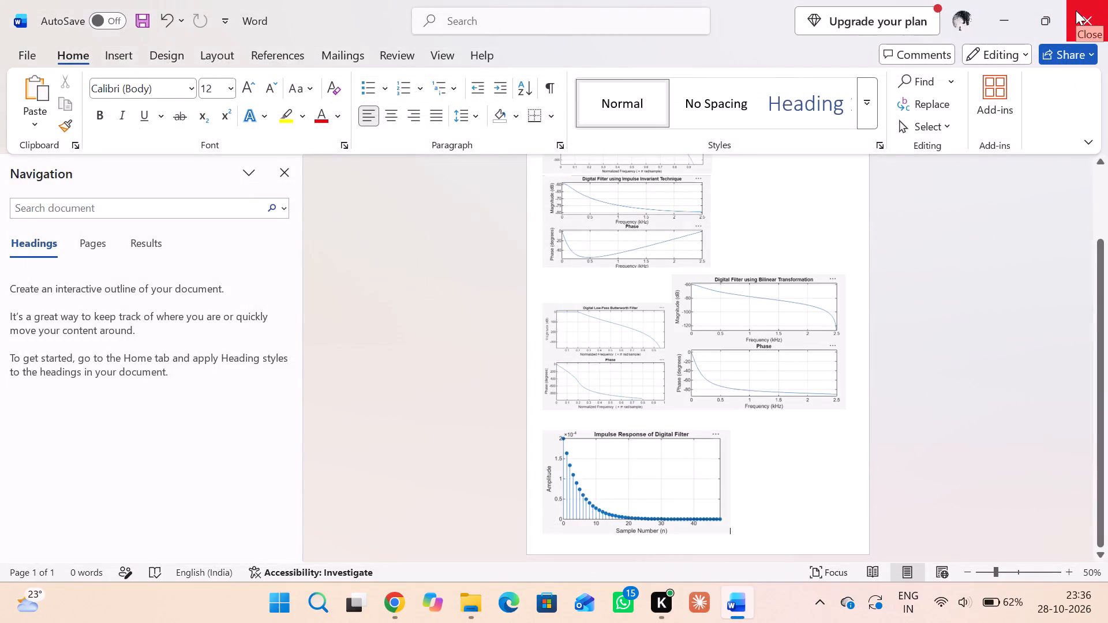
# Close the document, saving its changes as Doc1 in the OneDrive Attachments location.
pyautogui.click(1076, 10)
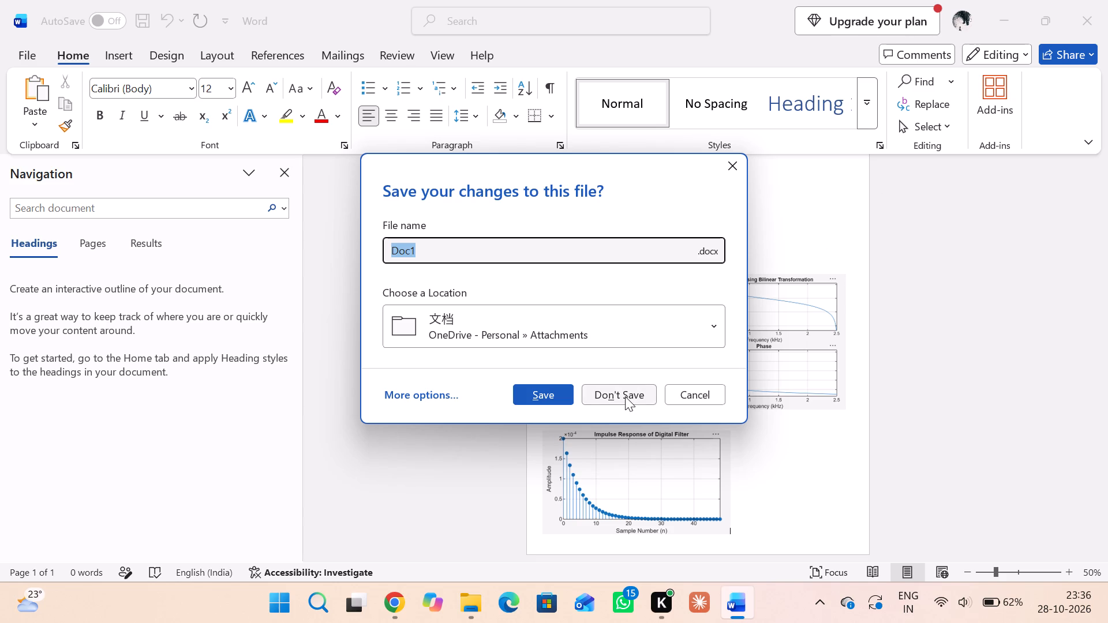
pyautogui.click(535, 391)
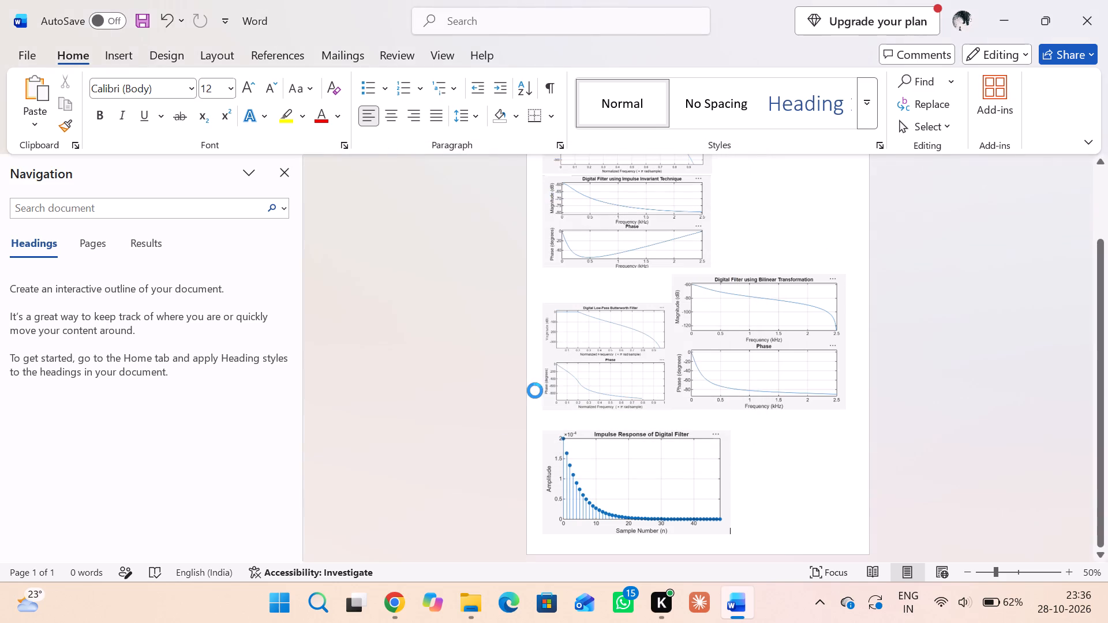
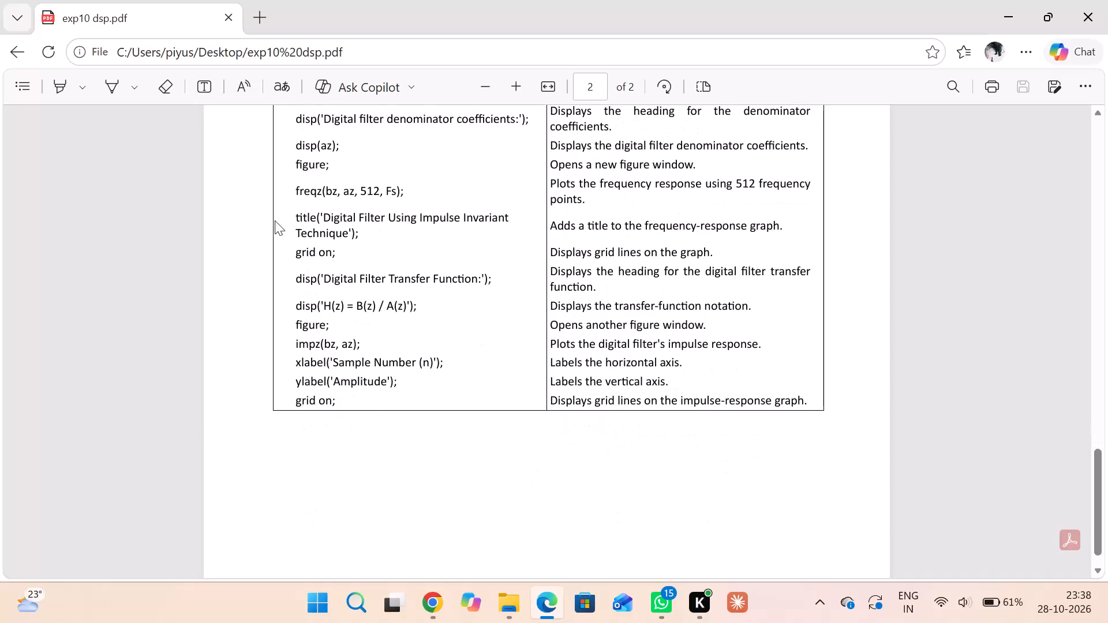
# Review the exp10 dsp PDF from the Experiment 10 aim through the MATLAB program table on its second page.
pyautogui.scroll(-2, 275, 220)
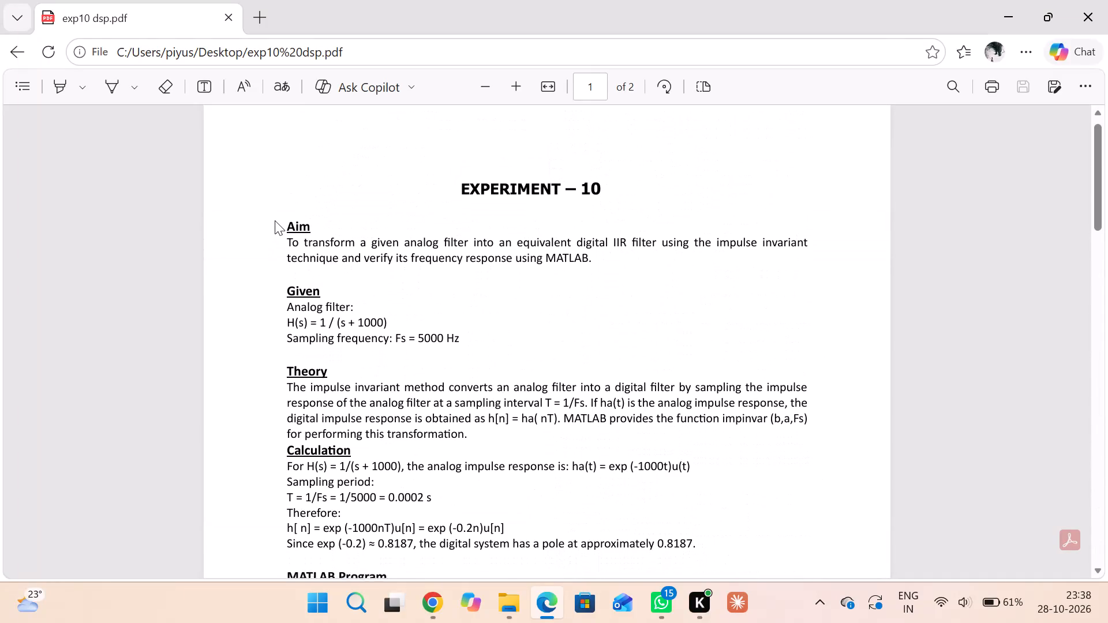
pyautogui.scroll(-7, 275, 220)
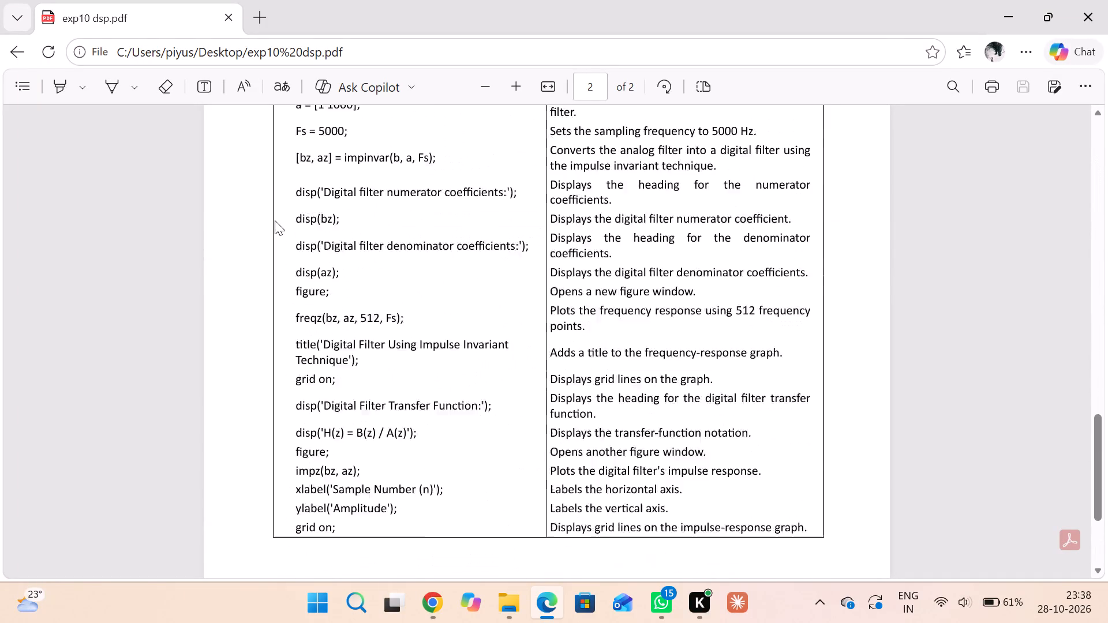
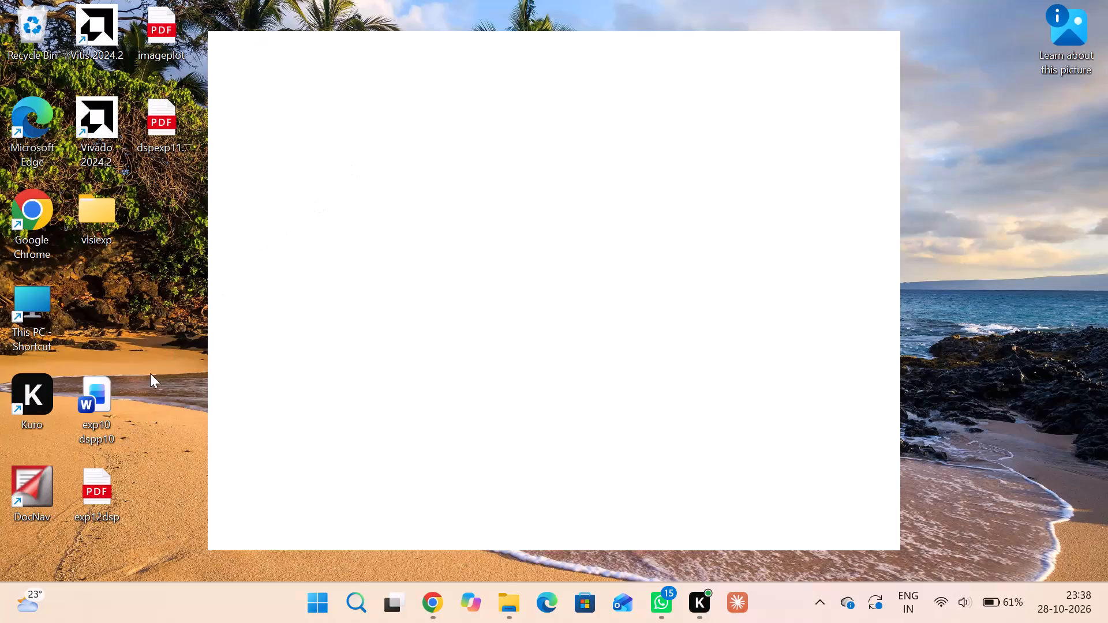
# Open the Word document exp10 dspp10 from the desktop.
pyautogui.doubleClick(114, 393)
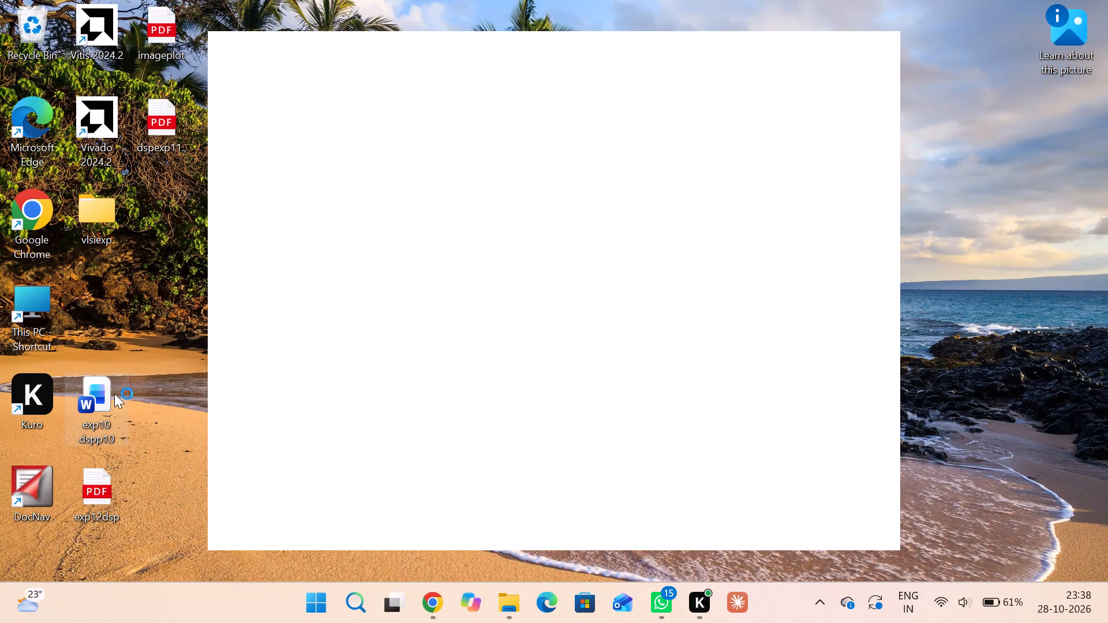
# Review the Experiment 10 document from the Aim through to the Result for formatting problems, especially the Calculation and MATLAB Program sections.
pyautogui.scroll(-1, 527, 358)
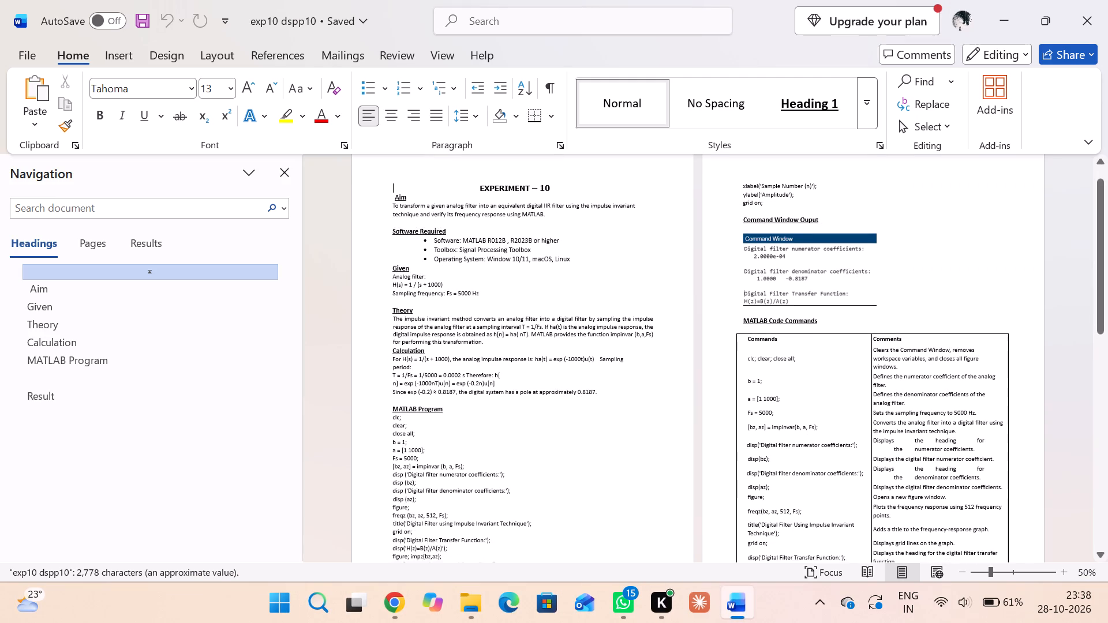
pyautogui.scroll(-3, 527, 358)
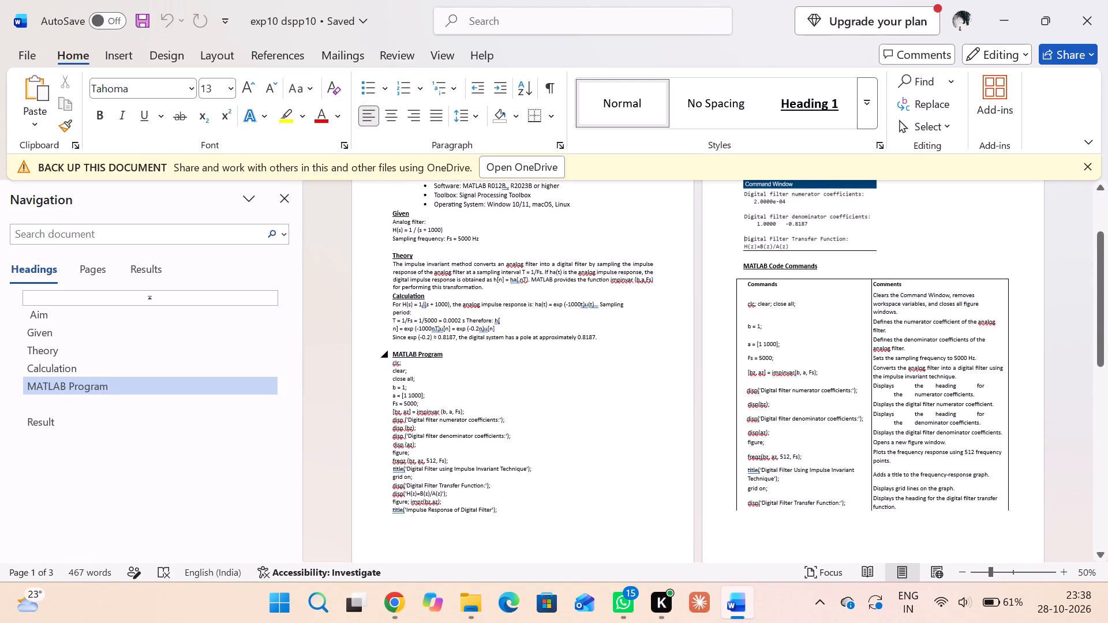
pyautogui.scroll(-2, 527, 358)
pyautogui.scroll(2, 527, 358)
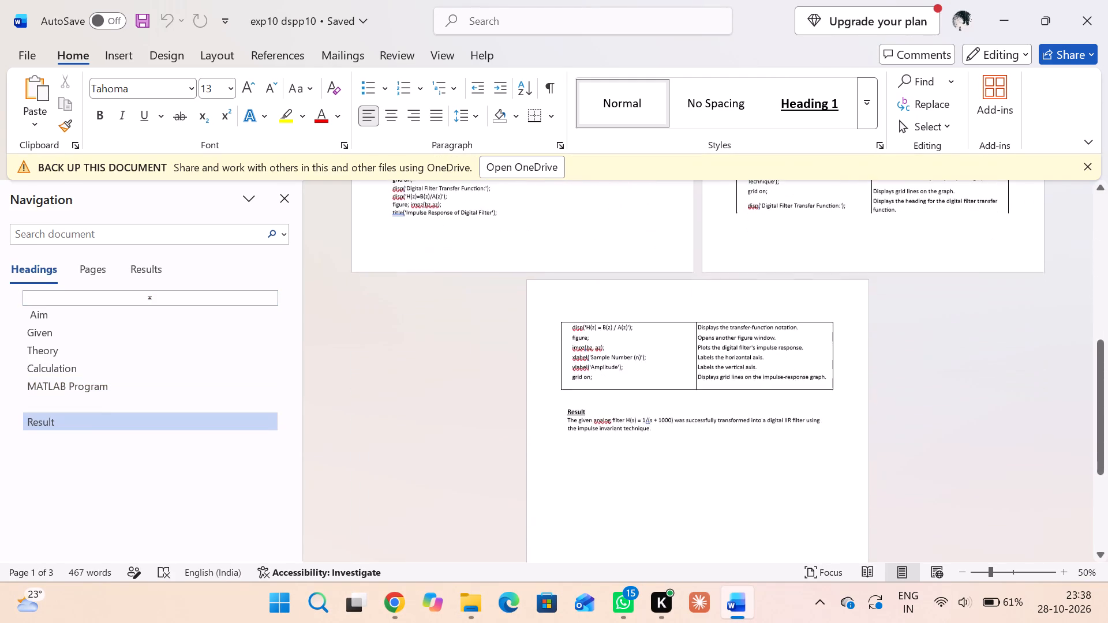
pyautogui.scroll(3, 527, 358)
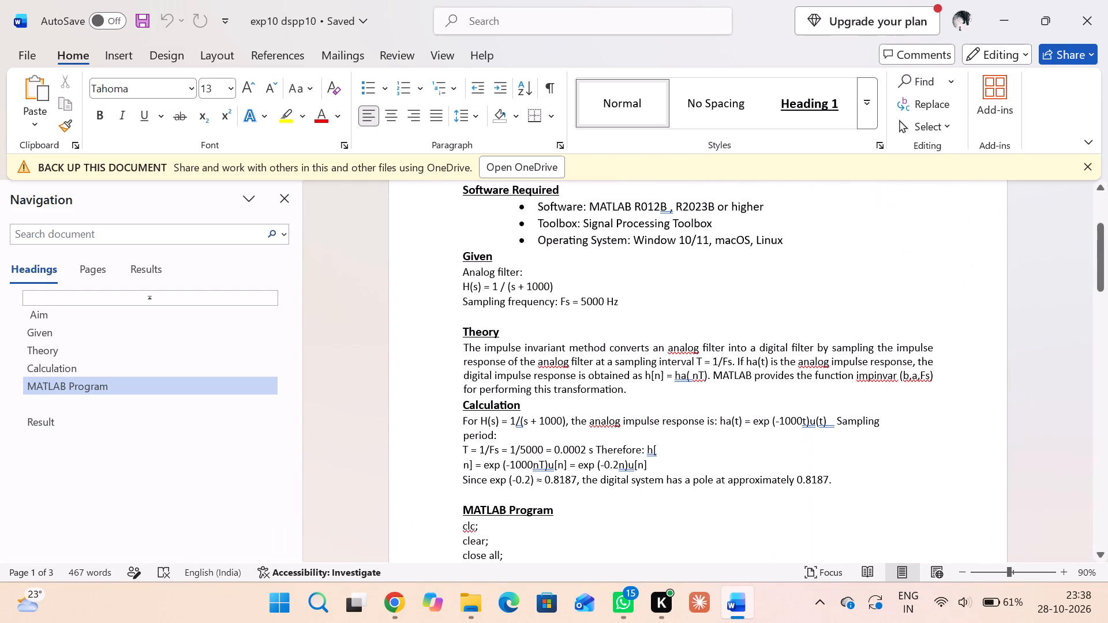
pyautogui.scroll(-1, 527, 358)
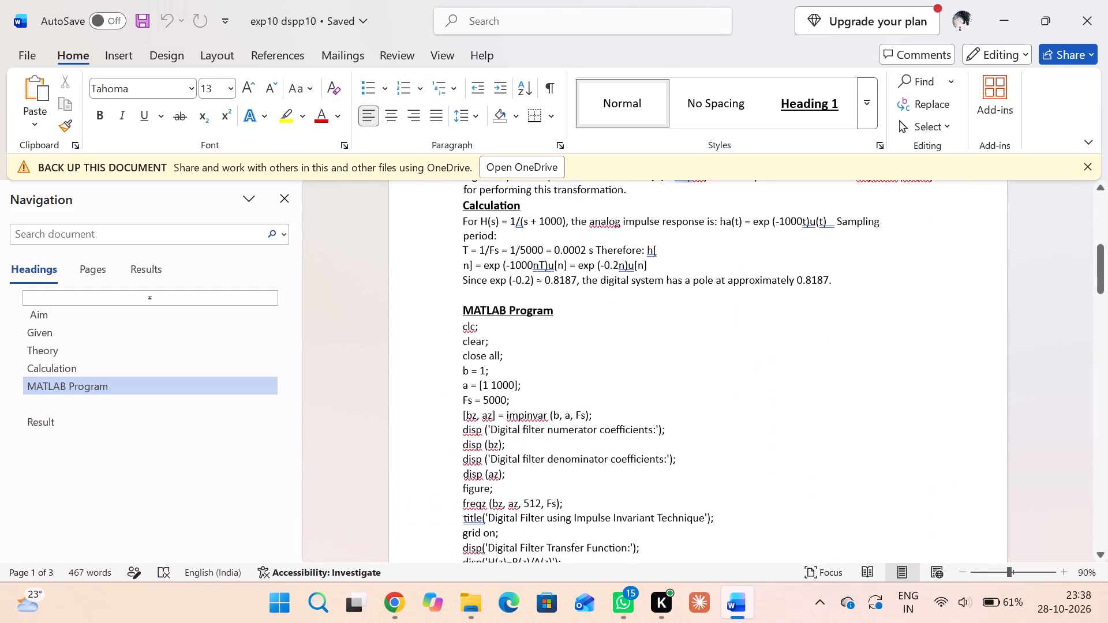
pyautogui.scroll(-1, 527, 358)
pyautogui.scroll(2, 527, 358)
pyautogui.scroll(-1, 527, 358)
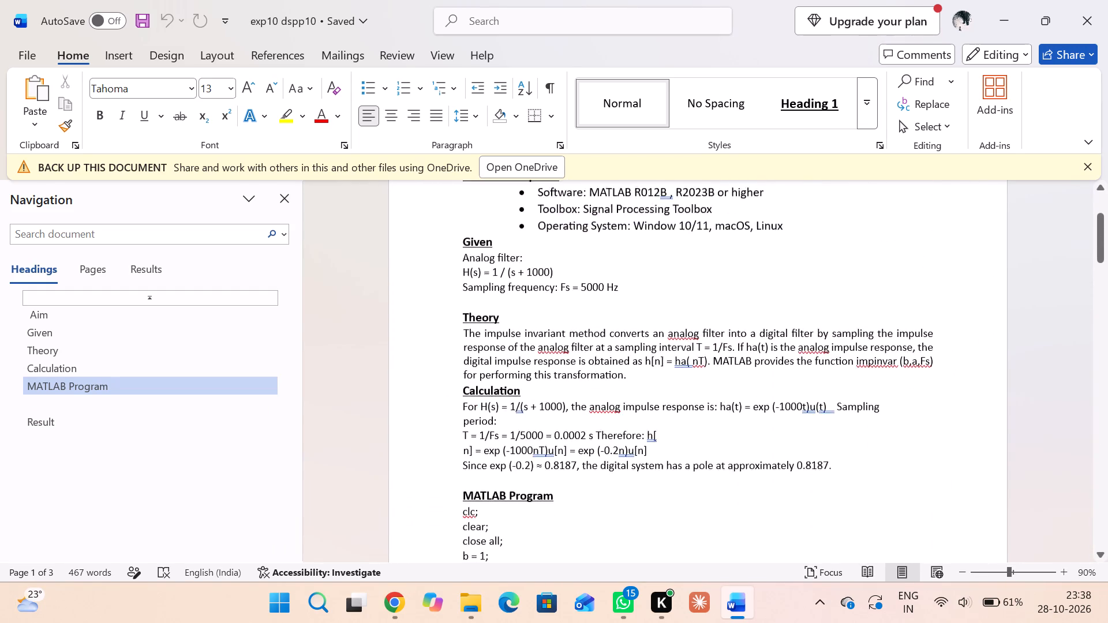
pyautogui.scroll(-1, 527, 358)
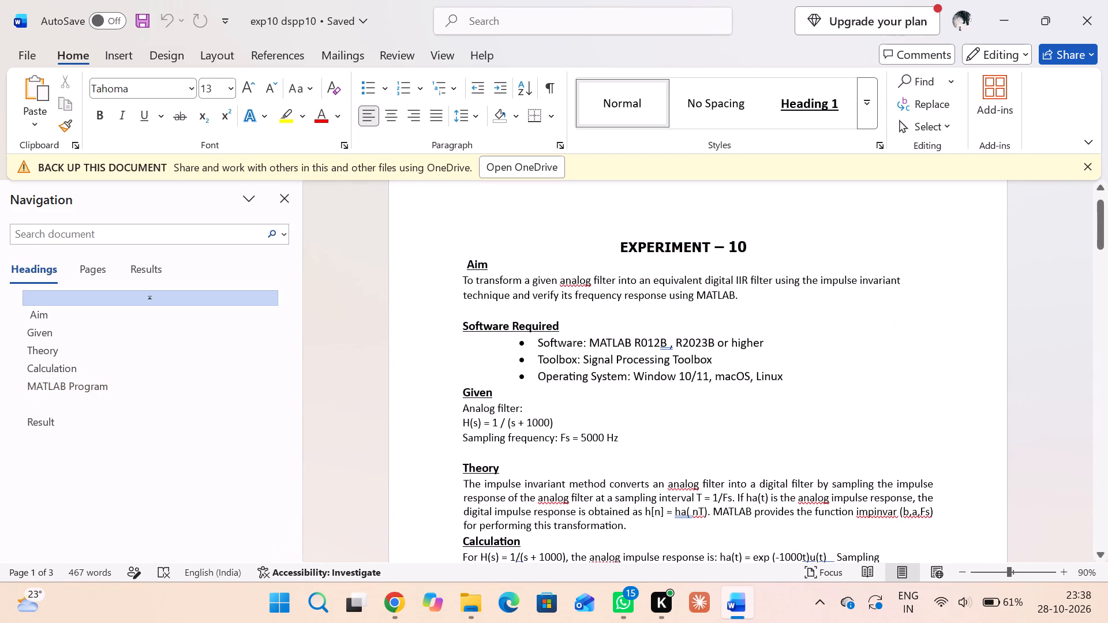
pyautogui.scroll(-1, 527, 358)
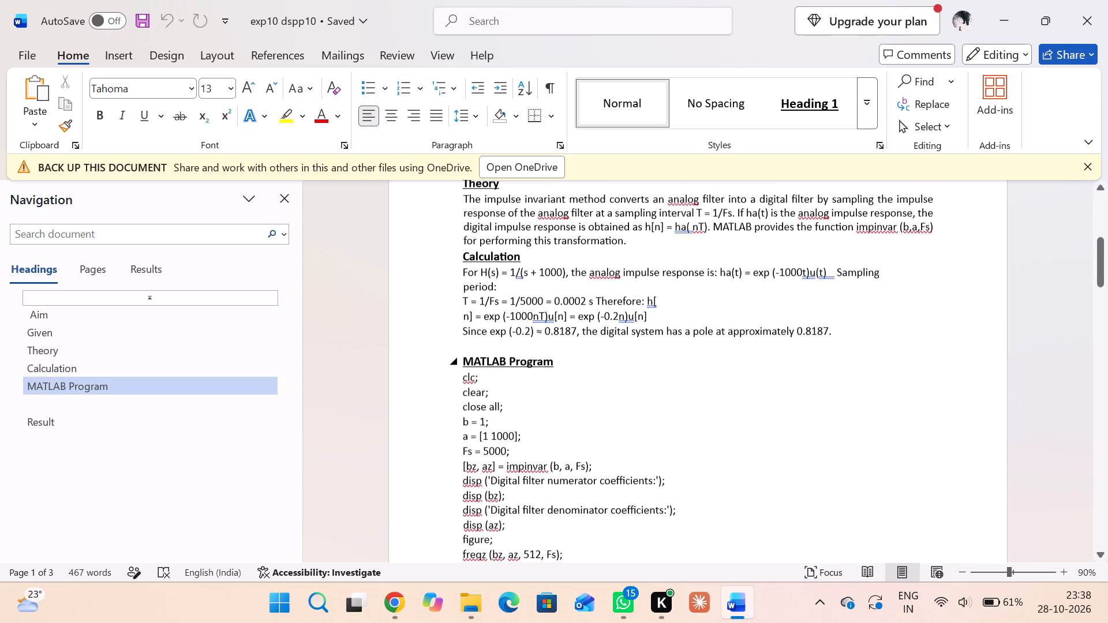
pyautogui.scroll(-1, 527, 358)
pyautogui.scroll(1, 527, 358)
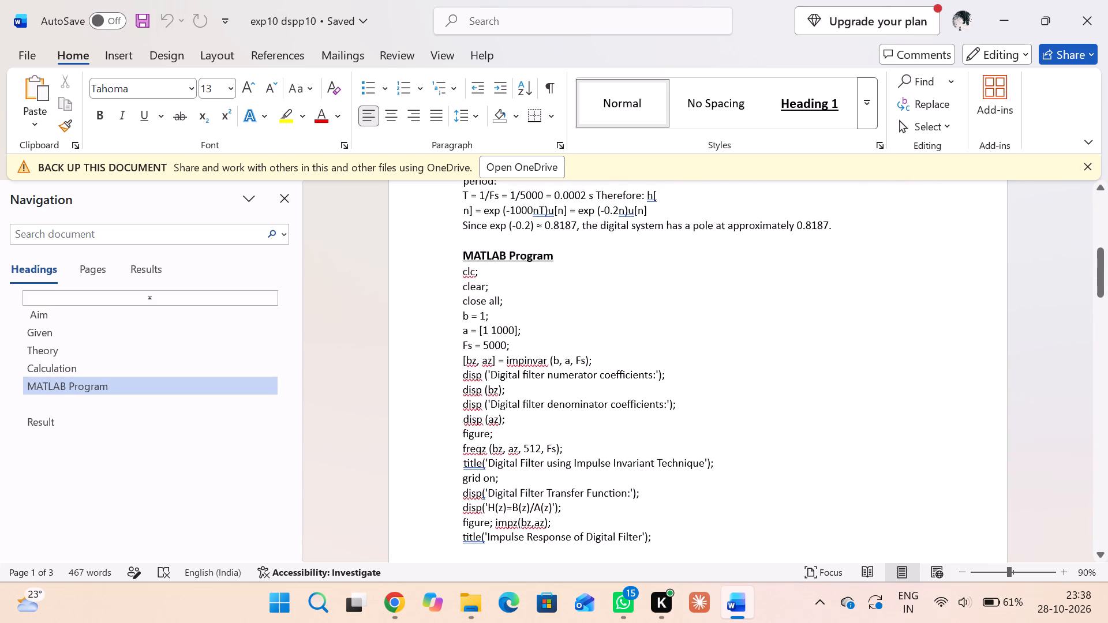
pyautogui.scroll(1, 527, 358)
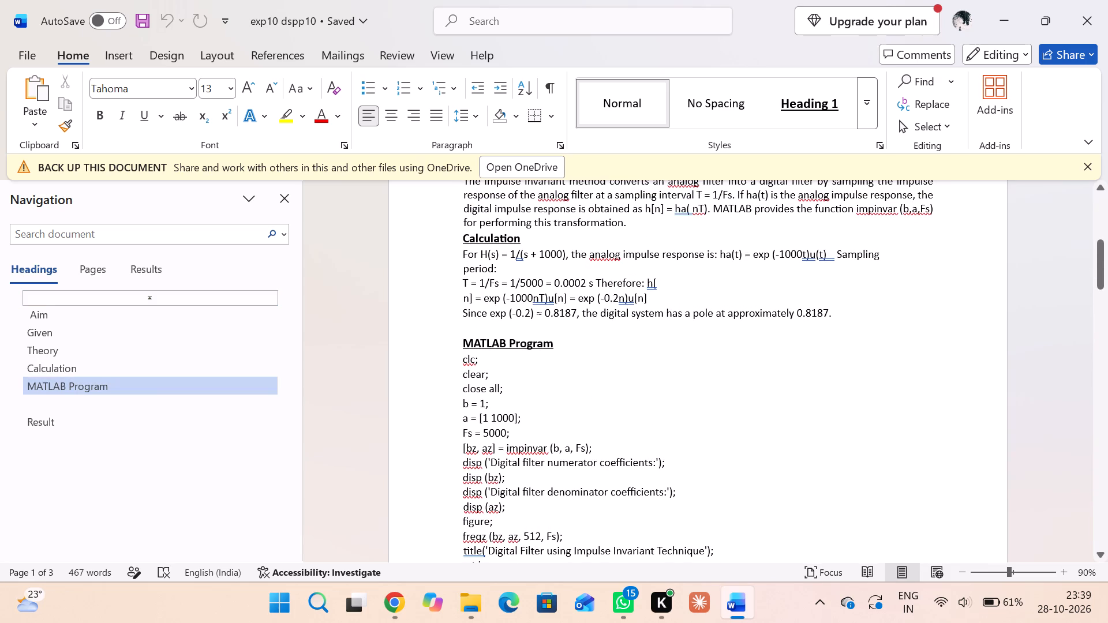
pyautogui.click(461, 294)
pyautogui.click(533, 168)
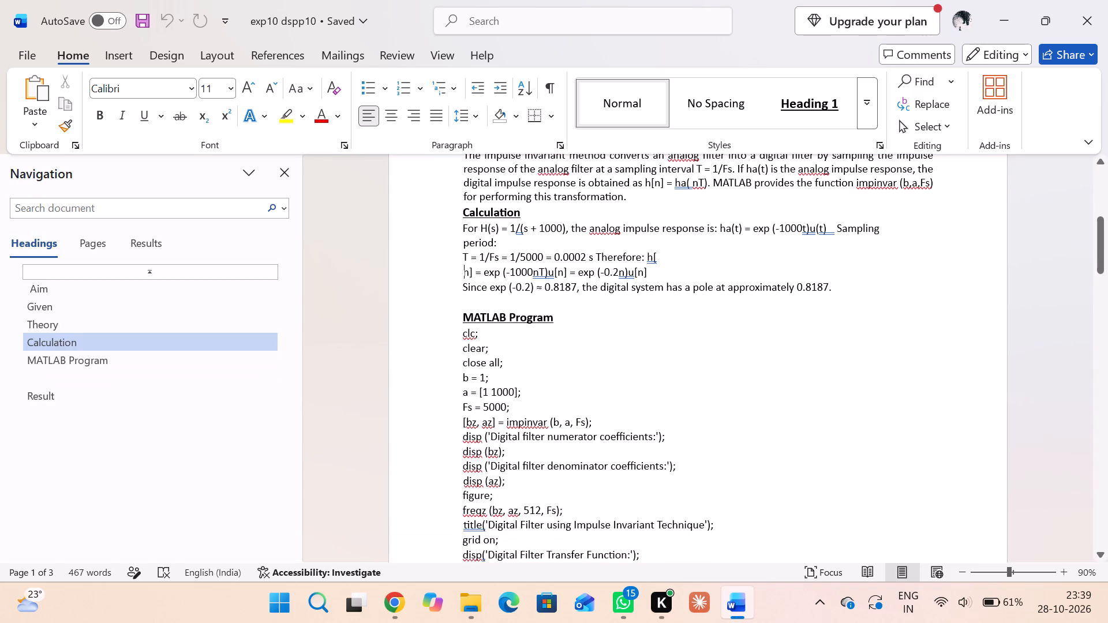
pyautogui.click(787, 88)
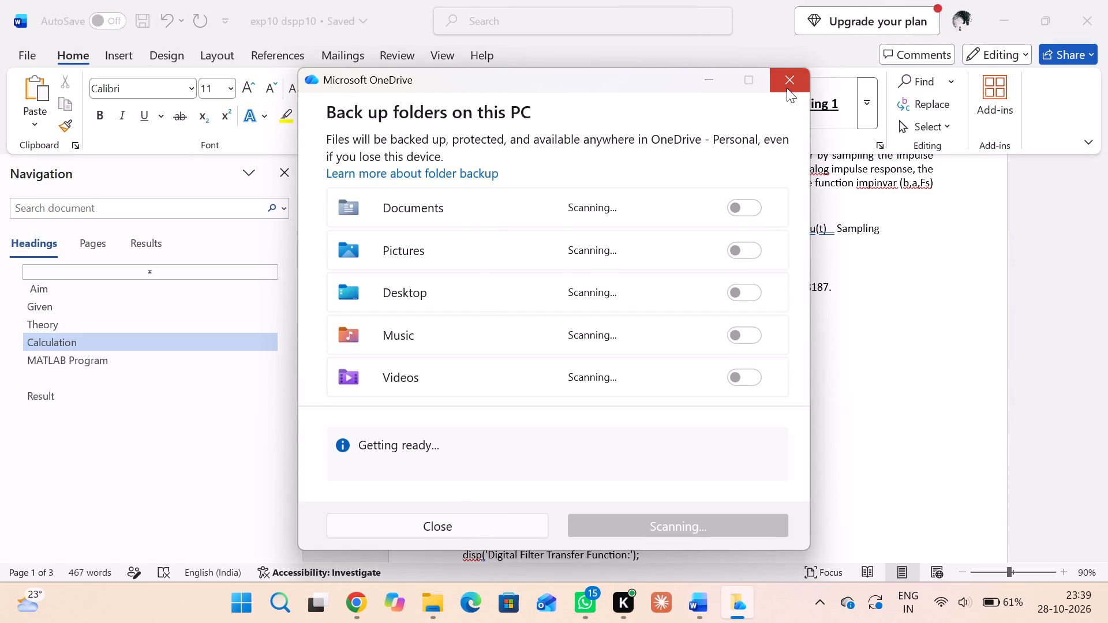
# Set the font size of the three bullet points under Software Required to 11.
pyautogui.scroll(1, 675, 321)
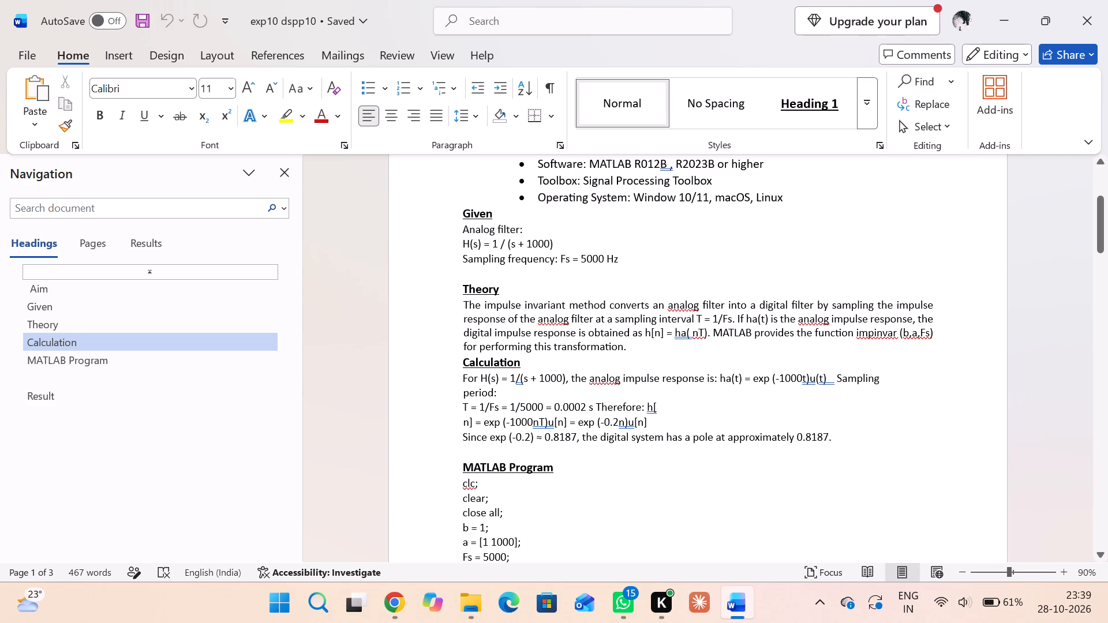
pyautogui.scroll(1, 659, 375)
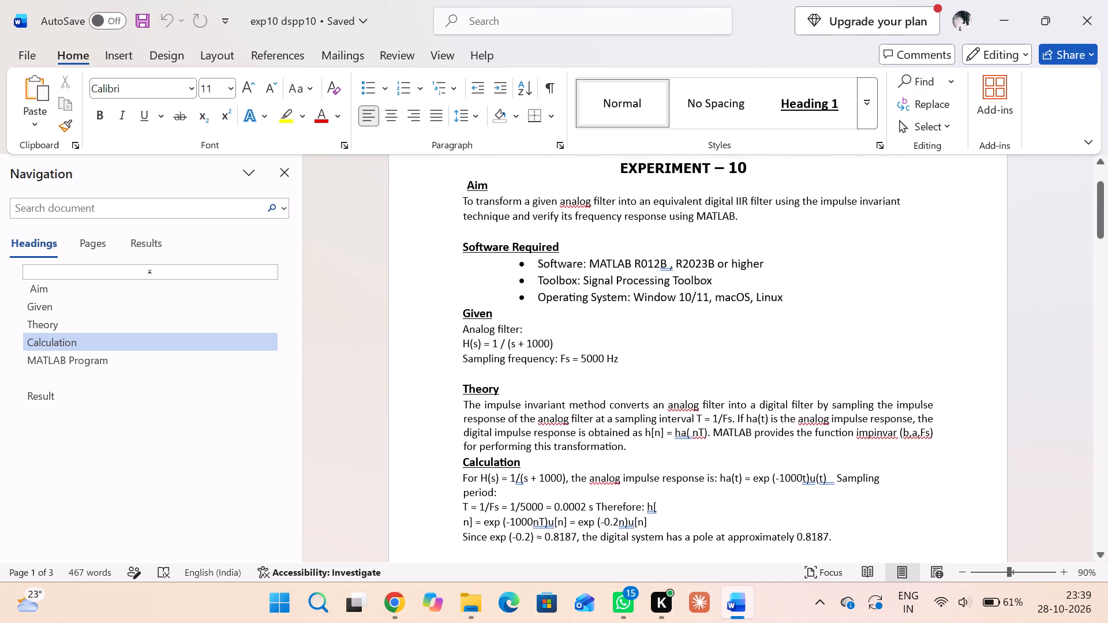
pyautogui.scroll(1, 659, 375)
pyautogui.click(654, 281)
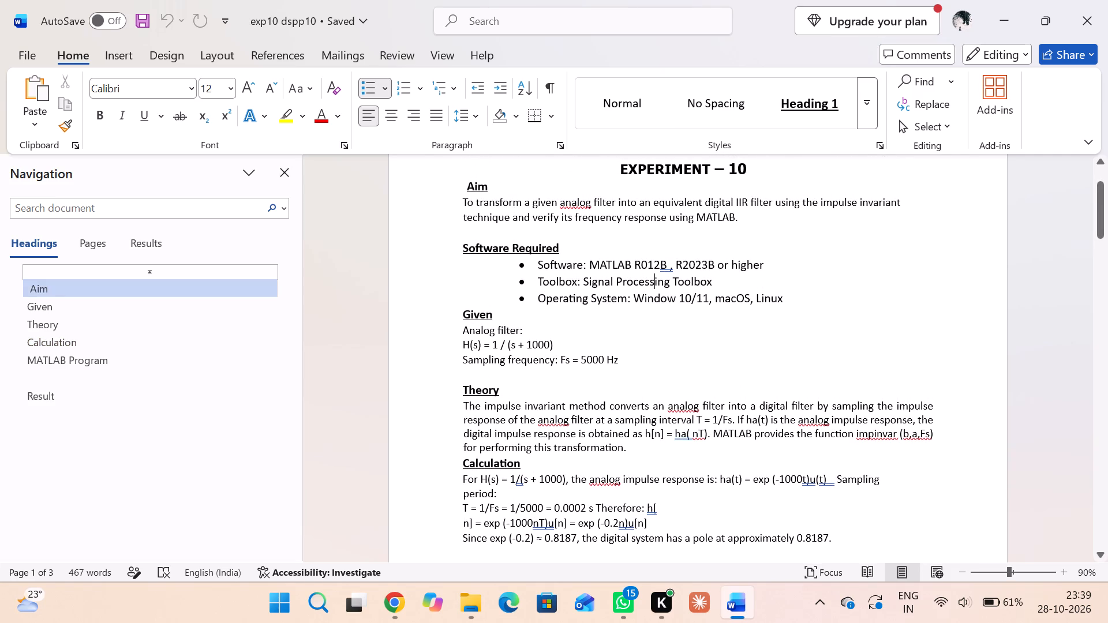
pyautogui.moveTo(538, 263); pyautogui.dragTo(538, 262)
pyautogui.moveTo(538, 262); pyautogui.dragTo(787, 292)
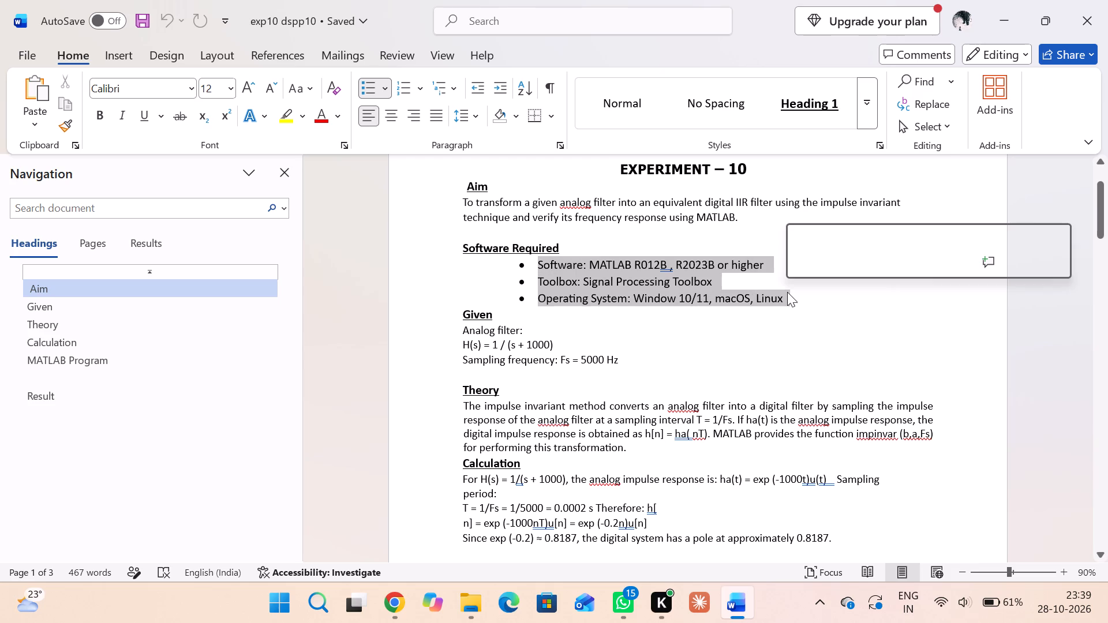
pyautogui.click(894, 232)
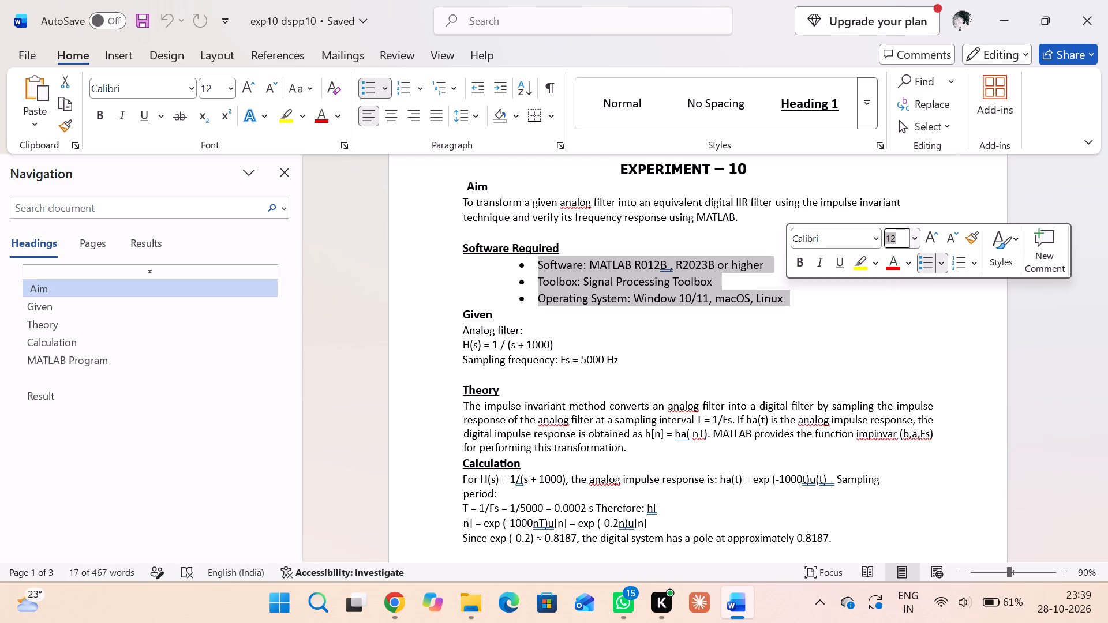
pyautogui.write('11')
pyautogui.press('Return')
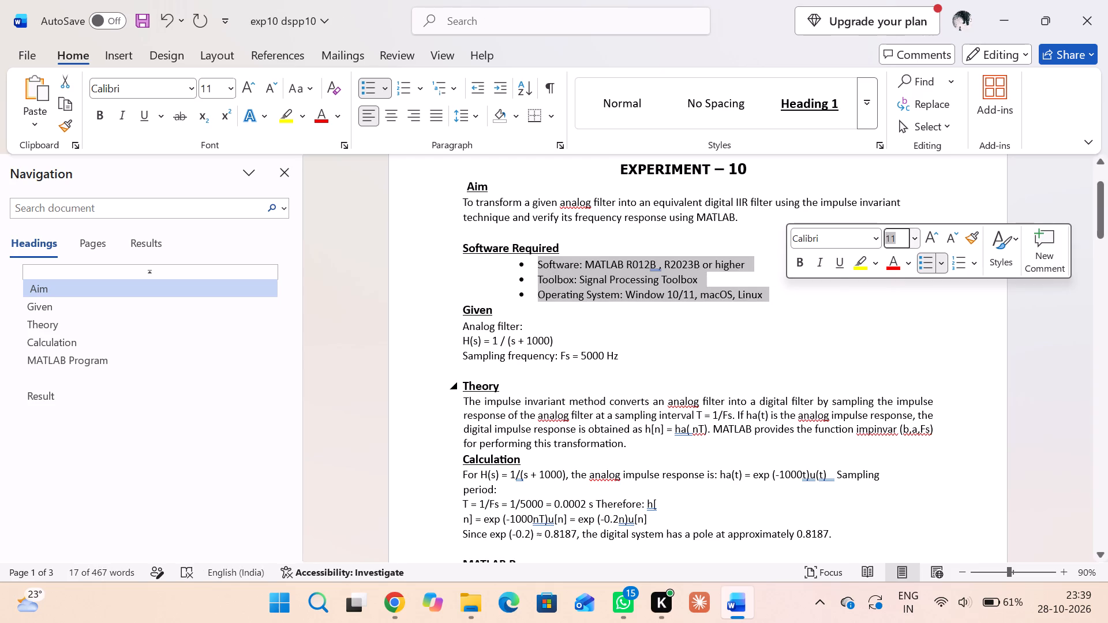
# Rejoin the split h[n] formula in the Calculation section and place it on its own line after "Therefore:".
pyautogui.click(667, 421)
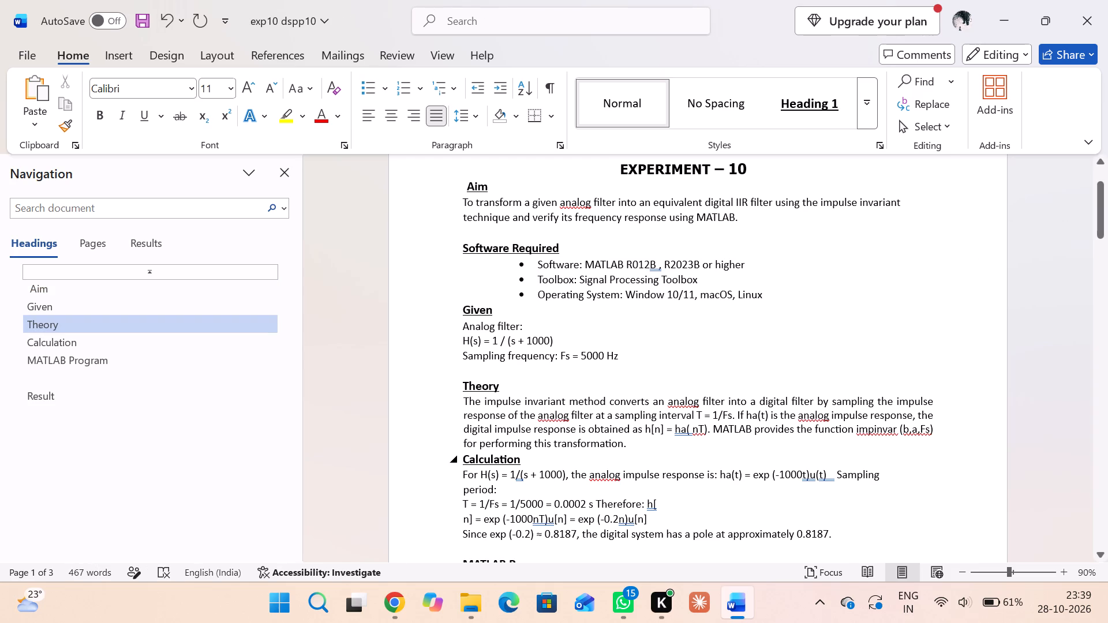
pyautogui.click(463, 517)
pyautogui.press('BackSpace')
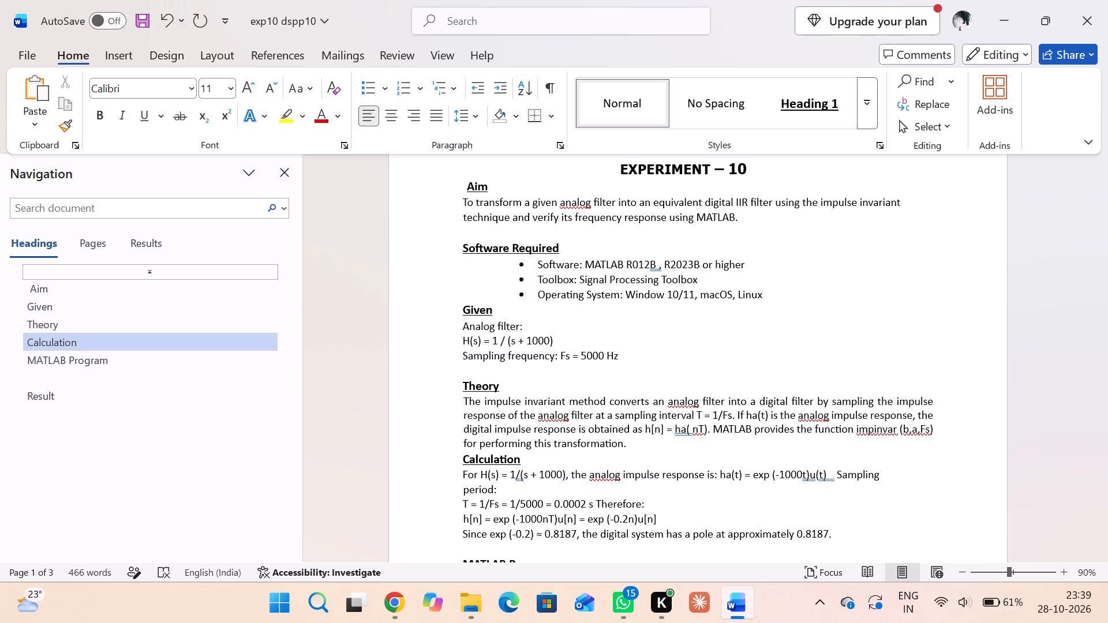
pyautogui.press('Left')
pyautogui.press('Left')
pyautogui.press('BackSpace')
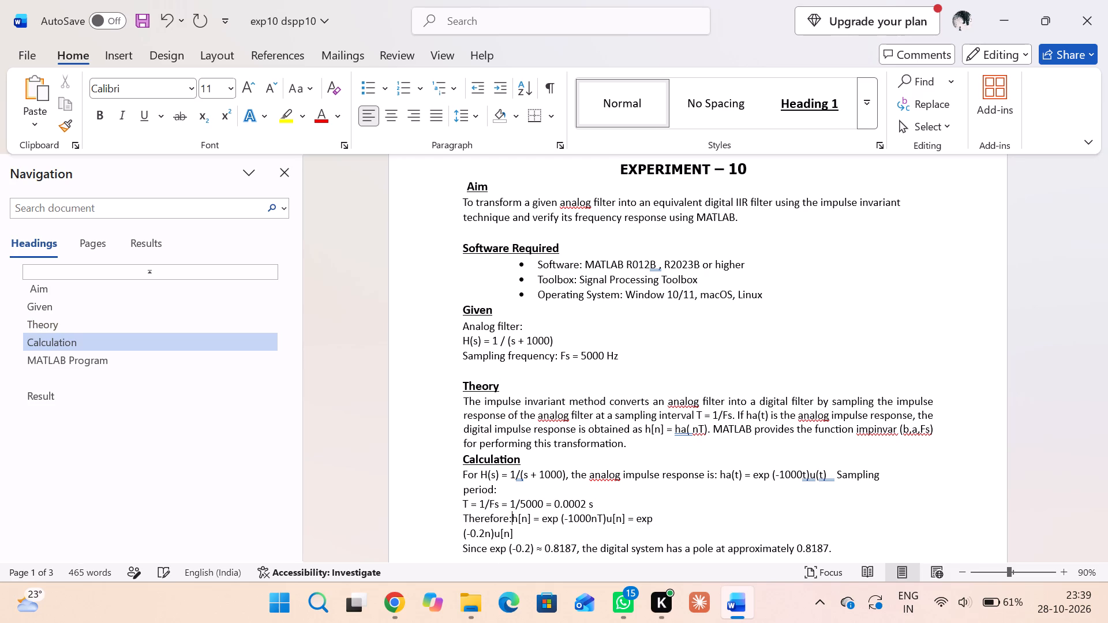
pyautogui.press('Return')
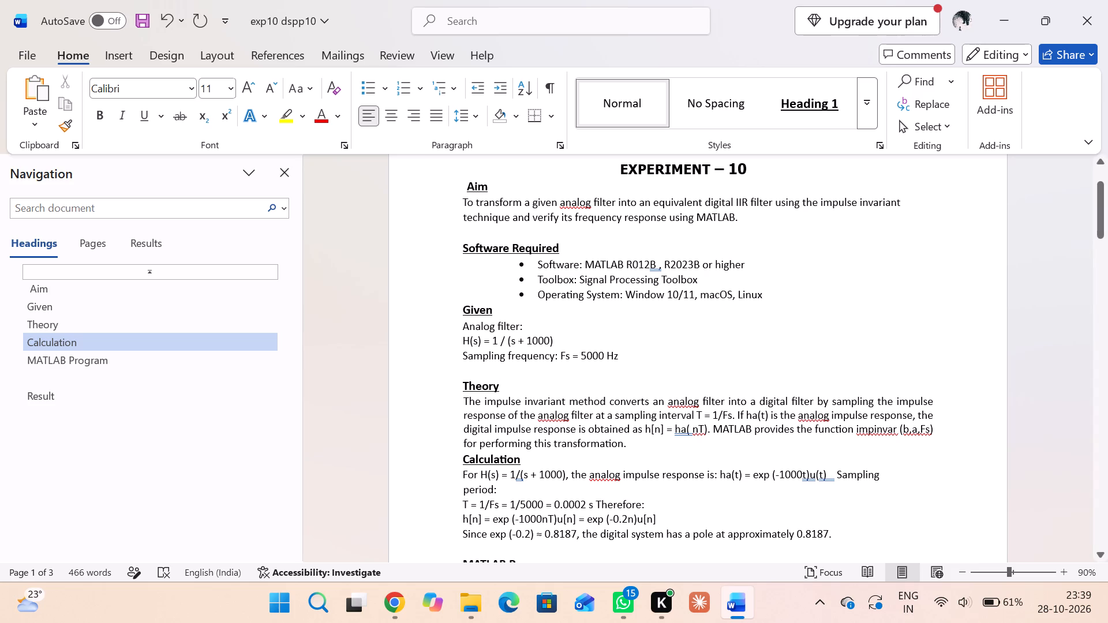
# Move "Sampling period:" in the Calculation section onto its own line and remove the spaces in front of it.
pyautogui.click(831, 471)
pyautogui.press('Return')
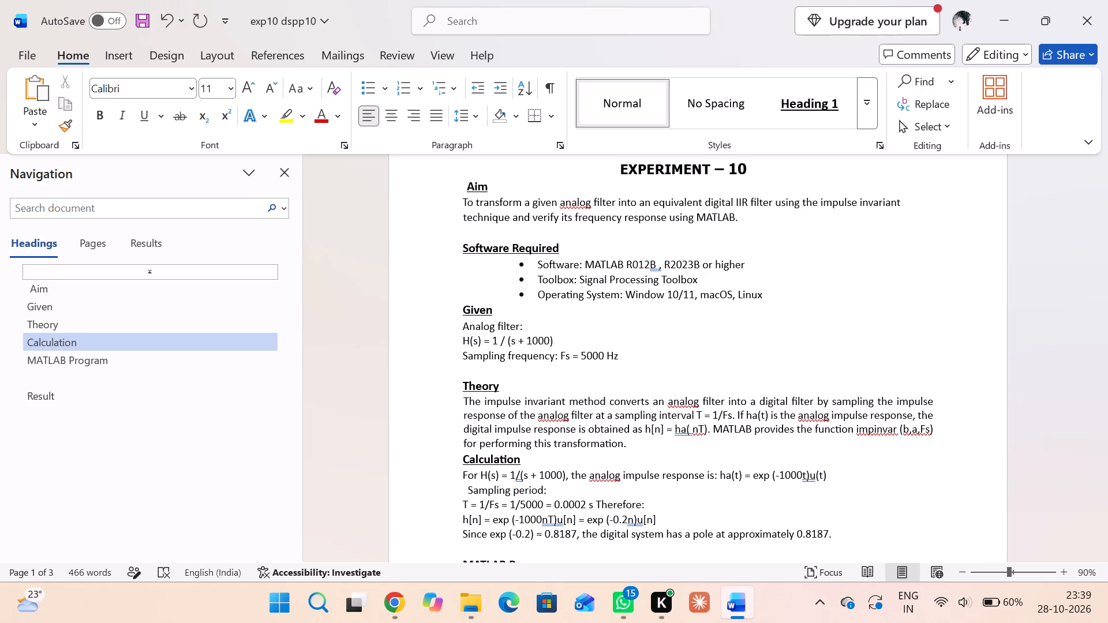
pyautogui.press('Right')
pyautogui.press('Right')
pyautogui.press('BackSpace')
pyautogui.press('BackSpace')
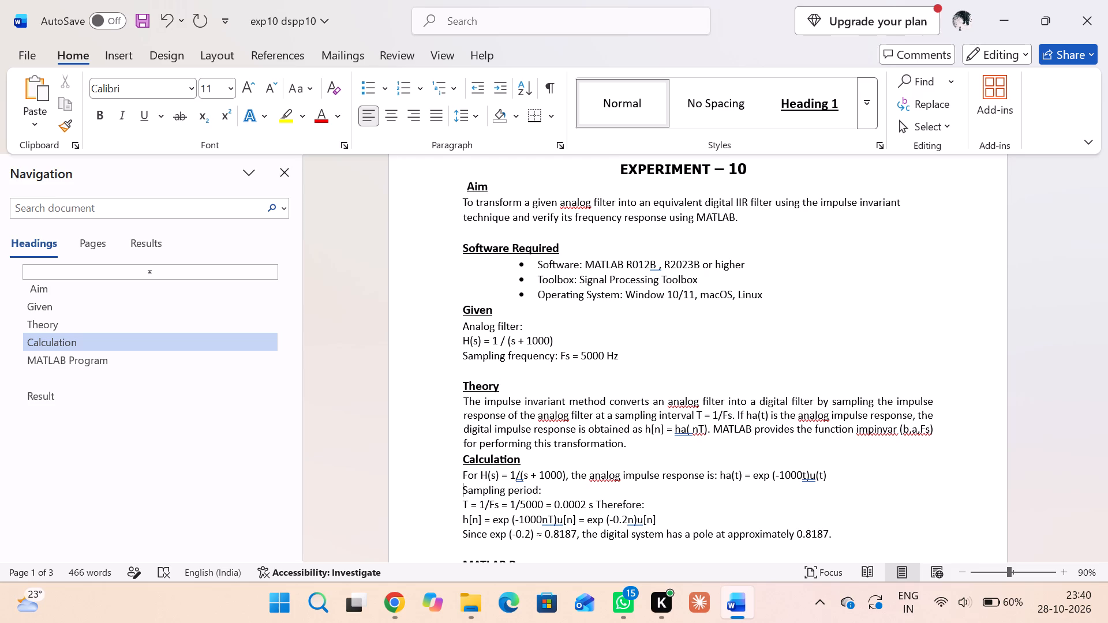
# Draw a solid border line under the Commands/Comments header row of the MATLAB Code Commands table, using Draw Table.
pyautogui.scroll(-1, 866, 519)
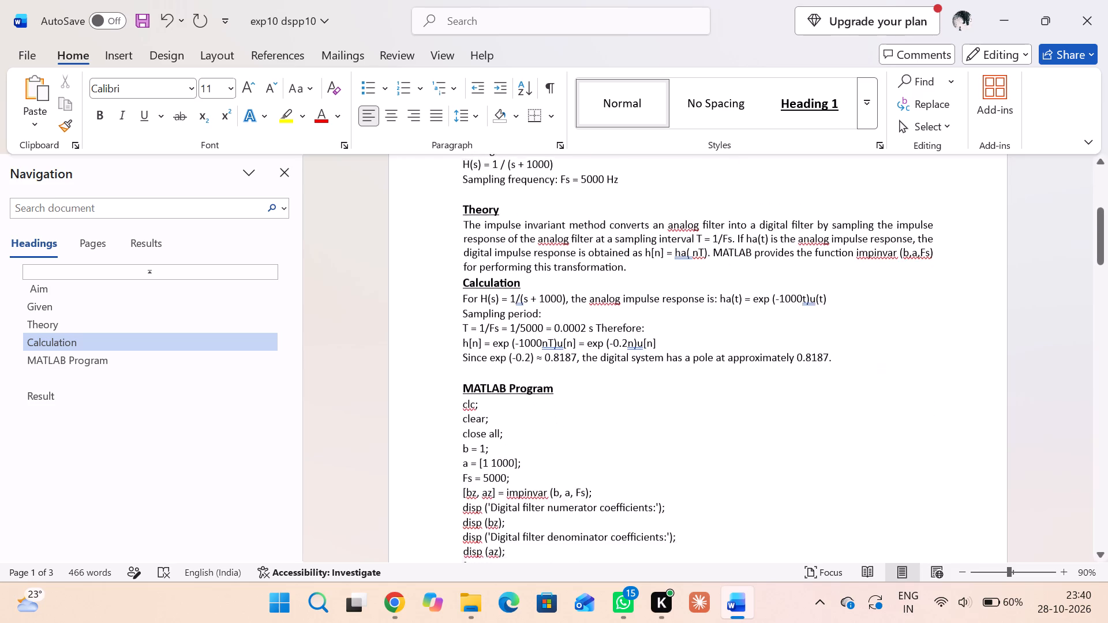
pyautogui.scroll(-4, 866, 519)
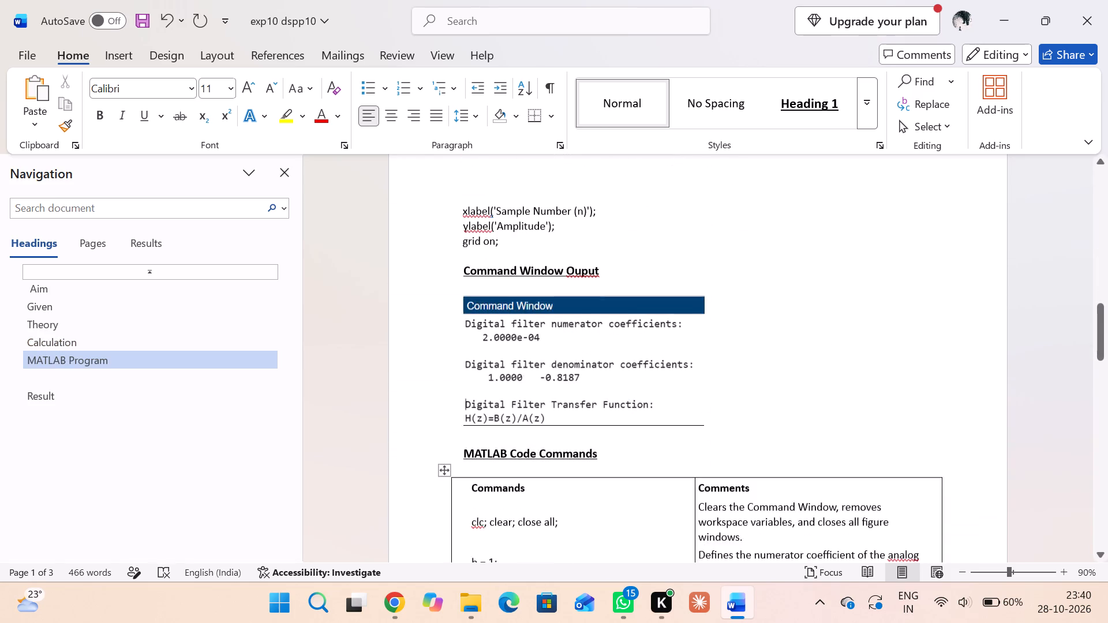
pyautogui.scroll(-1, 866, 519)
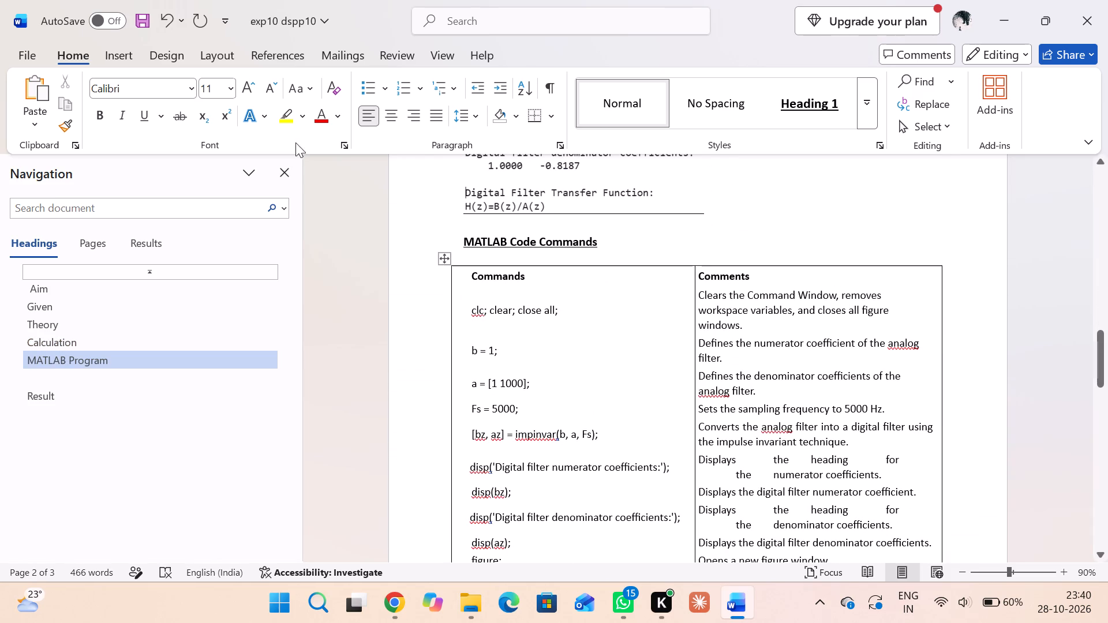
pyautogui.click(113, 56)
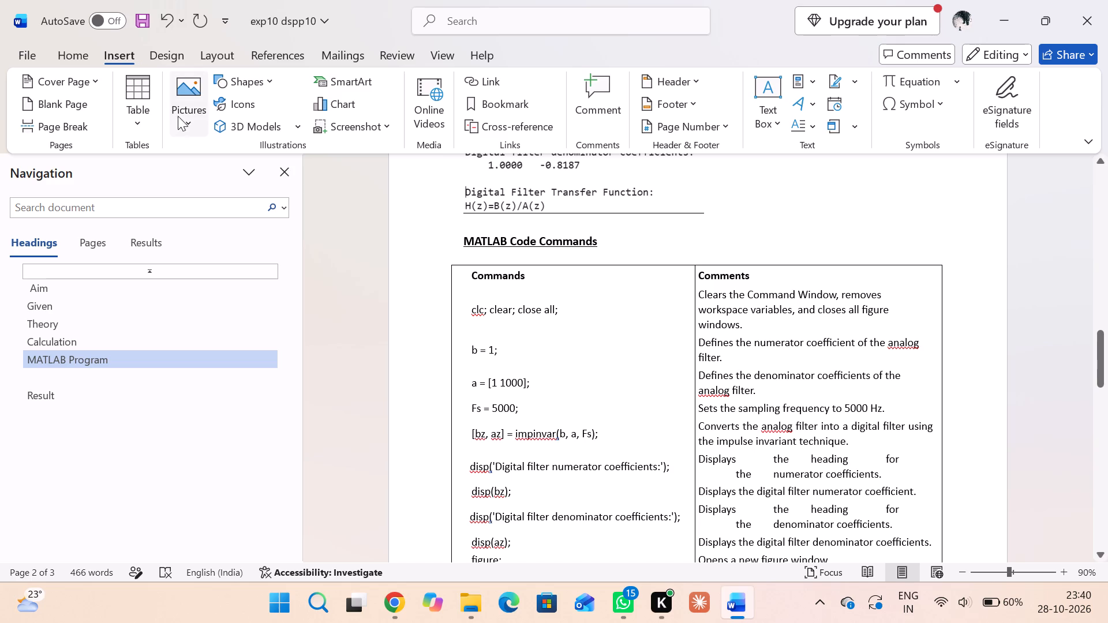
pyautogui.click(181, 119)
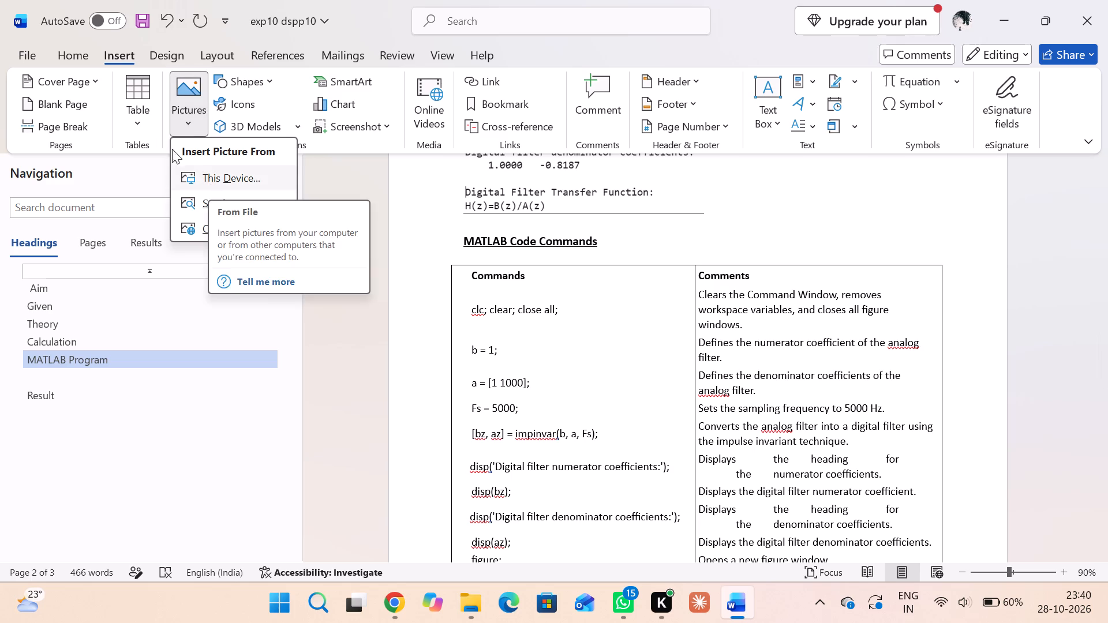
pyautogui.click(122, 118)
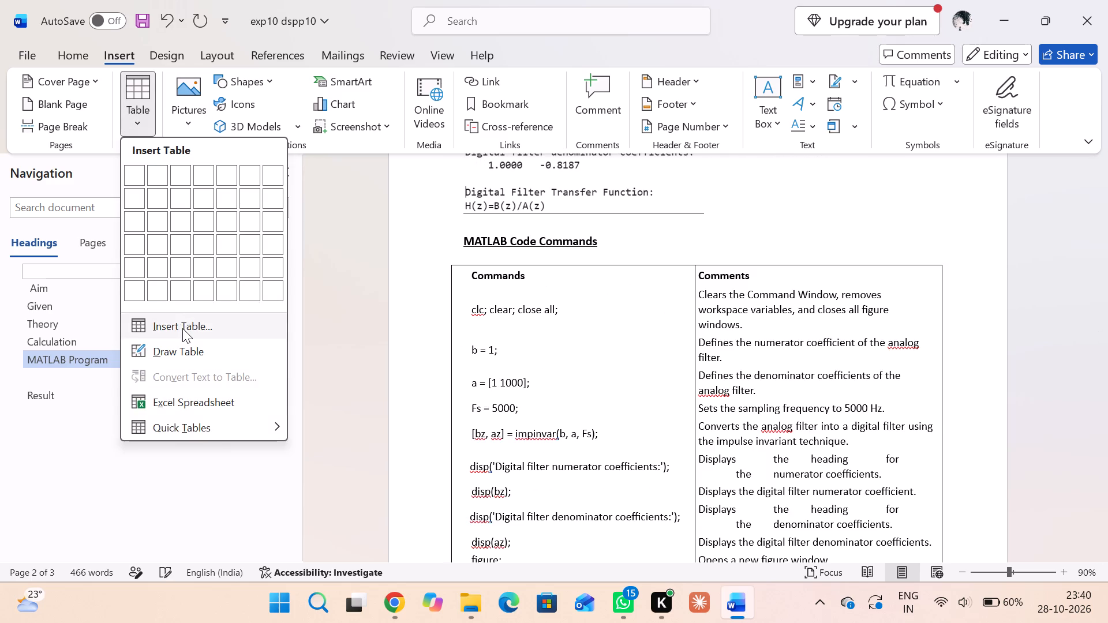
pyautogui.click(186, 350)
pyautogui.scroll(-1, 186, 350)
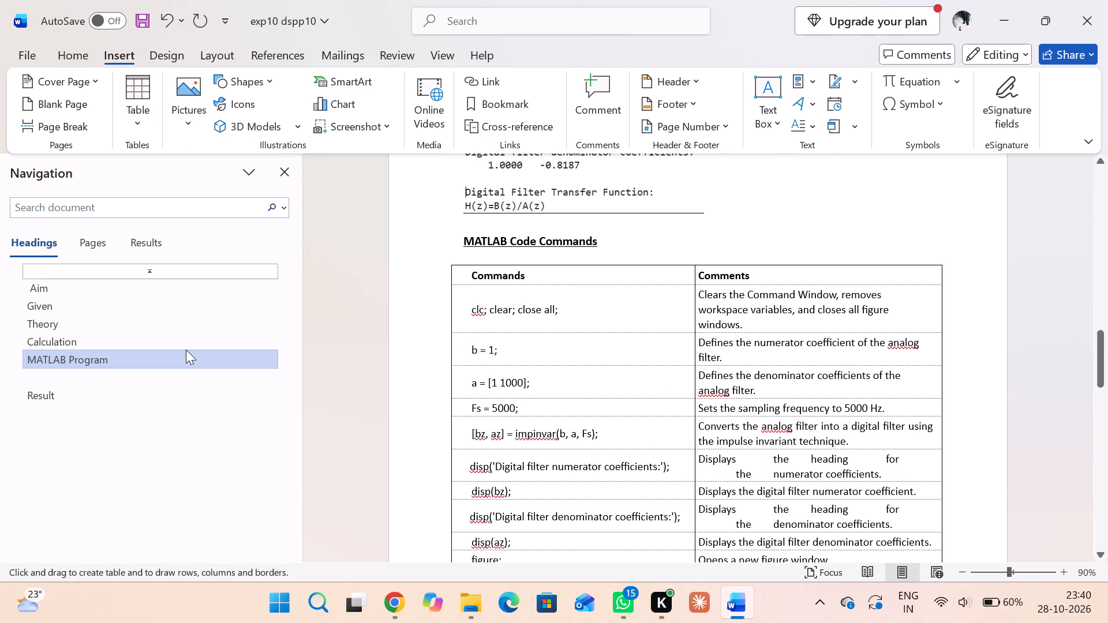
pyautogui.scroll(-2, 186, 350)
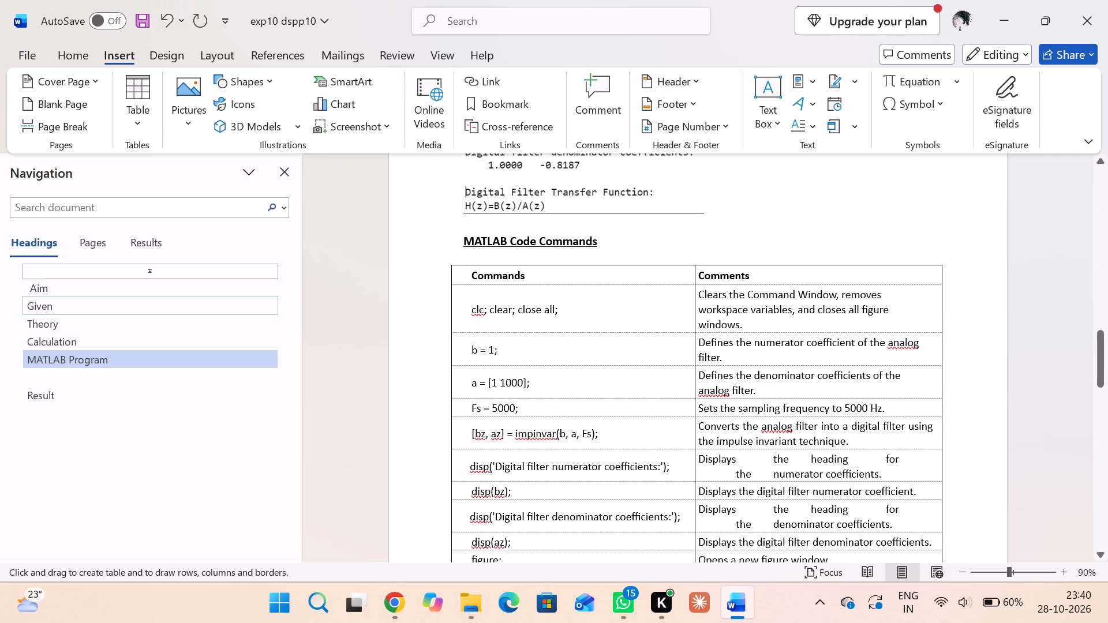
pyautogui.moveTo(500, 284); pyautogui.dragTo(831, 276)
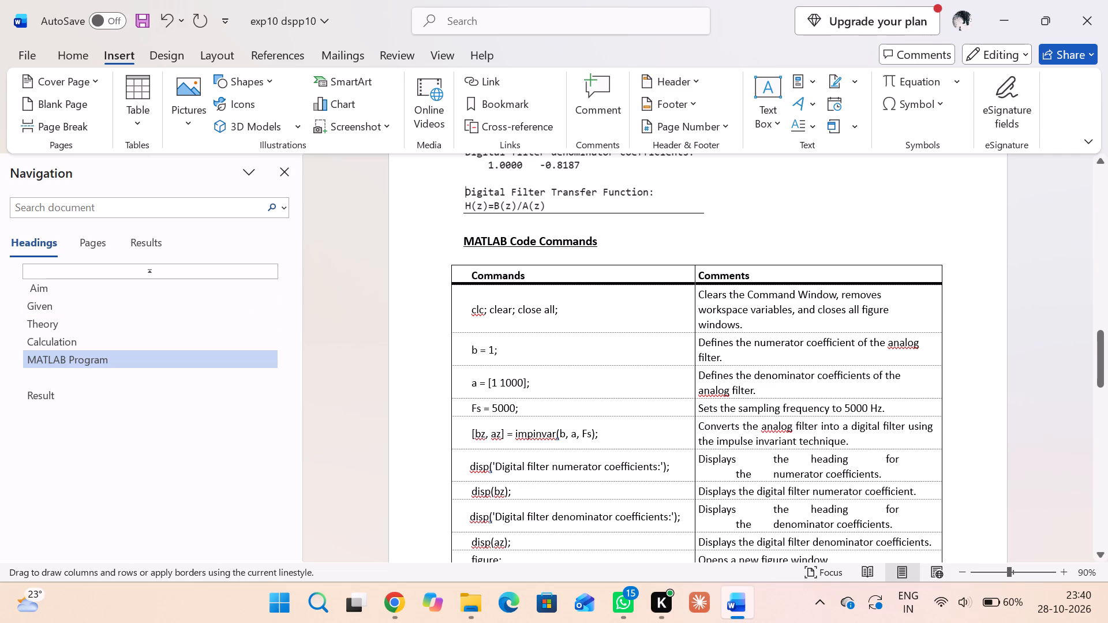
pyautogui.moveTo(831, 276); pyautogui.dragTo(841, 275)
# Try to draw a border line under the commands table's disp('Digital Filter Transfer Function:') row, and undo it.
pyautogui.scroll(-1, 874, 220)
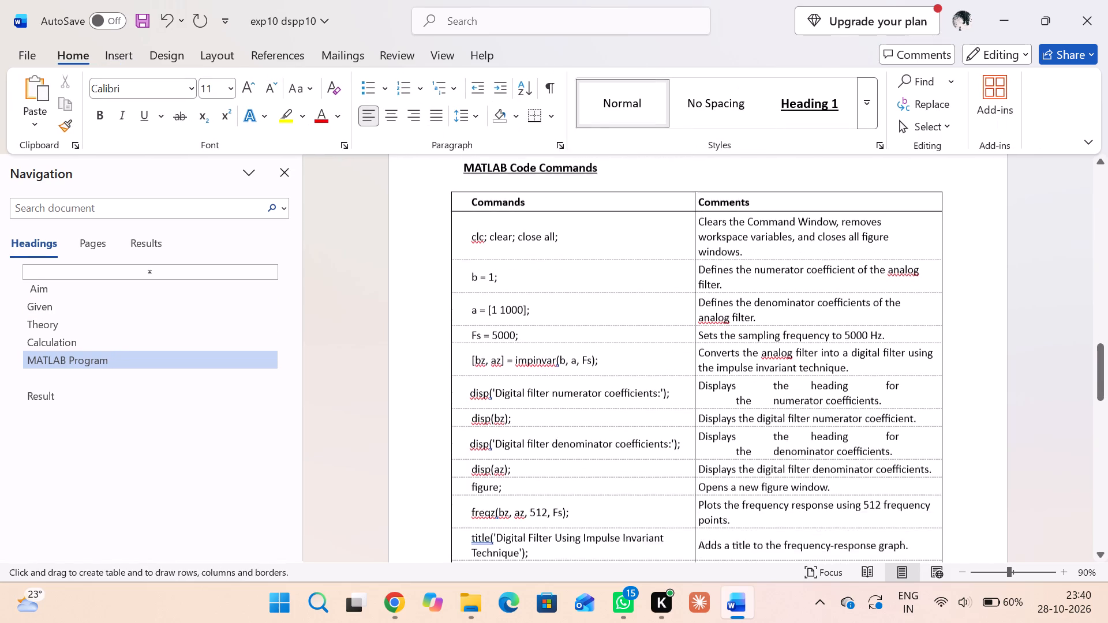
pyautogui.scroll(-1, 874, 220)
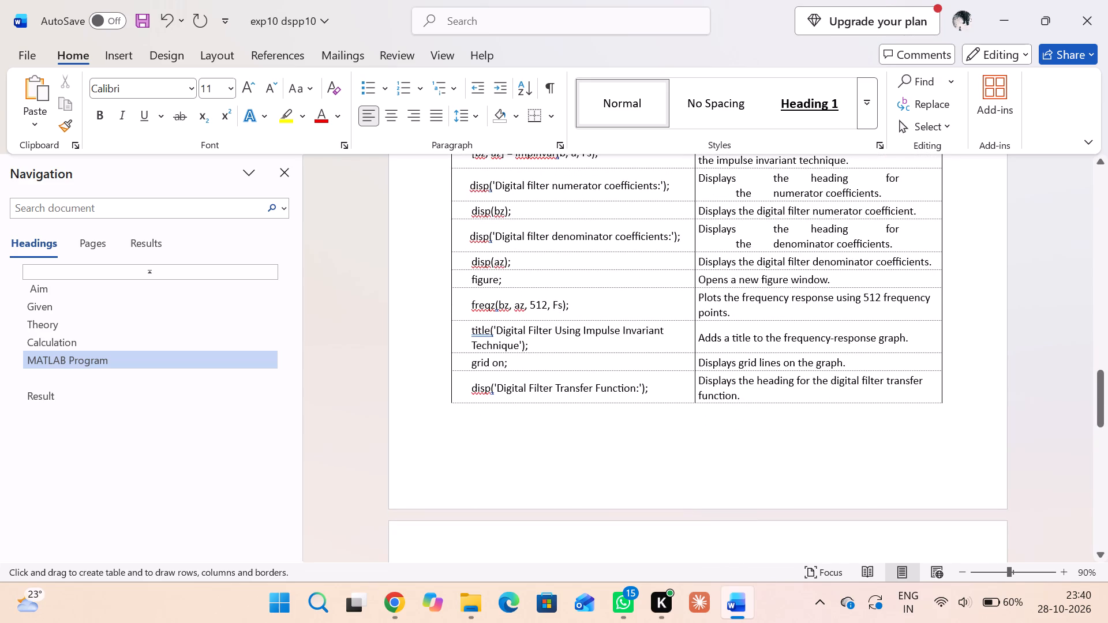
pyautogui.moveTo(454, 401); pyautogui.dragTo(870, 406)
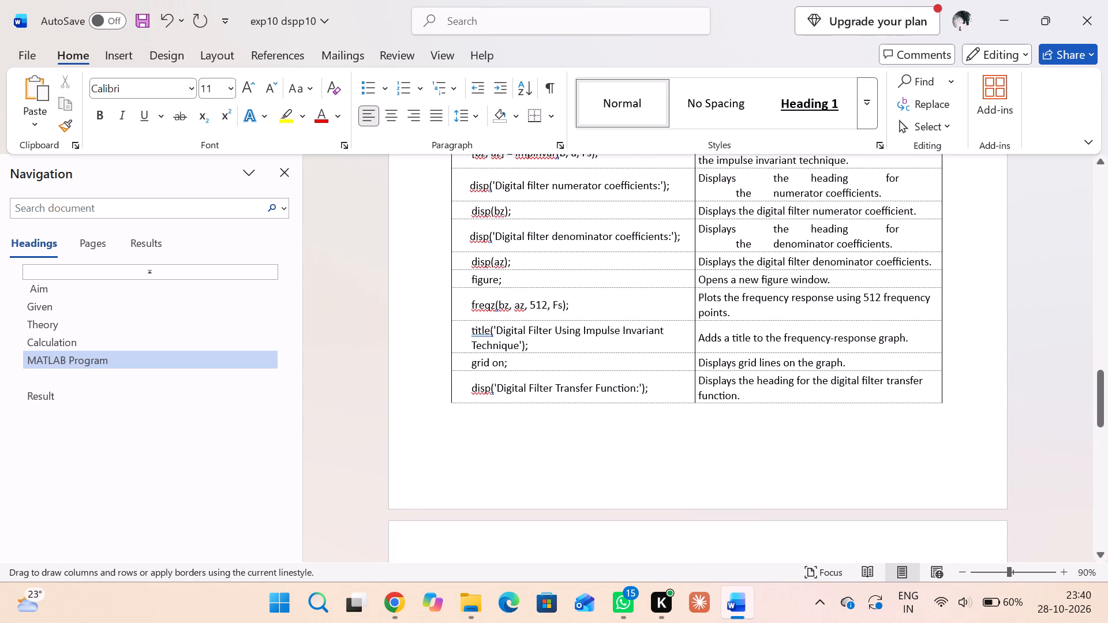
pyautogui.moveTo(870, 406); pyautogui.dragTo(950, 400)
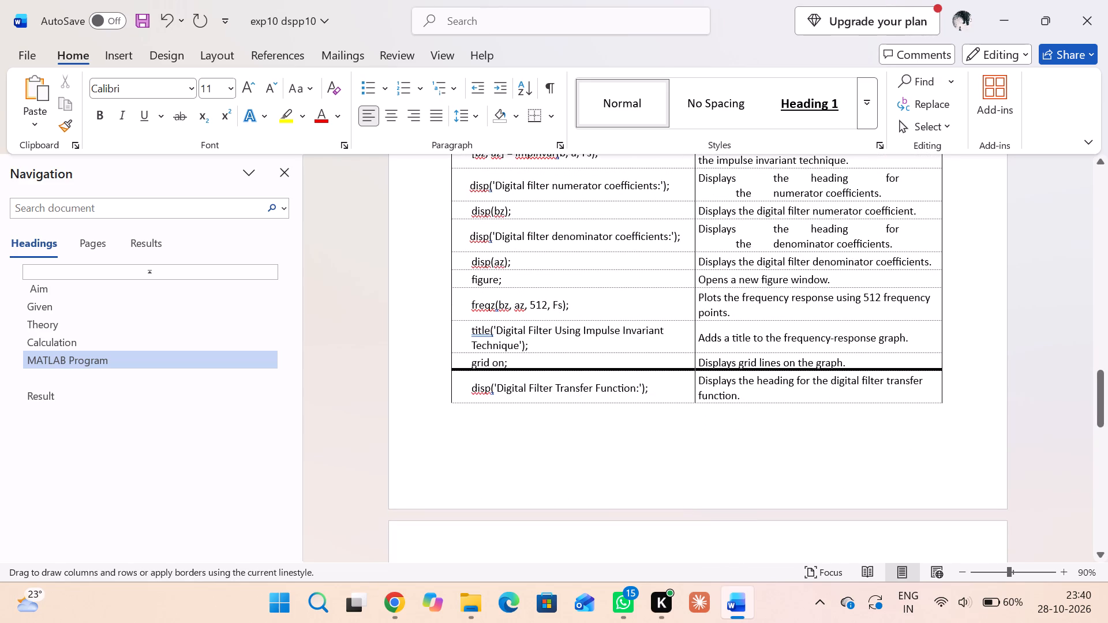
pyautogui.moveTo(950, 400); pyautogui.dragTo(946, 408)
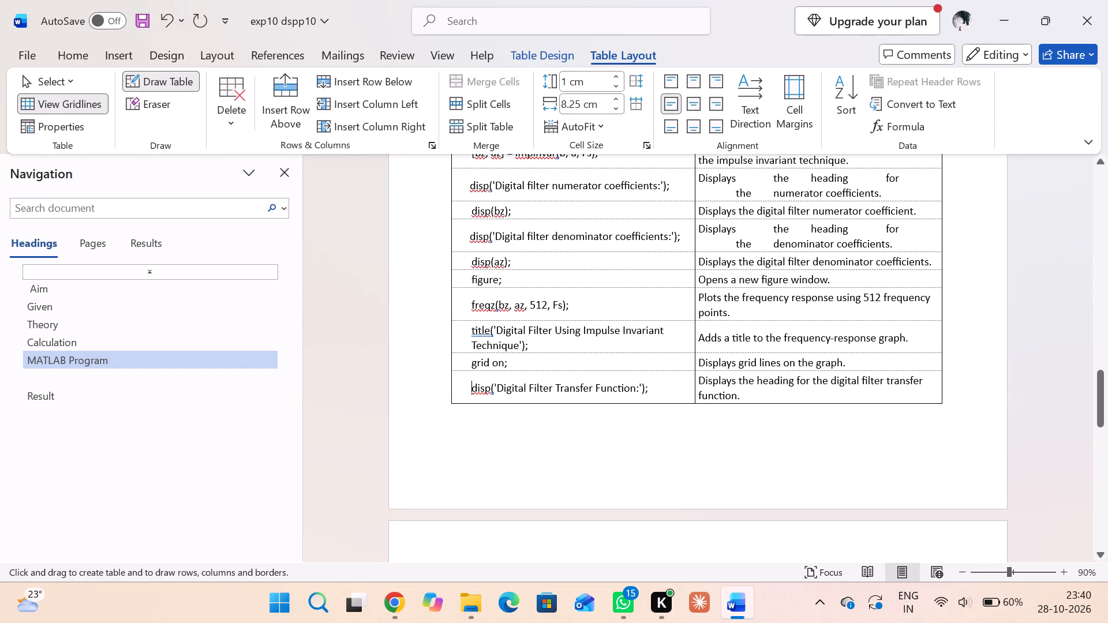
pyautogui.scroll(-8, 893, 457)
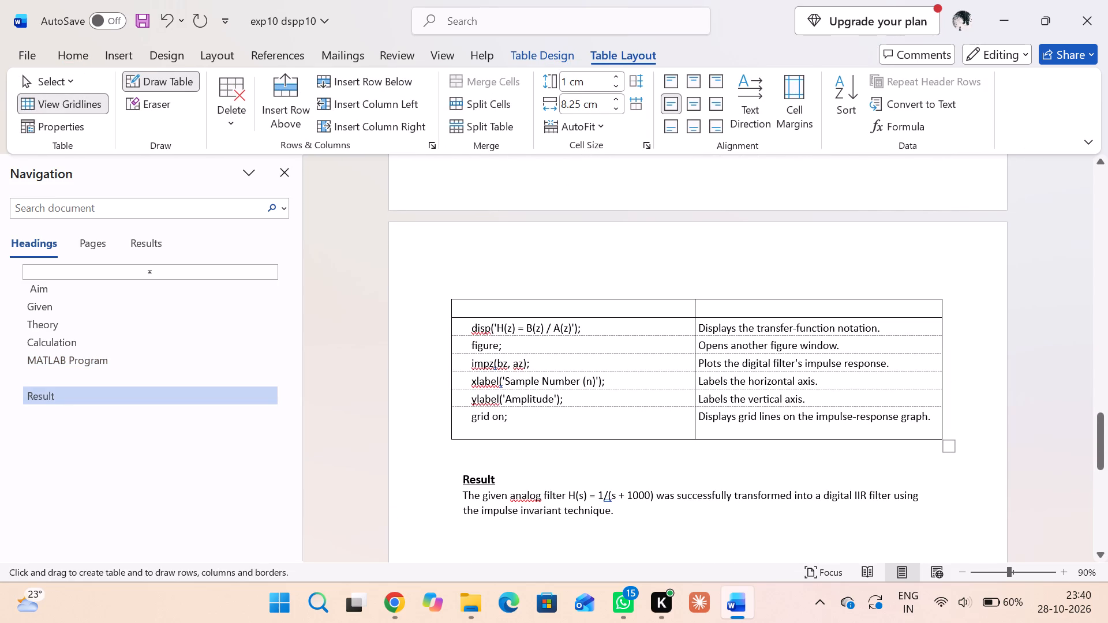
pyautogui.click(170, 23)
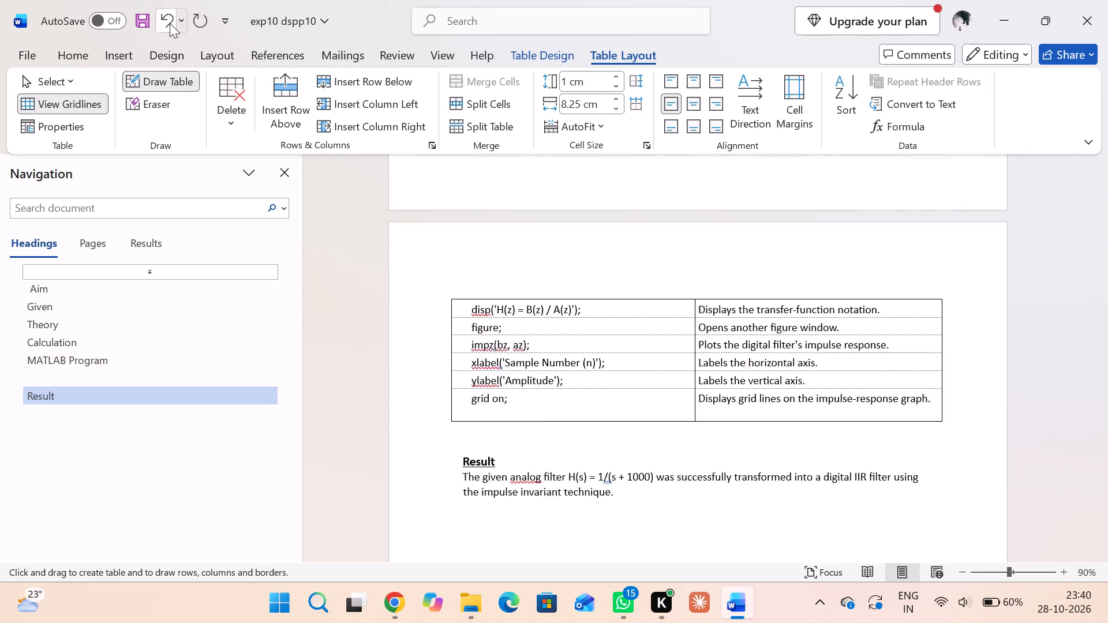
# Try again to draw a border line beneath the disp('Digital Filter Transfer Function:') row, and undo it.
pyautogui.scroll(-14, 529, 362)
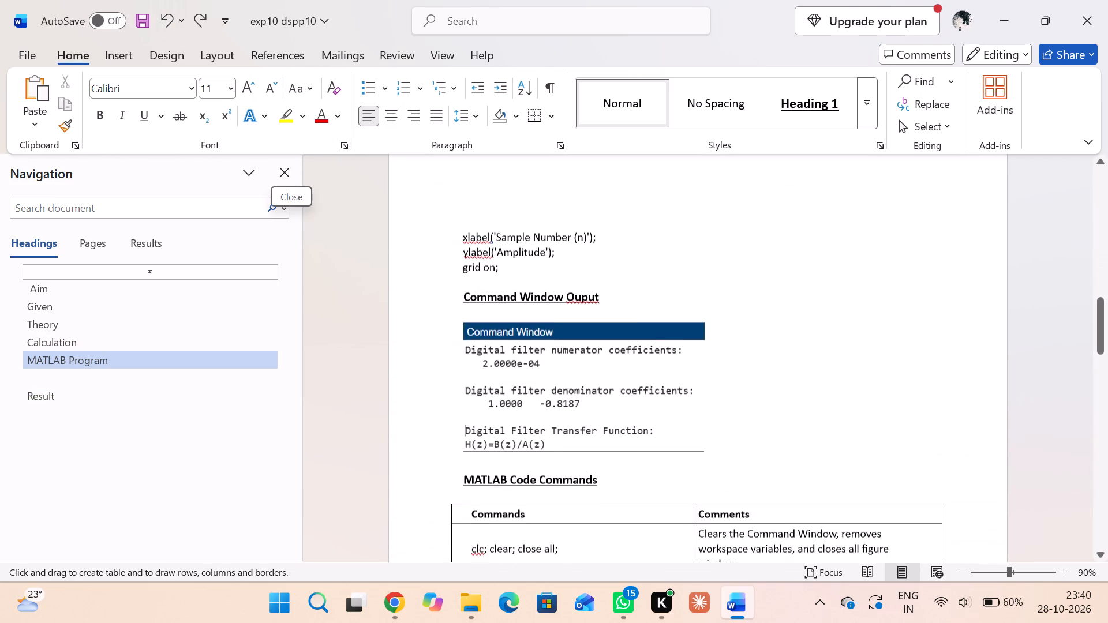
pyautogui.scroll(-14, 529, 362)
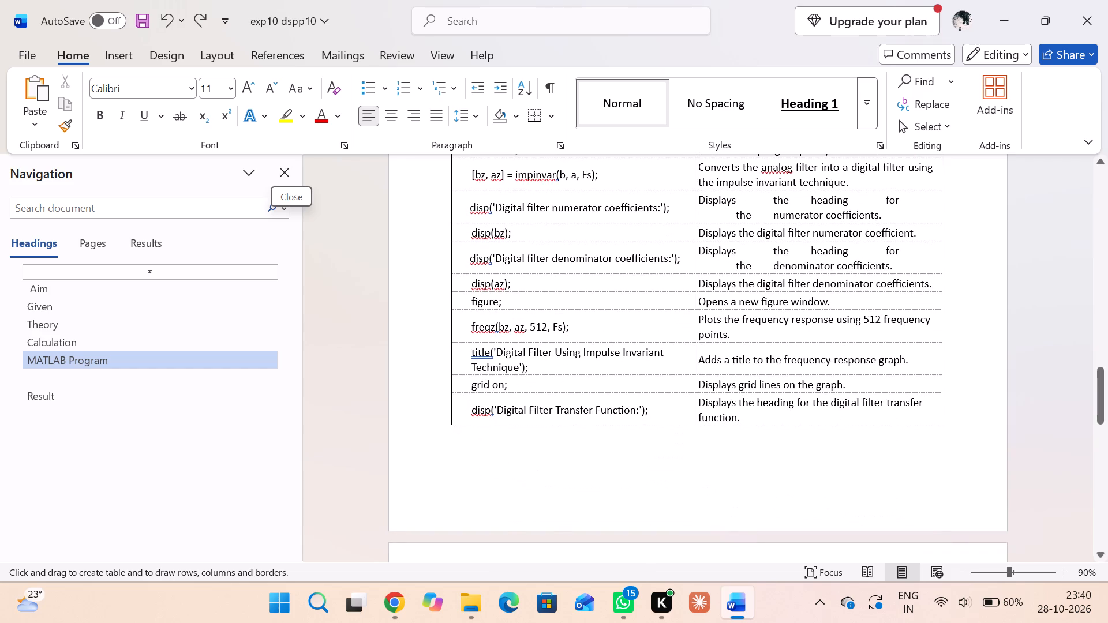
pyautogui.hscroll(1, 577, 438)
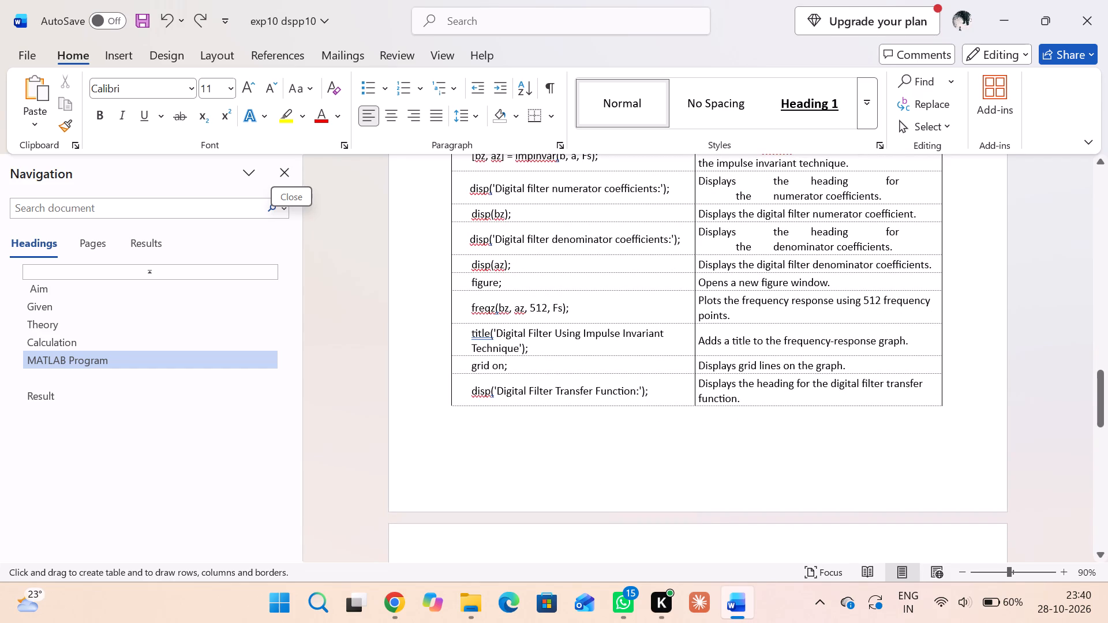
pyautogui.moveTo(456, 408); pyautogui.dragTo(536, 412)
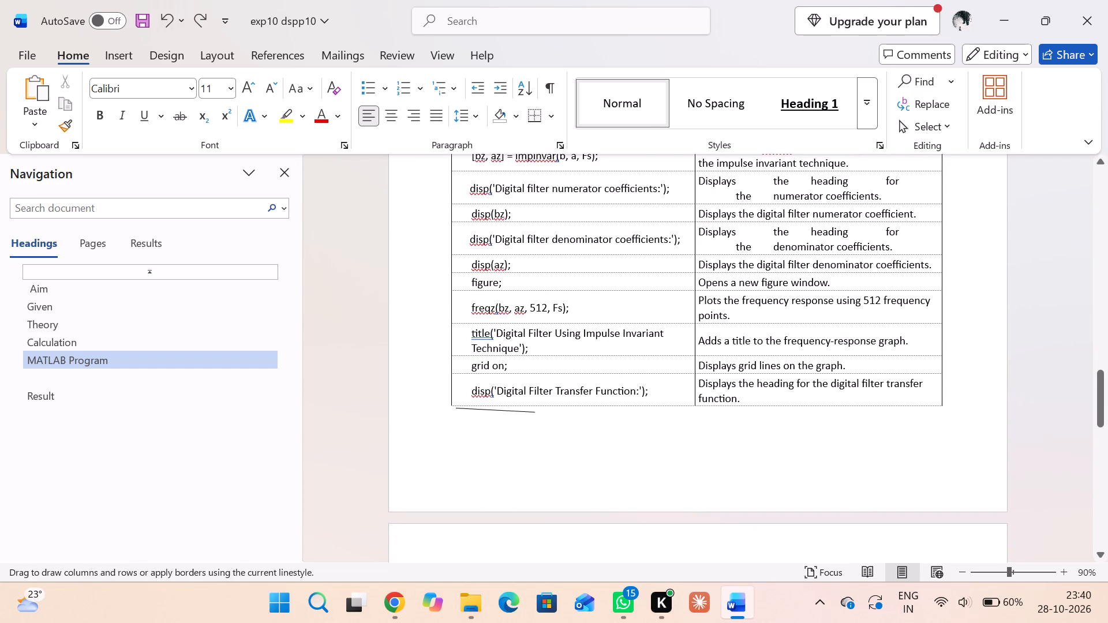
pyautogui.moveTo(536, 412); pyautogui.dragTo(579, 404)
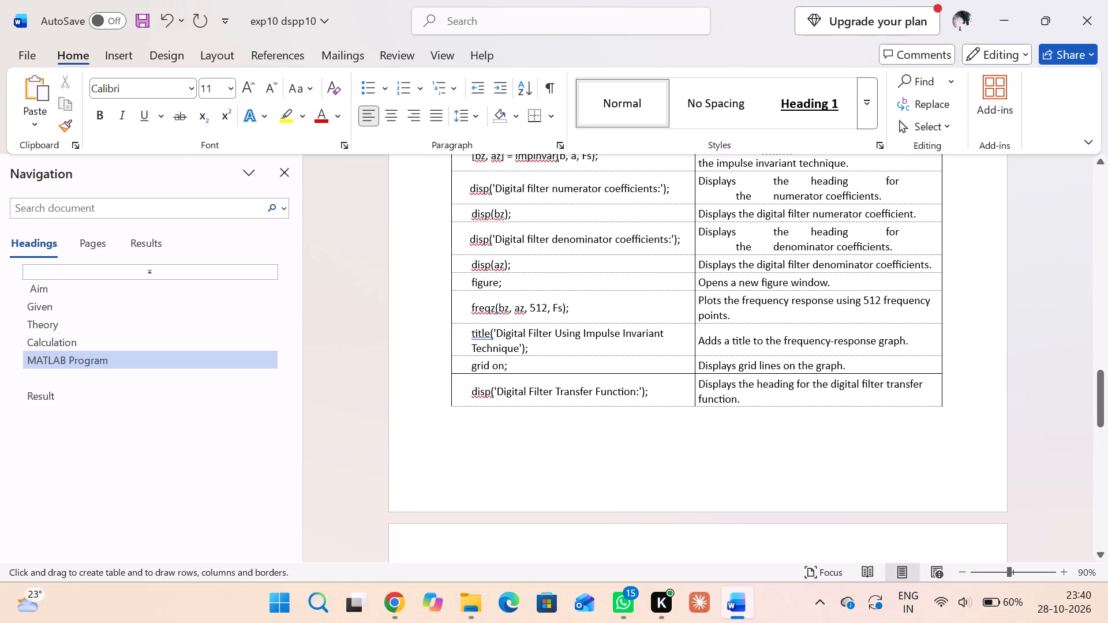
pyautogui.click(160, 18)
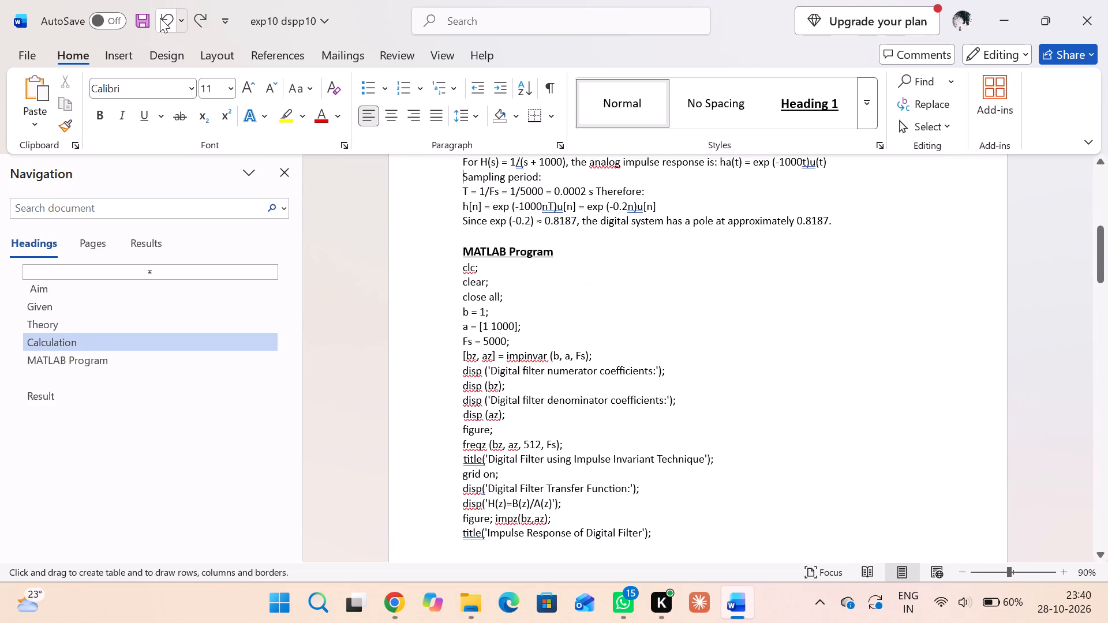
# Replace the wide gap between "Displays" and "the" with a space in the comment for disp('Digital filter numerator coefficients:').
pyautogui.scroll(-2, 335, 171)
pyautogui.scroll(-1, 493, 236)
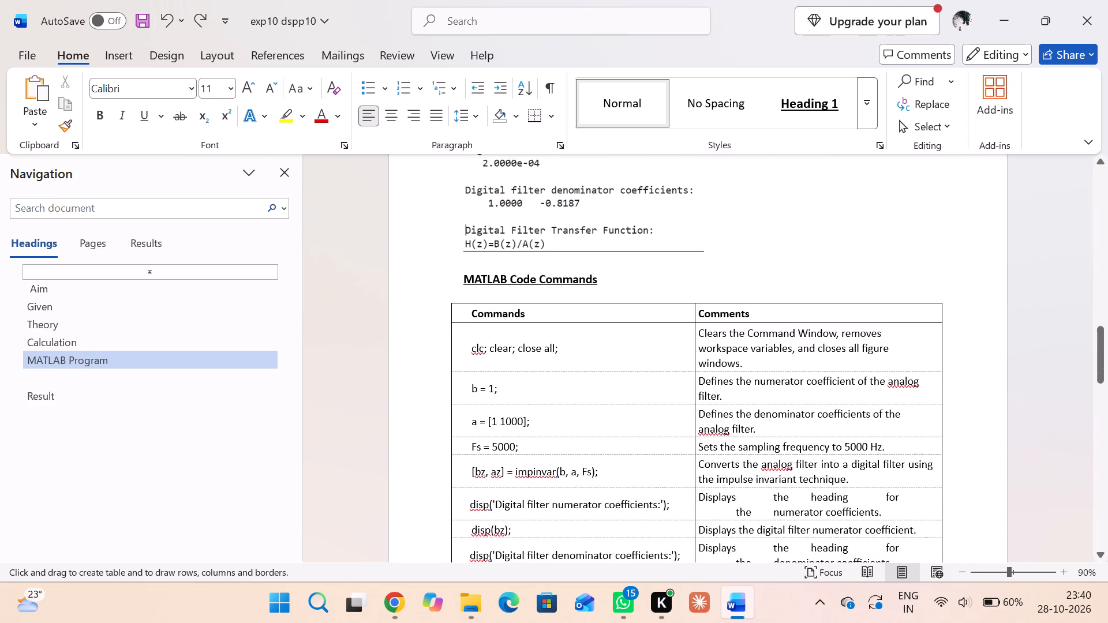
pyautogui.scroll(-1, 493, 236)
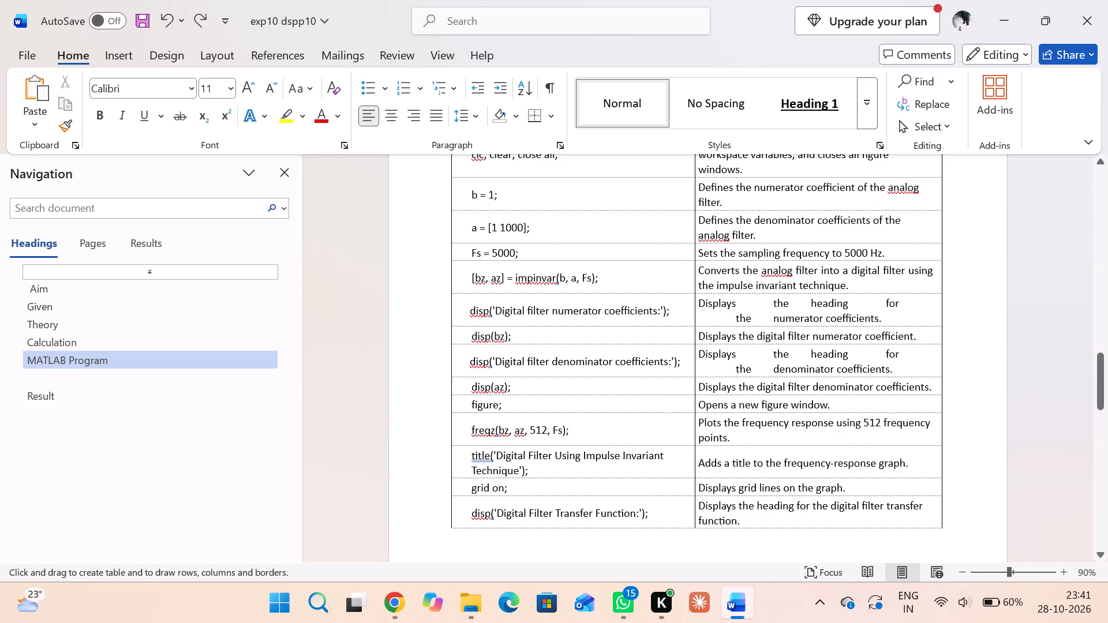
pyautogui.click(769, 309)
pyautogui.press('Right')
pyautogui.press('Right')
pyautogui.press('Right')
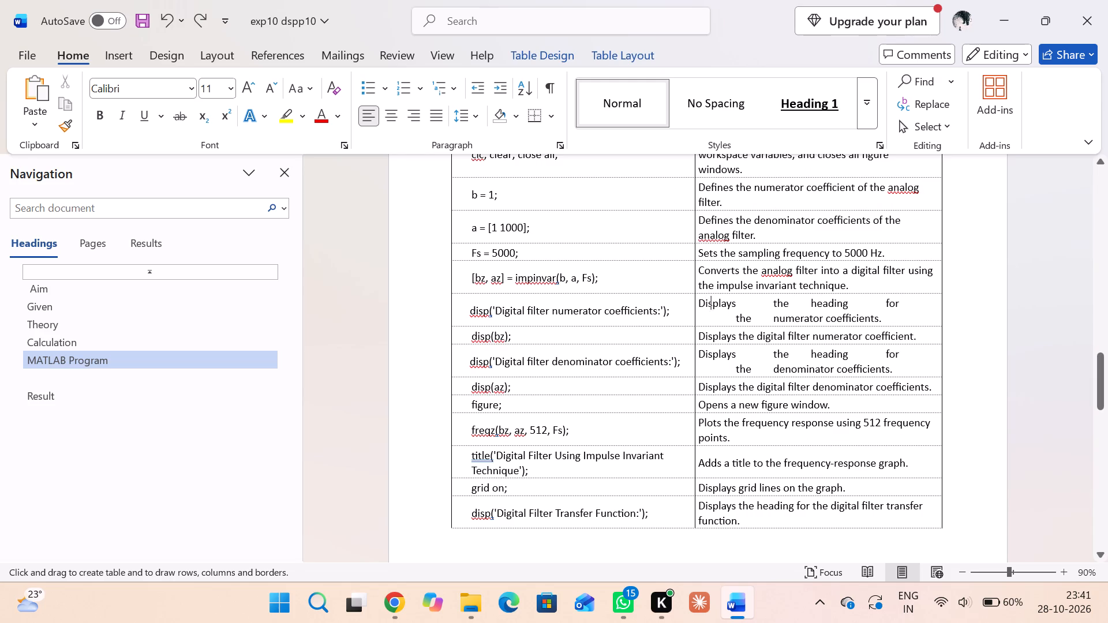
pyautogui.press('Right')
pyautogui.press('Right')
pyautogui.press('Right')
pyautogui.press('Right')
pyautogui.press('Right')
pyautogui.press('Right')
pyautogui.press('Right')
pyautogui.press('Right')
pyautogui.press('Left')
pyautogui.press('BackSpace')
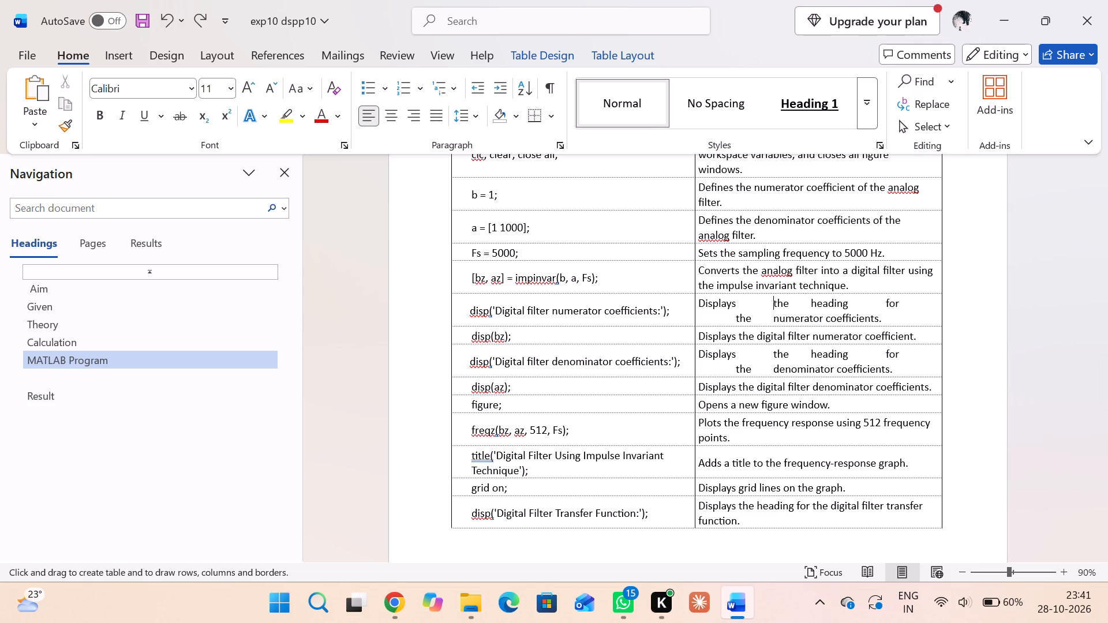
pyautogui.press('space')
pyautogui.press('space')
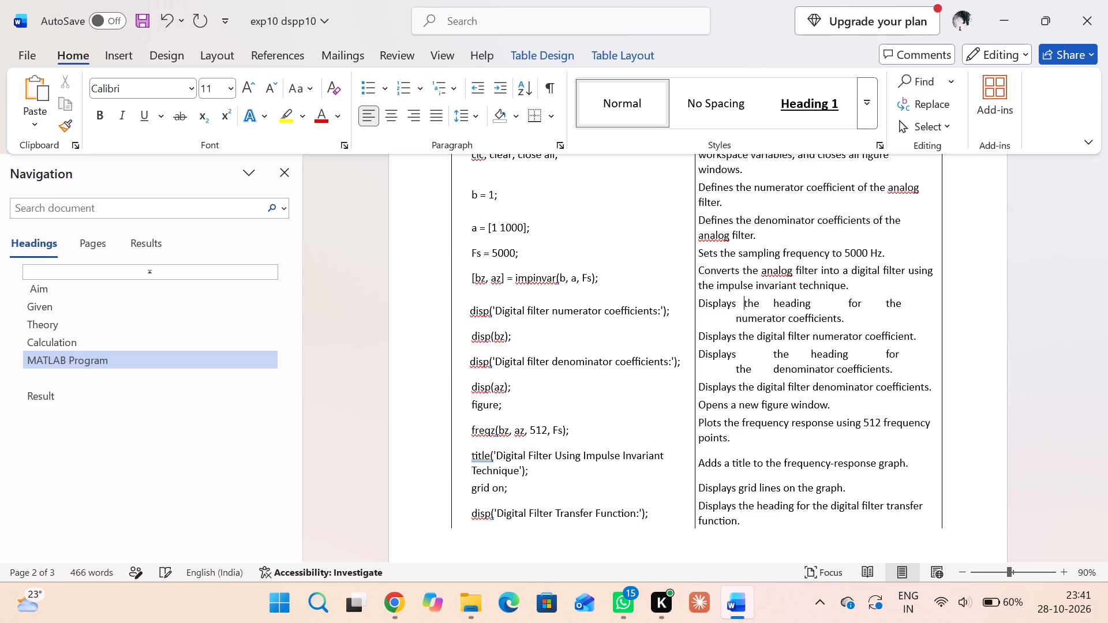
pyautogui.press('BackSpace')
# Close the wide gap between "the" and "heading" in the numerator coefficients heading comment.
pyautogui.press('Right')
pyautogui.press('Right')
pyautogui.press('Right')
pyautogui.press('Right')
pyautogui.press('Right')
pyautogui.press('Right')
pyautogui.press('Left')
pyautogui.press('BackSpace')
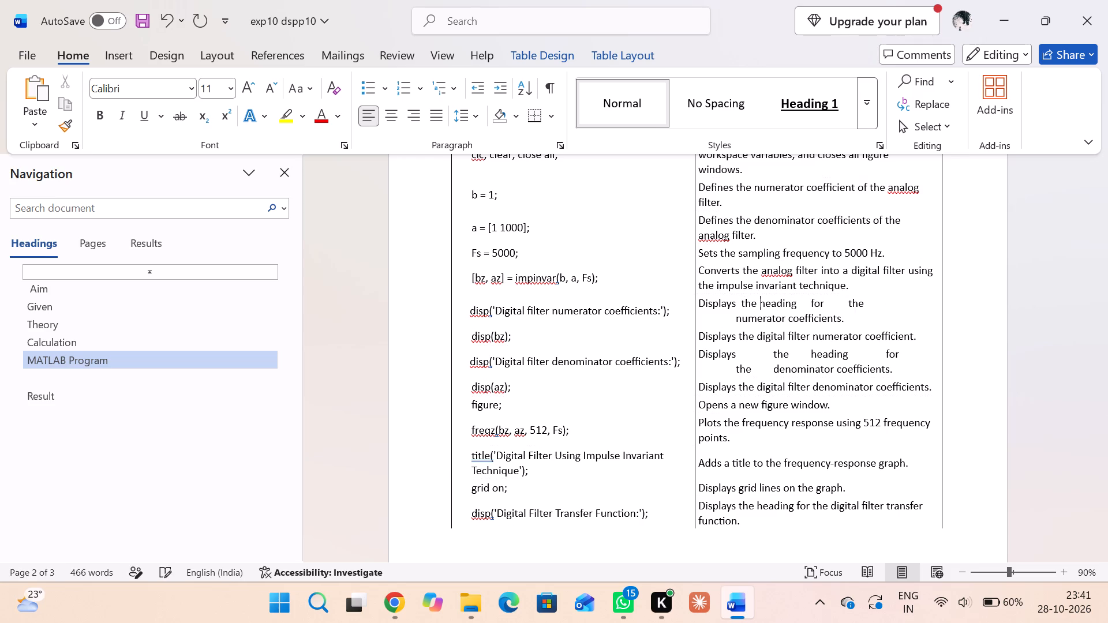
# Close the wide gap between "heading" and "for" in the numerator coefficients heading comment.
pyautogui.press('Right')
pyautogui.press('Right')
pyautogui.press('Right')
pyautogui.press('Right')
pyautogui.press('Right')
pyautogui.press('Right')
pyautogui.press('Right')
pyautogui.press('Right')
pyautogui.press('Right')
pyautogui.press('Right')
pyautogui.press('Left')
pyautogui.press('BackSpace')
# Close the wide gap between "for" and "the" in the numerator coefficients heading comment.
pyautogui.press('Right')
pyautogui.press('Right')
pyautogui.press('Right')
pyautogui.press('Right')
pyautogui.press('Right')
pyautogui.press('Right')
pyautogui.press('Right')
pyautogui.press('Left')
pyautogui.press('Left')
pyautogui.press('BackSpace')
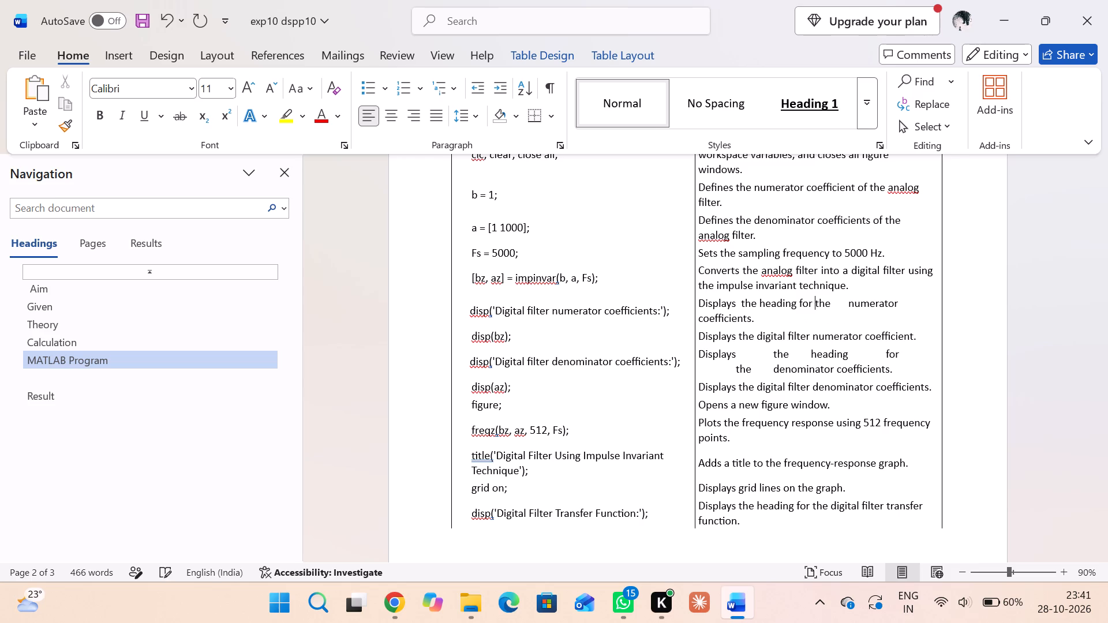
# Close the wide gap between "the" and "numerator" in the numerator coefficients heading comment.
pyautogui.press('Right')
pyautogui.press('Right')
pyautogui.press('Right')
pyautogui.press('Right')
pyautogui.press('Right')
pyautogui.press('Right')
pyautogui.press('Left')
pyautogui.press('BackSpace')
# In the denominator coefficients heading comment, replace the gap after "Displays" with a space and close the gap between "the" and "heading".
pyautogui.click(772, 358)
pyautogui.press('BackSpace')
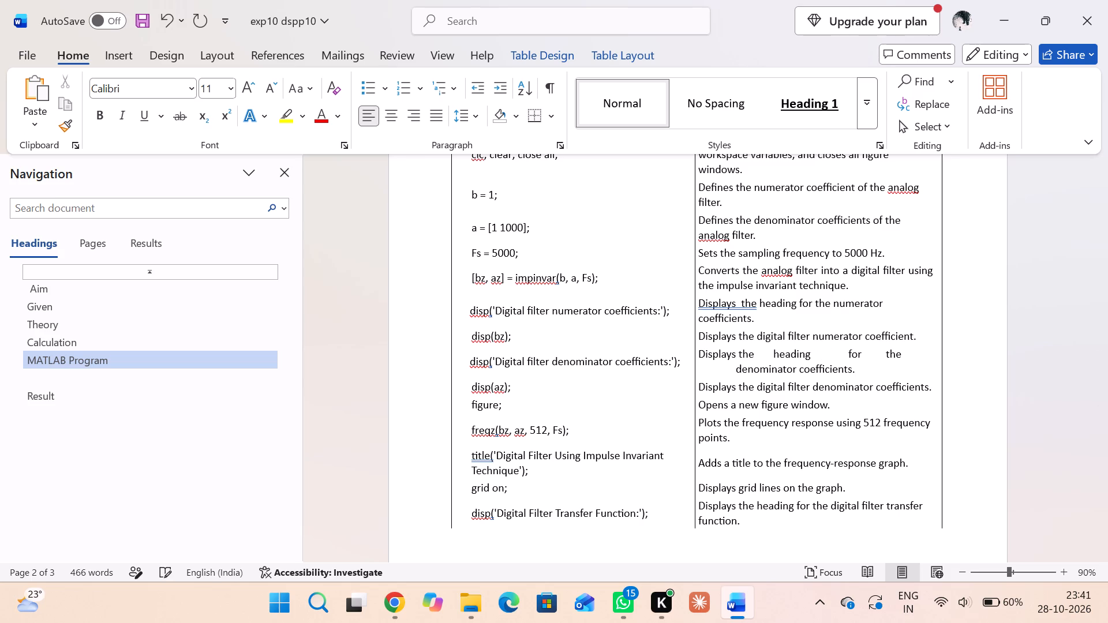
pyautogui.press('space')
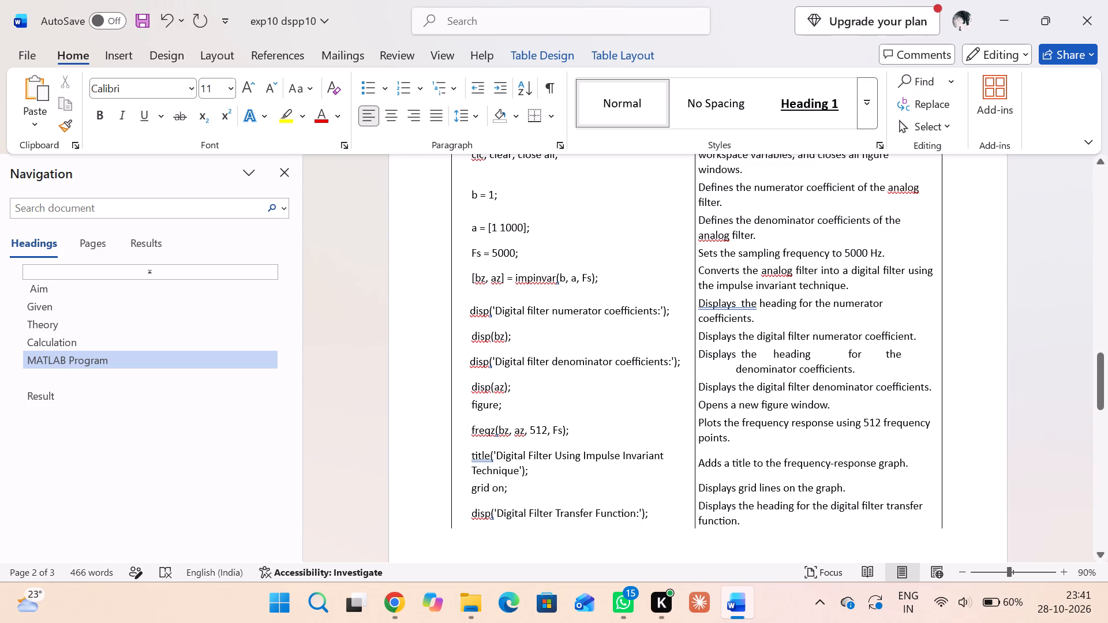
pyautogui.click(773, 354)
pyautogui.press('BackSpace')
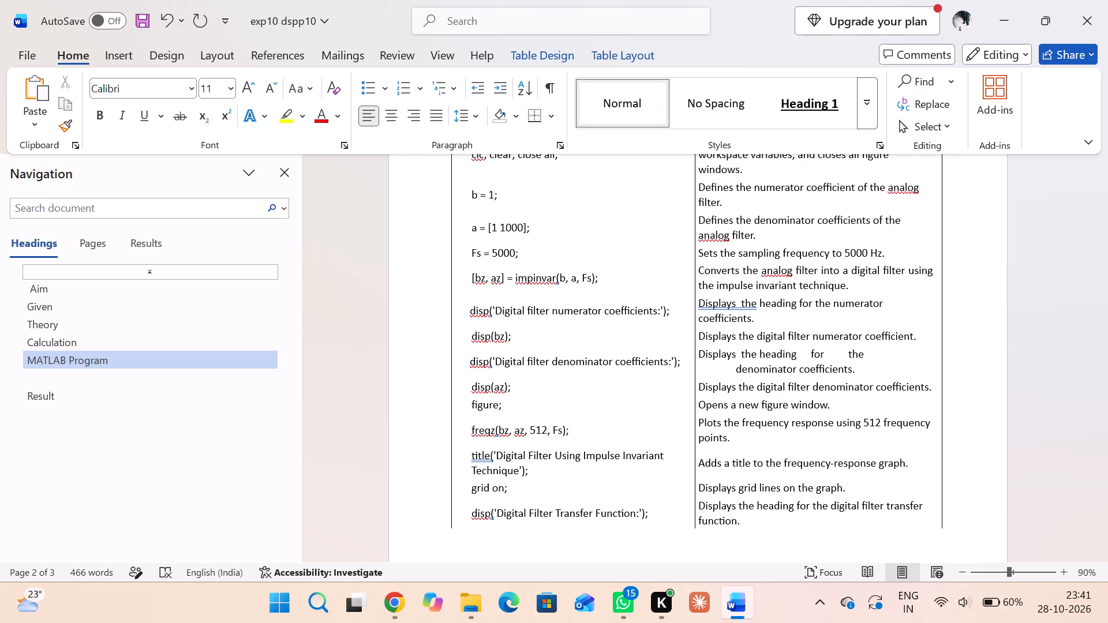
# Close the wide gap between "heading" and "for" in the denominator coefficients heading comment.
pyautogui.press('Right')
pyautogui.press('Right')
pyautogui.press('Right')
pyautogui.press('Right')
pyautogui.press('Right')
pyautogui.press('Right')
pyautogui.press('Right')
pyautogui.press('Right')
pyautogui.press('Right')
pyautogui.press('Right')
pyautogui.press('Left')
pyautogui.press('BackSpace')
# Close the wide gap between "for" and "the" in the denominator coefficients heading comment.
pyautogui.press('Right')
pyautogui.press('Right')
pyautogui.press('Right')
pyautogui.press('Right')
pyautogui.press('Right')
pyautogui.press('Right')
pyautogui.press('Right')
pyautogui.press('Right')
pyautogui.press('Right')
pyautogui.press('Left')
pyautogui.press('Left')
pyautogui.press('Left')
pyautogui.press('Left')
pyautogui.press('BackSpace')
# Close the wide gap between "the" and "denominator" in the denominator coefficients heading comment.
pyautogui.press('Right')
pyautogui.press('Right')
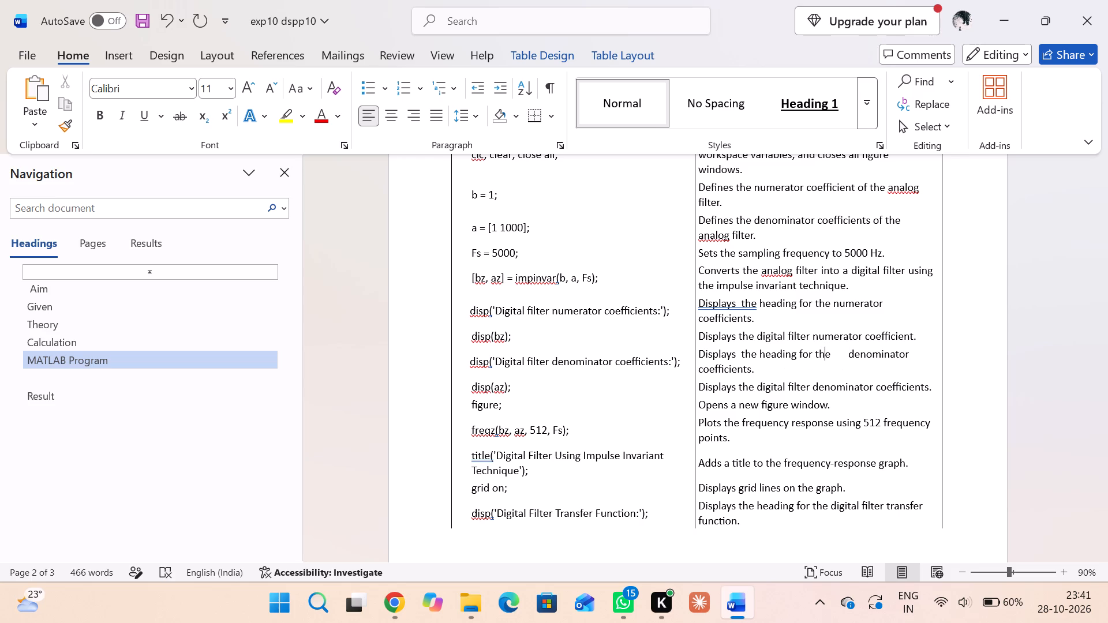
pyautogui.press('Right')
pyautogui.press('Right')
pyautogui.press('Right')
pyautogui.press('Right')
pyautogui.press('Left')
pyautogui.press('BackSpace')
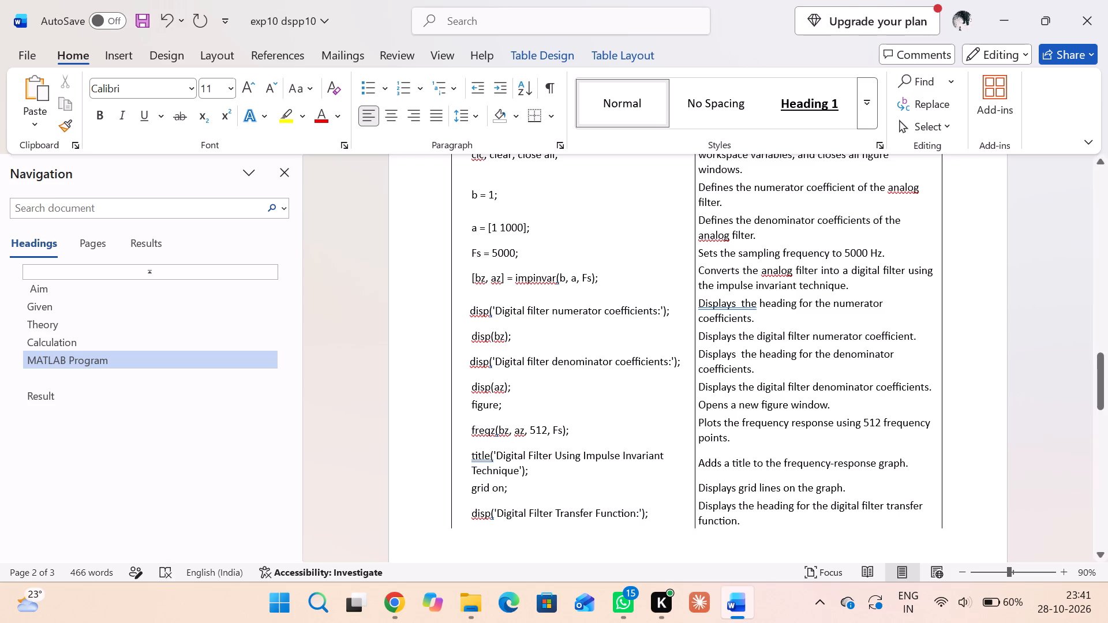
# Review the whole report from the Experiment 10 title through the commands table to the Result section, checking the formatting.
pyautogui.hscroll(1, 787, 377)
pyautogui.scroll(1, 787, 377)
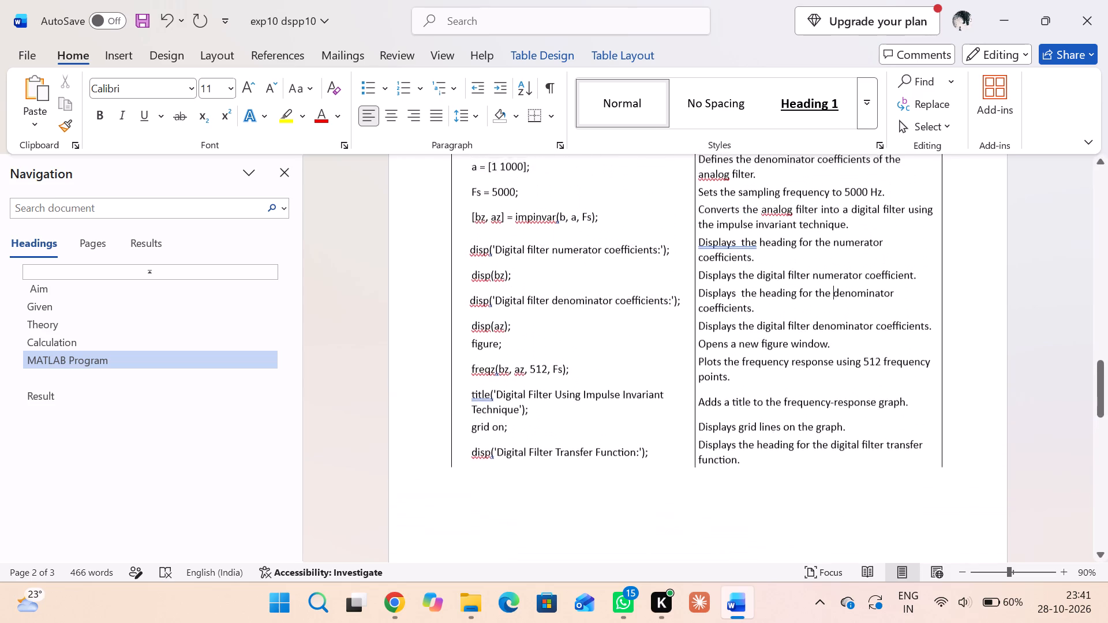
pyautogui.scroll(1, 787, 377)
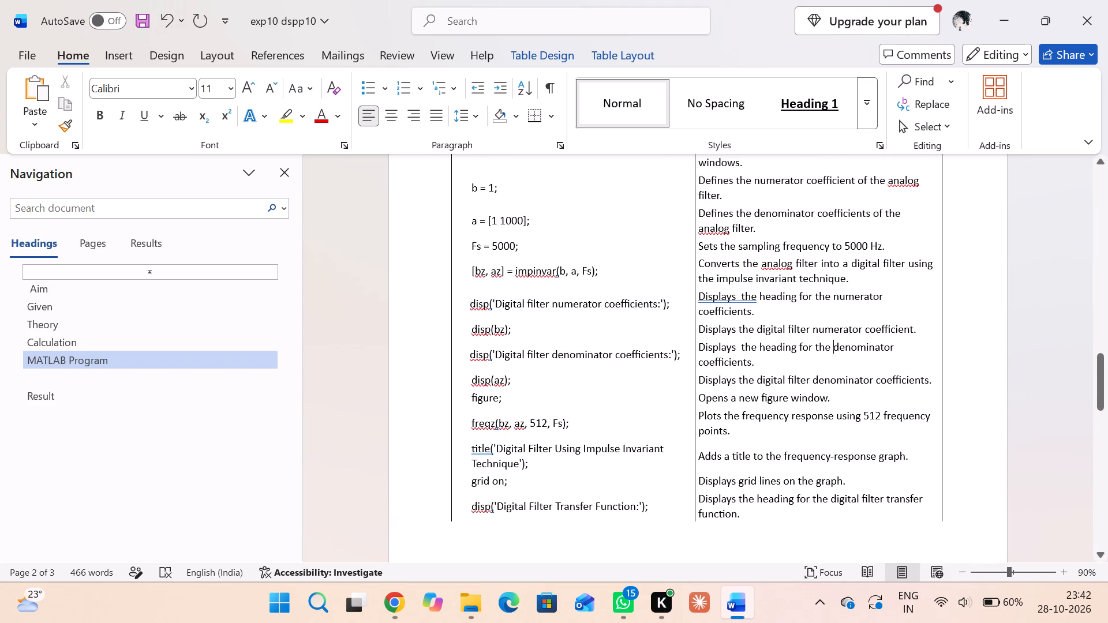
pyautogui.scroll(-1, 751, 353)
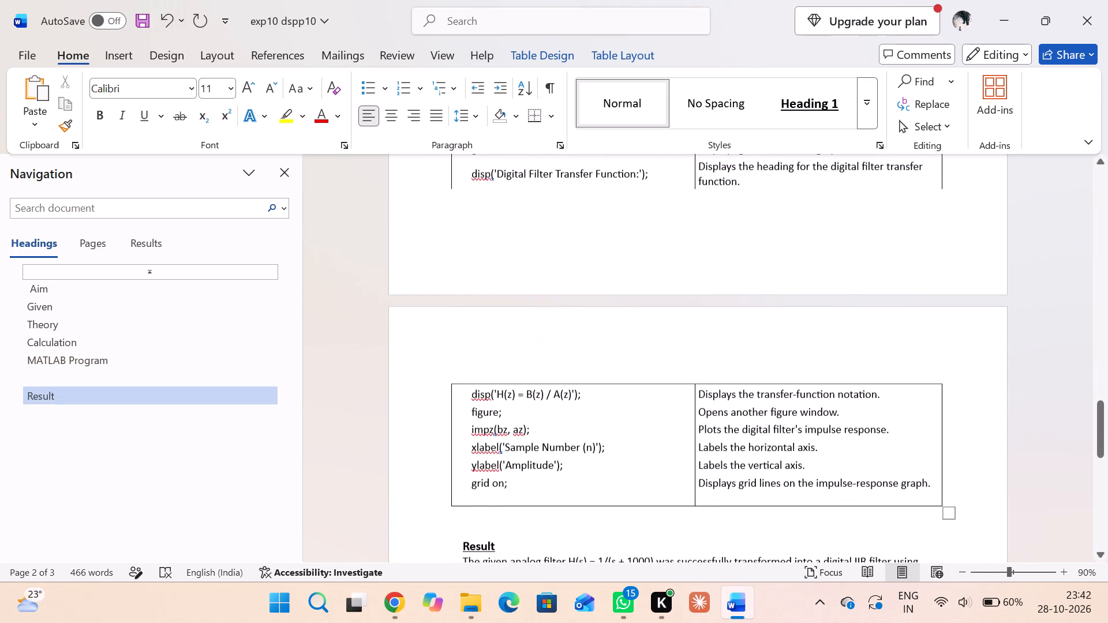
pyautogui.scroll(-4, 751, 353)
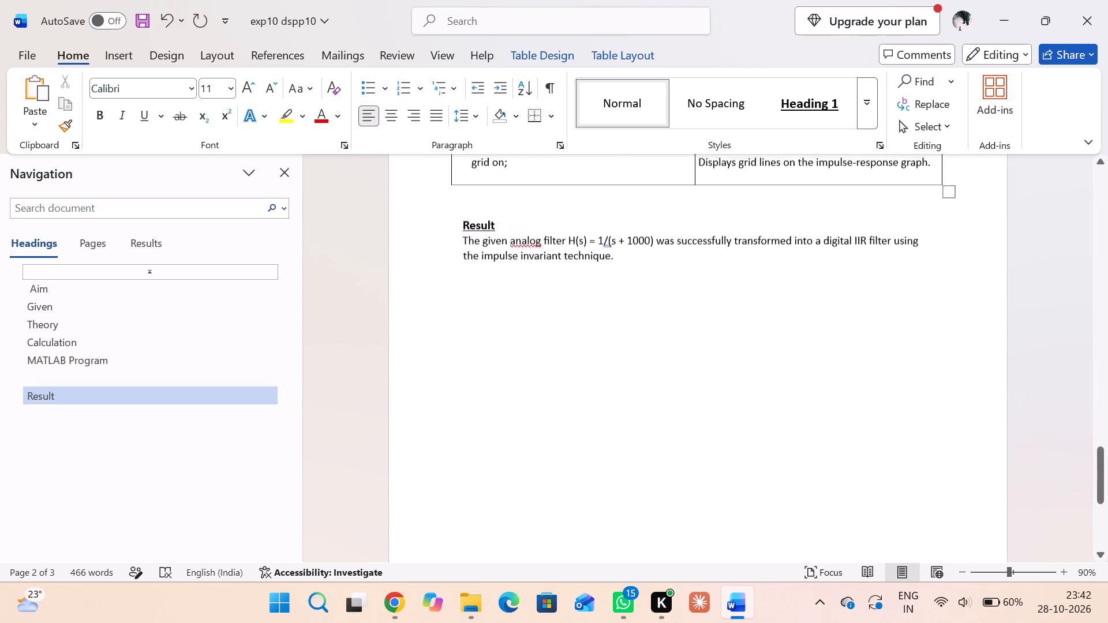
pyautogui.scroll(2, 741, 391)
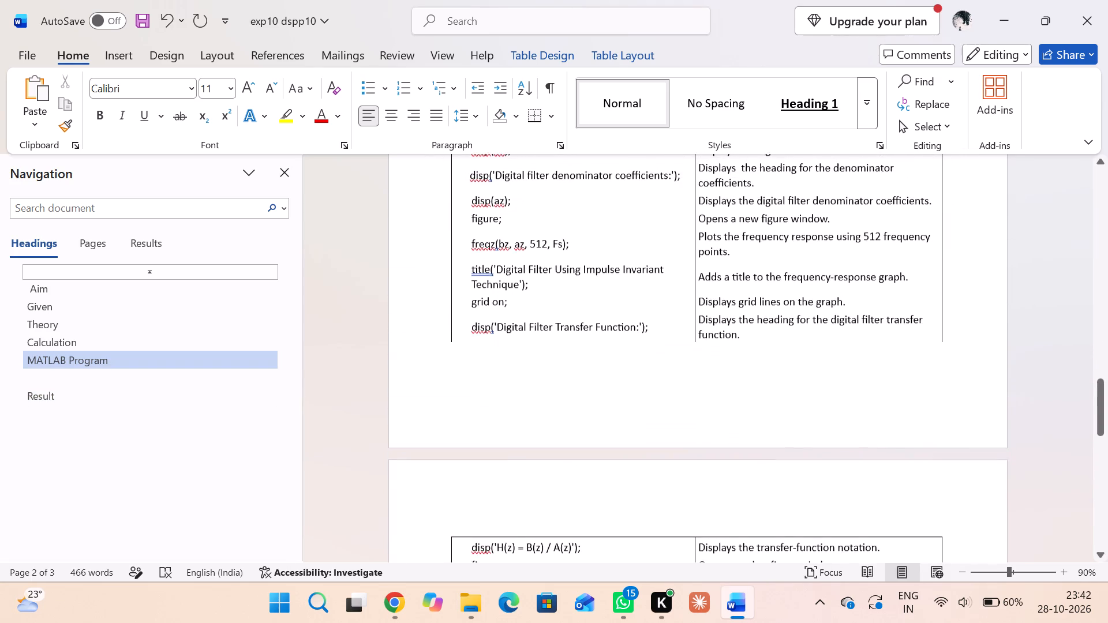
pyautogui.scroll(1, 741, 391)
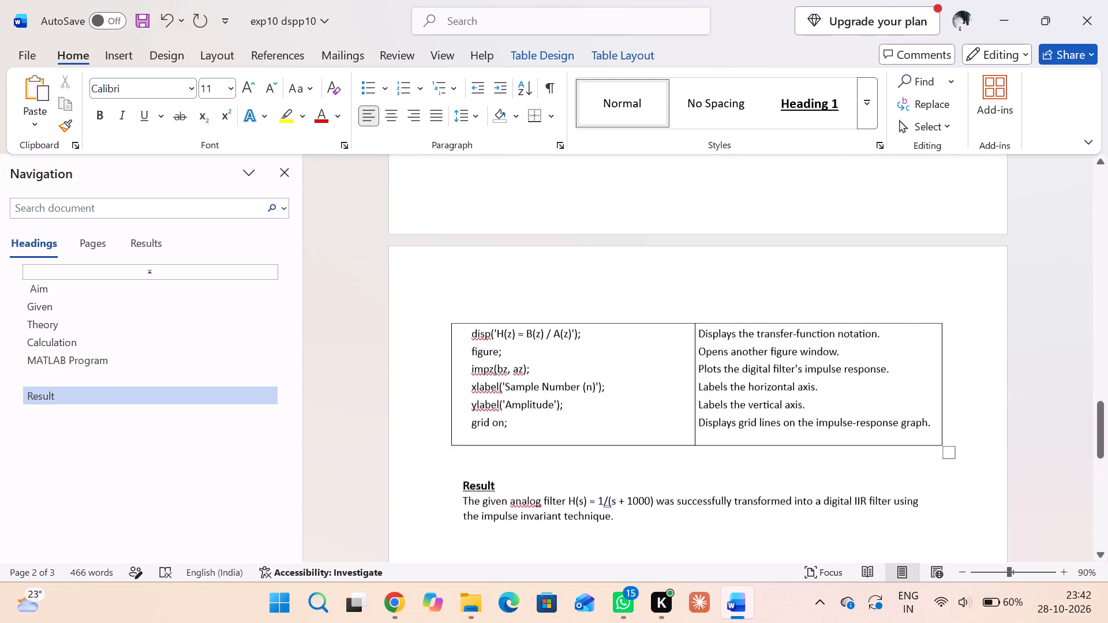
pyautogui.scroll(5, 741, 391)
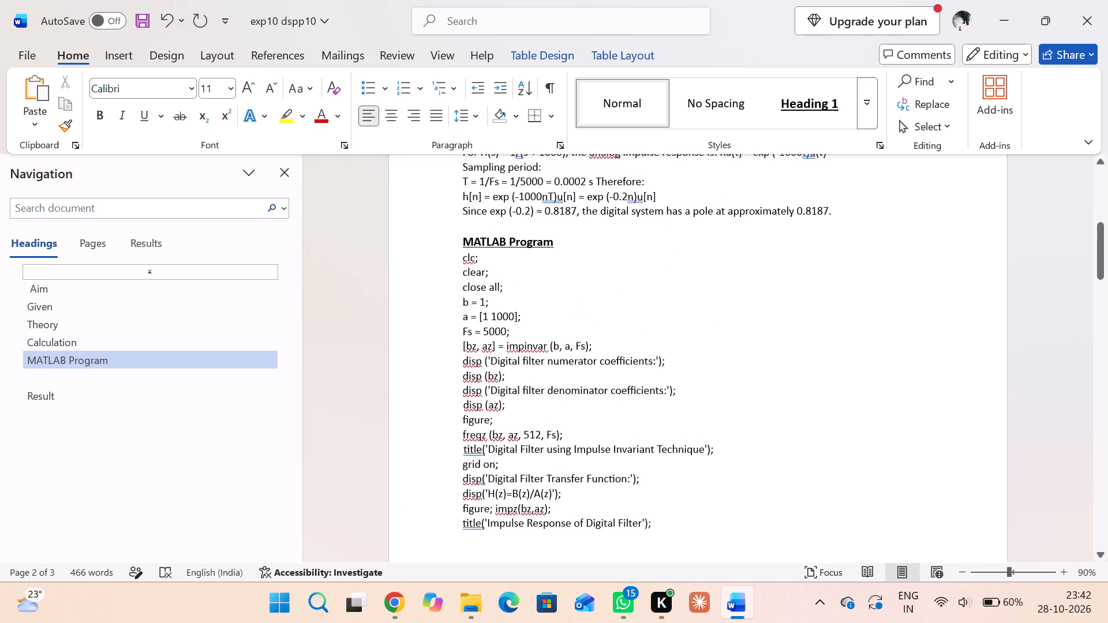
pyautogui.scroll(4, 741, 391)
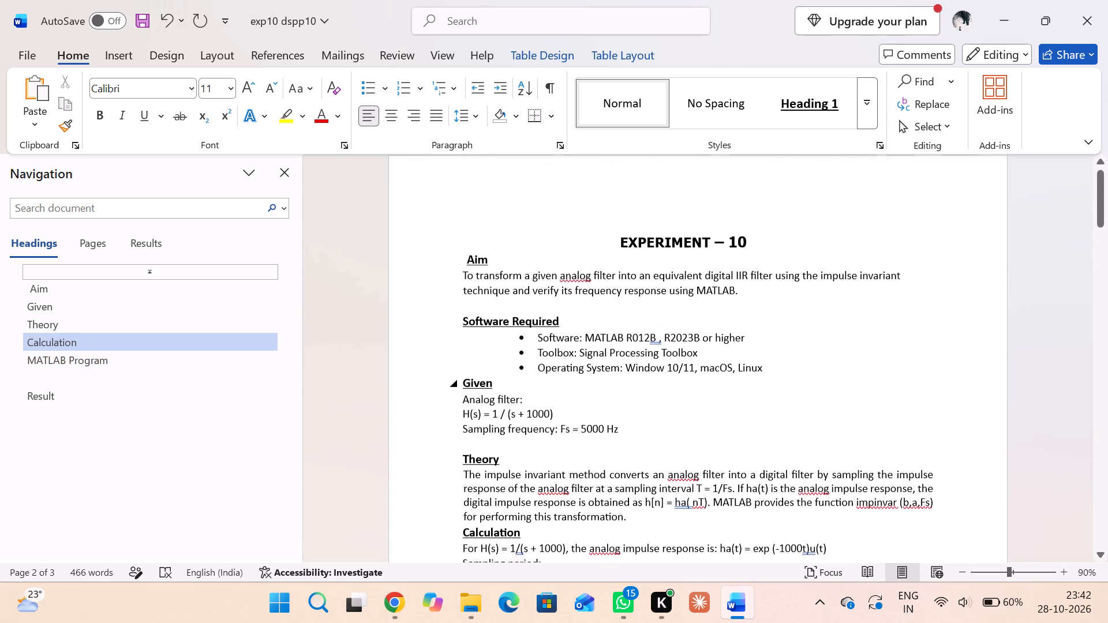
pyautogui.scroll(-1, 741, 391)
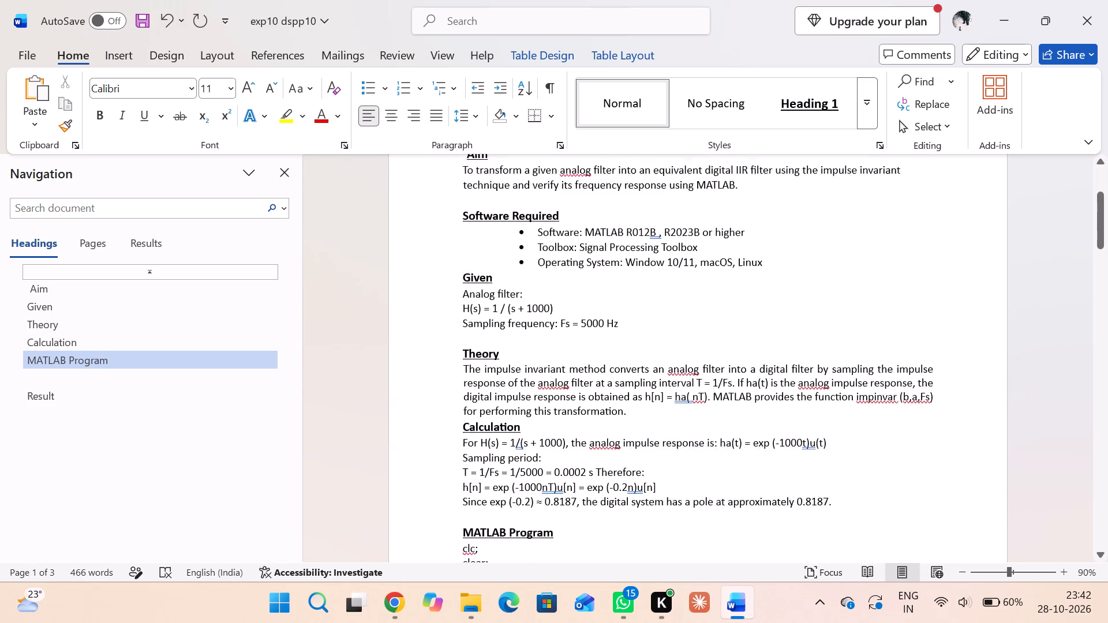
pyautogui.scroll(-2, 741, 391)
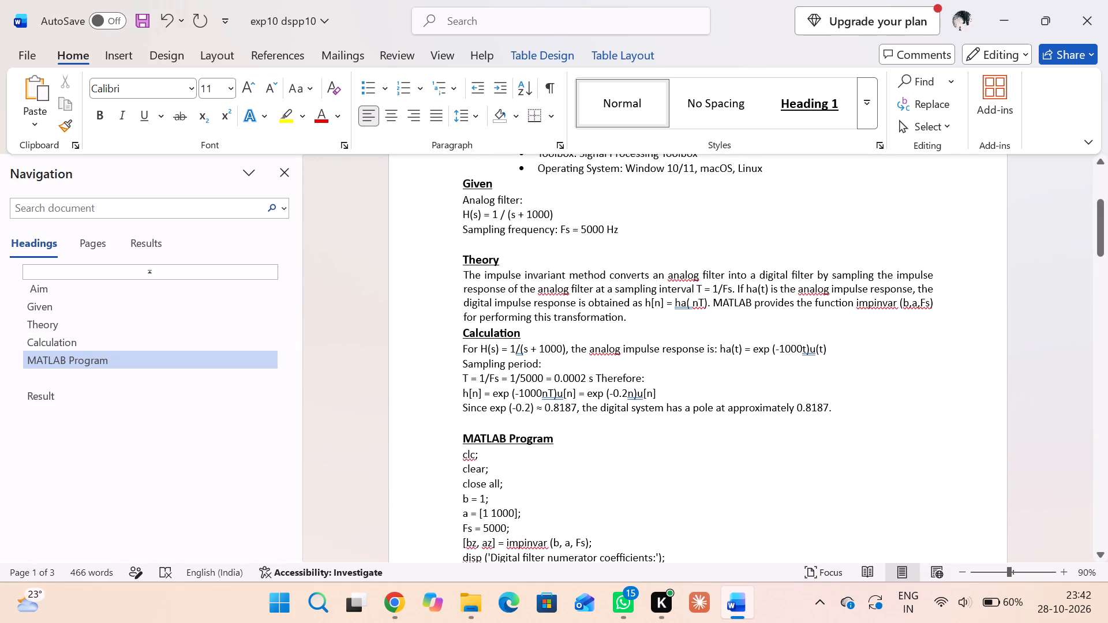
pyautogui.scroll(-1, 741, 391)
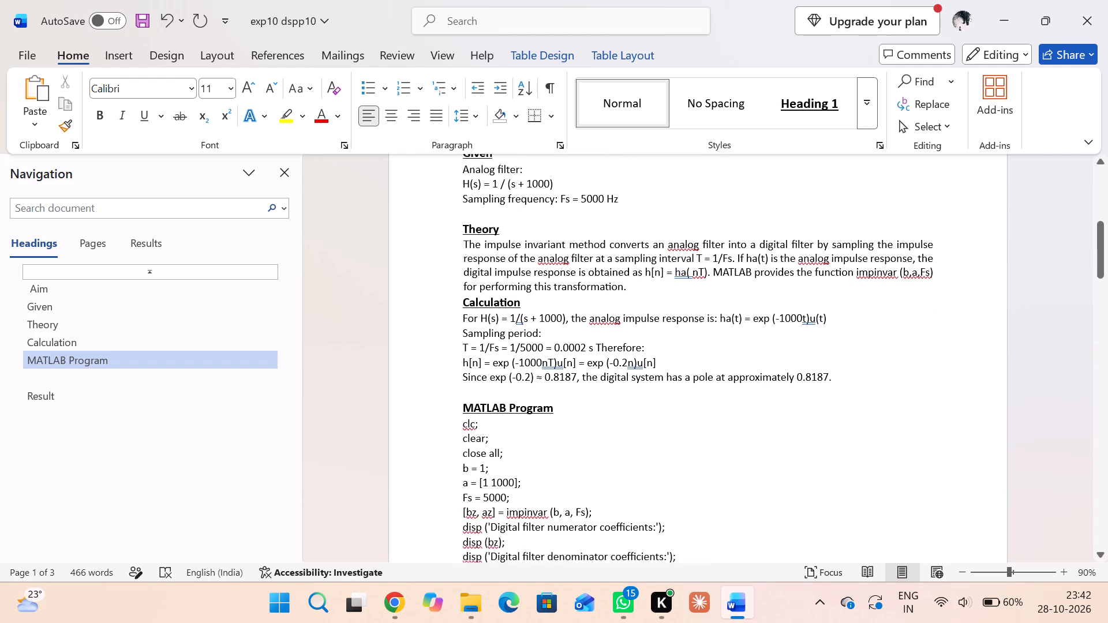
pyautogui.scroll(-5, 741, 391)
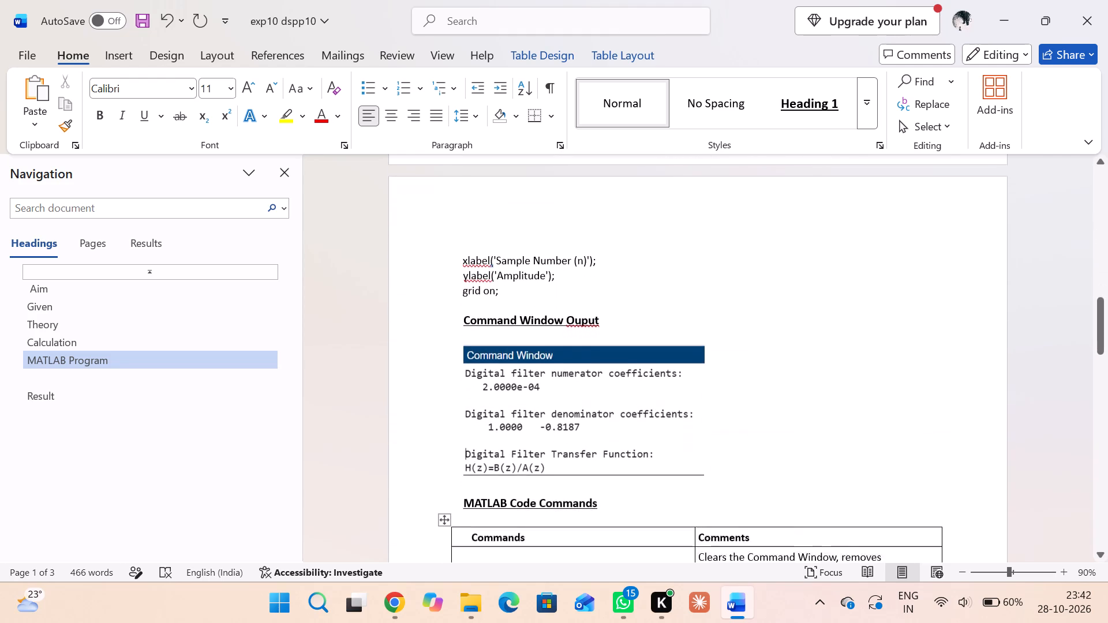
pyautogui.scroll(-4, 741, 391)
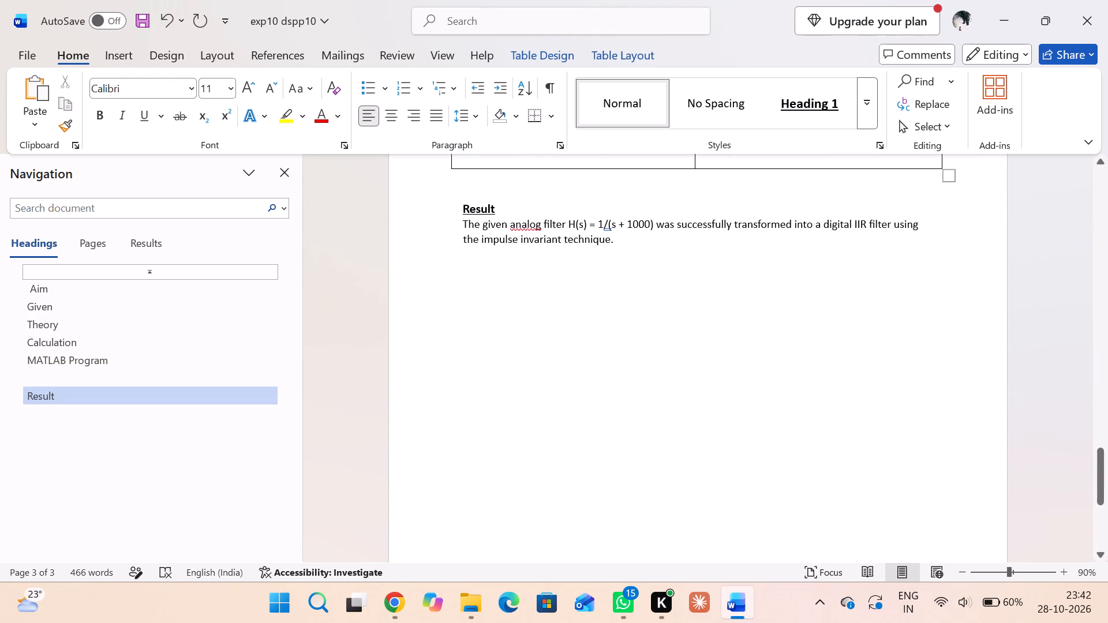
# Save the report to the Desktop as a PDF named "exp10 dspq".
pyautogui.click(29, 63)
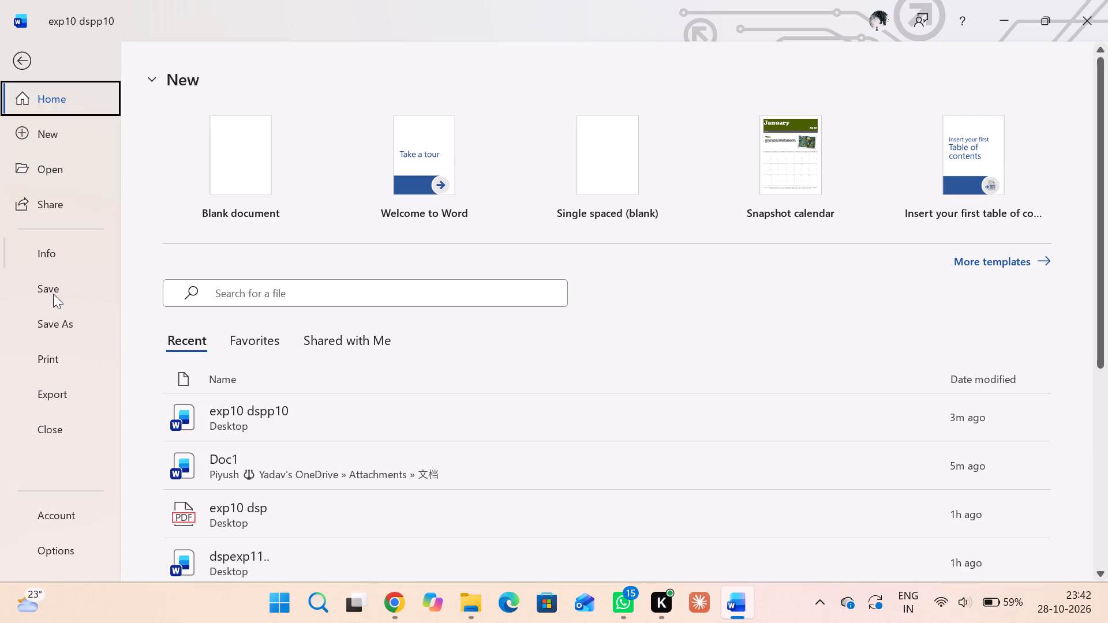
pyautogui.click(58, 319)
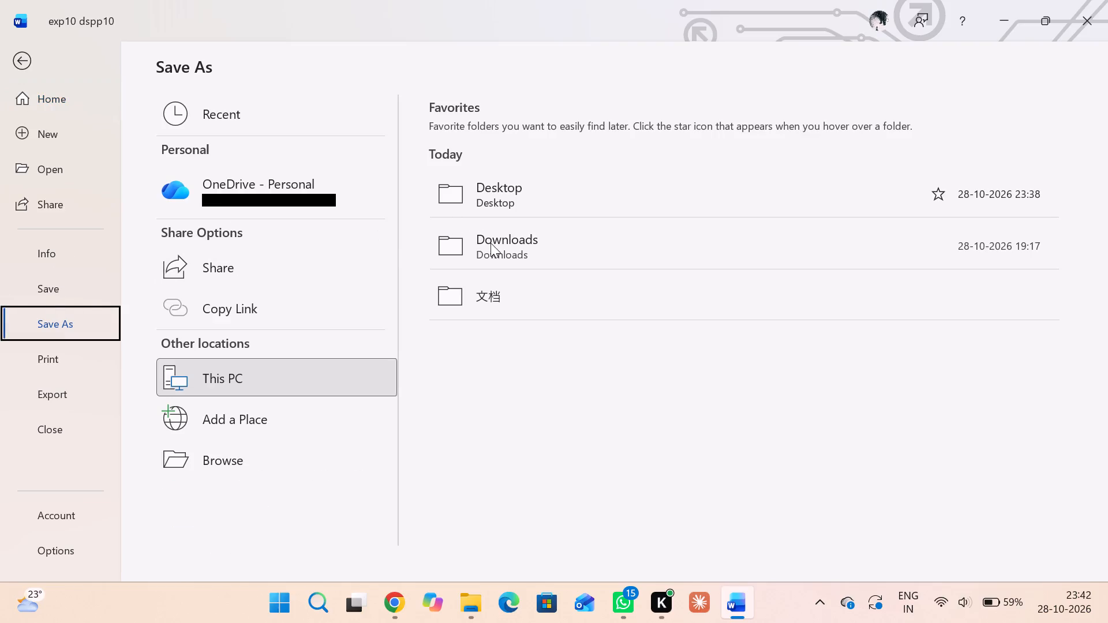
pyautogui.click(493, 197)
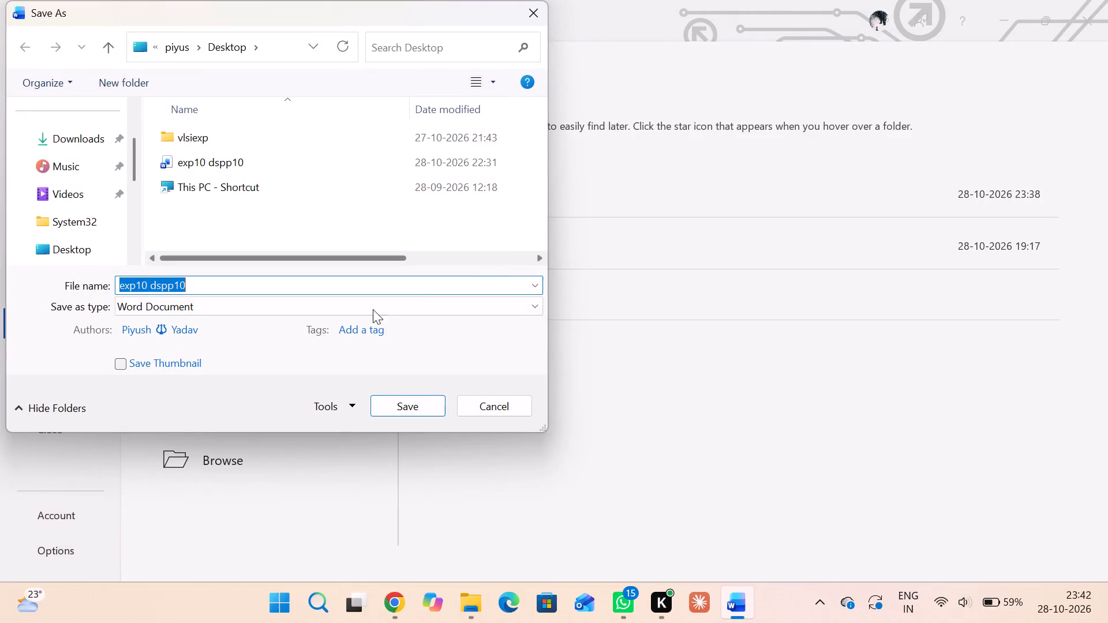
pyautogui.click(214, 273)
pyautogui.click(196, 275)
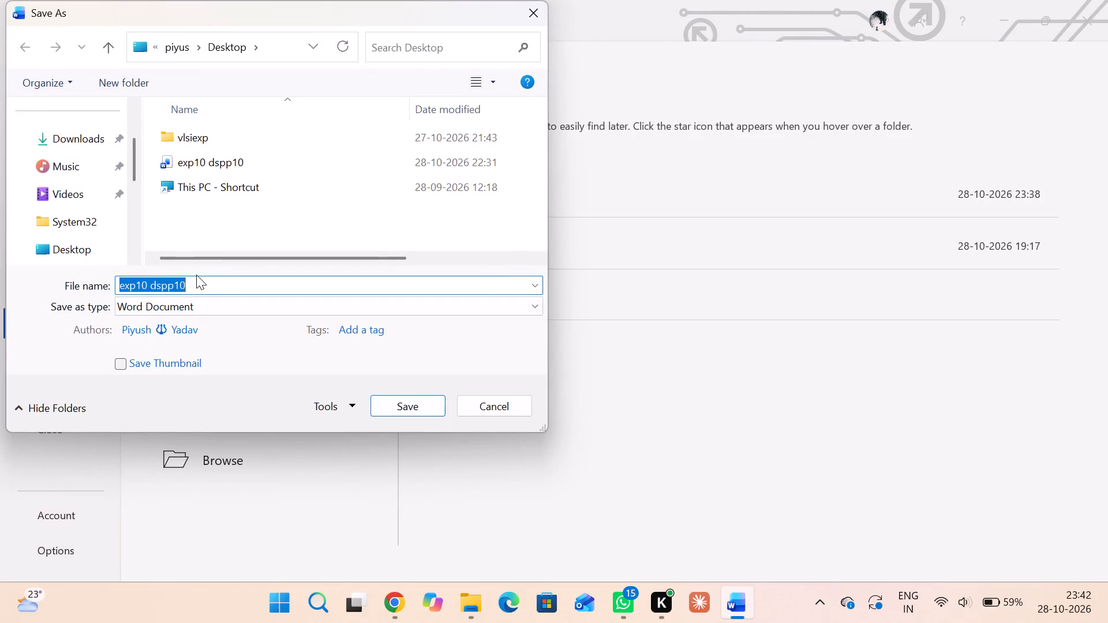
pyautogui.click(192, 292)
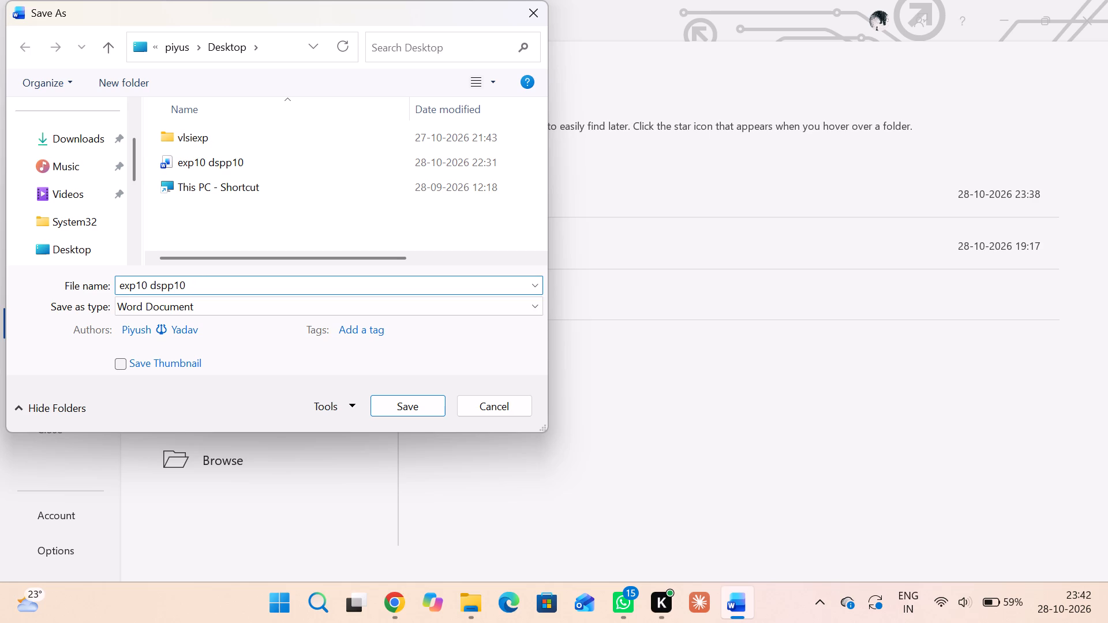
pyautogui.click(191, 286)
pyautogui.press('BackSpace')
pyautogui.press('BackSpace')
pyautogui.press('BackSpace')
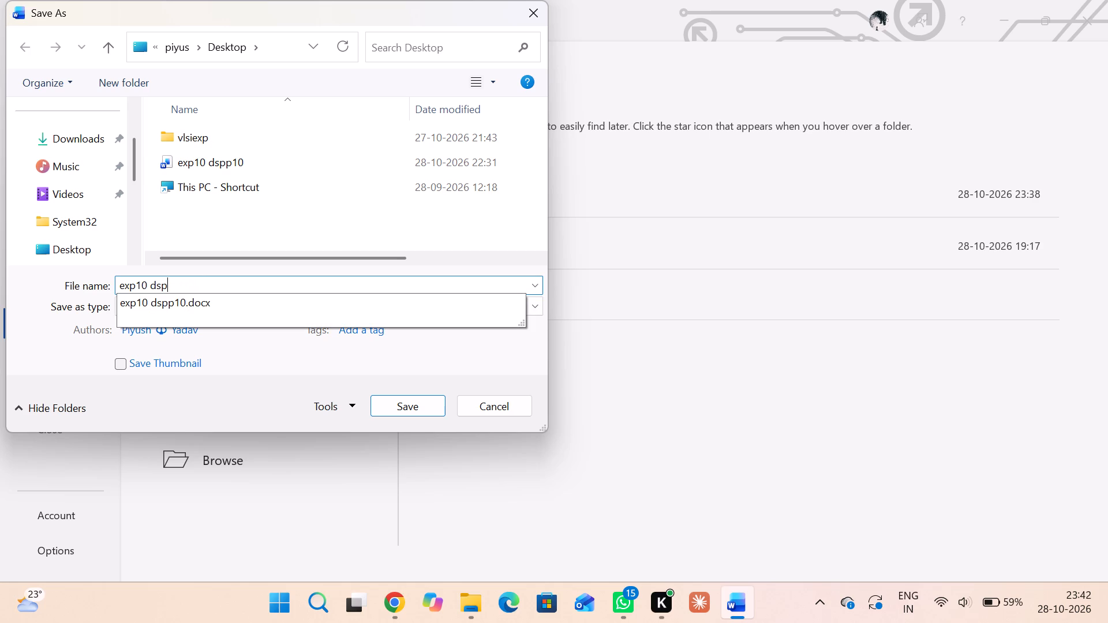
pyautogui.press('q')
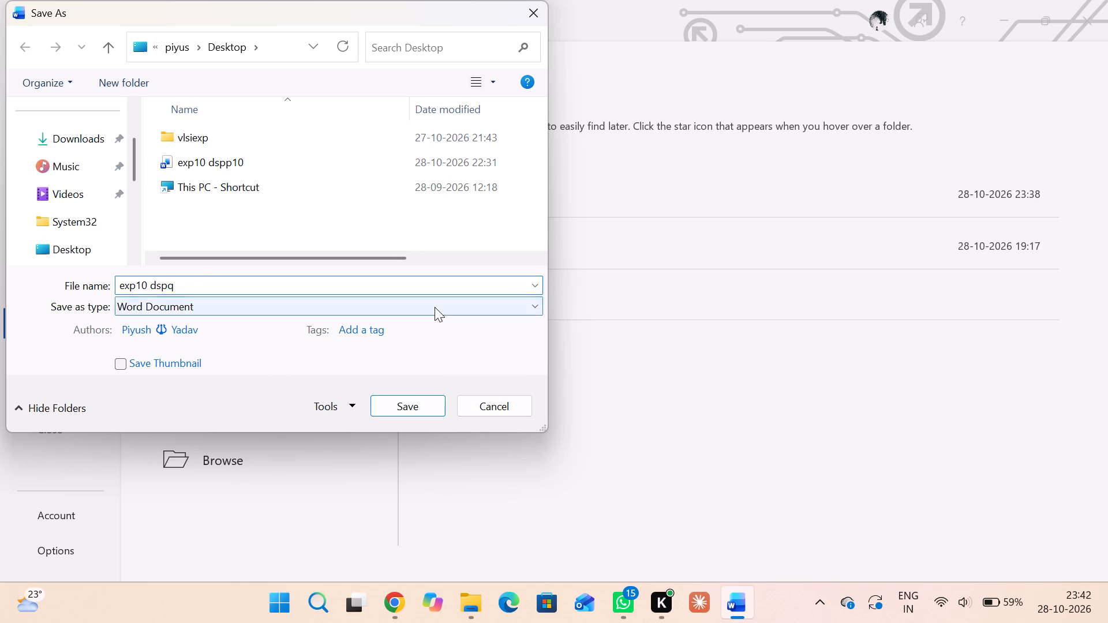
pyautogui.moveTo(435, 307); pyautogui.dragTo(246, 406)
pyautogui.click(246, 406)
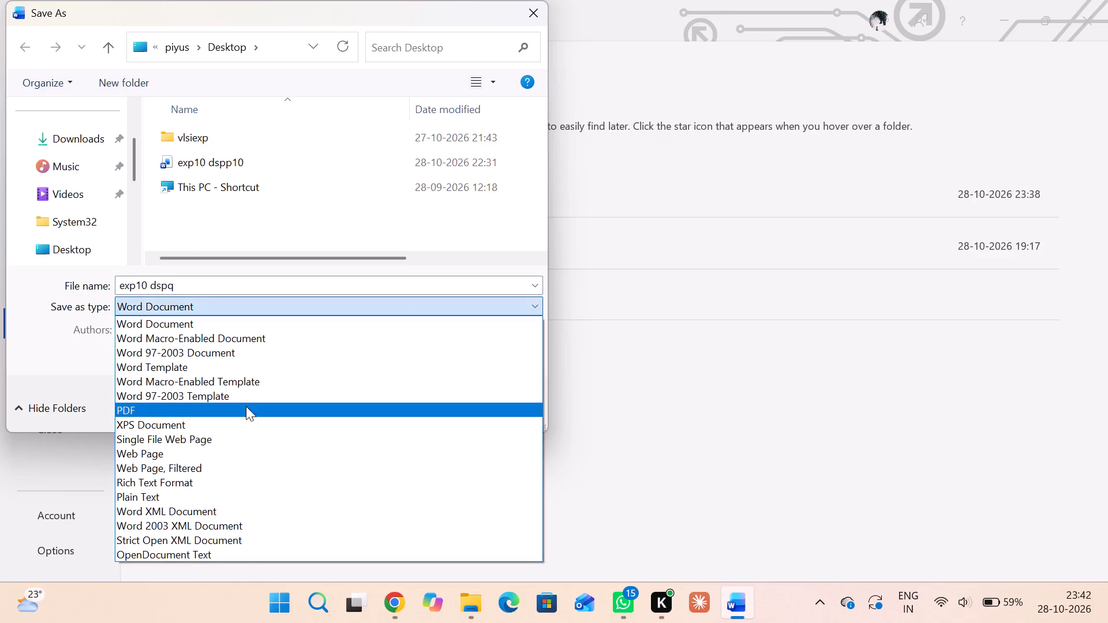
pyautogui.click(415, 442)
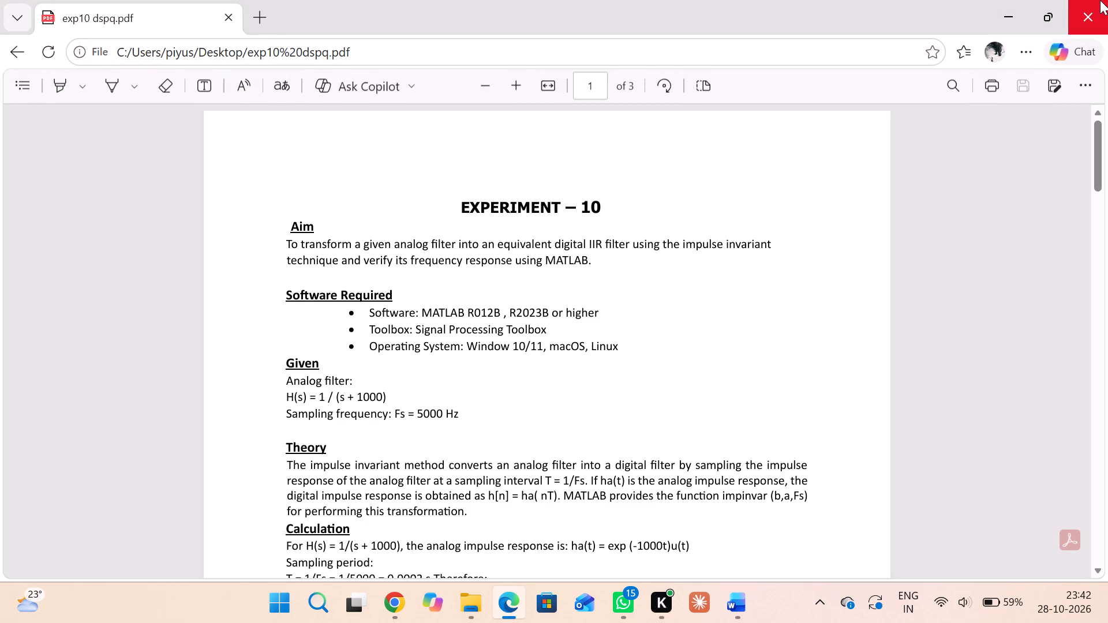
# Review all pages of the exported PDF from the Experiment 10 title to the Result section, and close it.
pyautogui.scroll(-5, 802, 305)
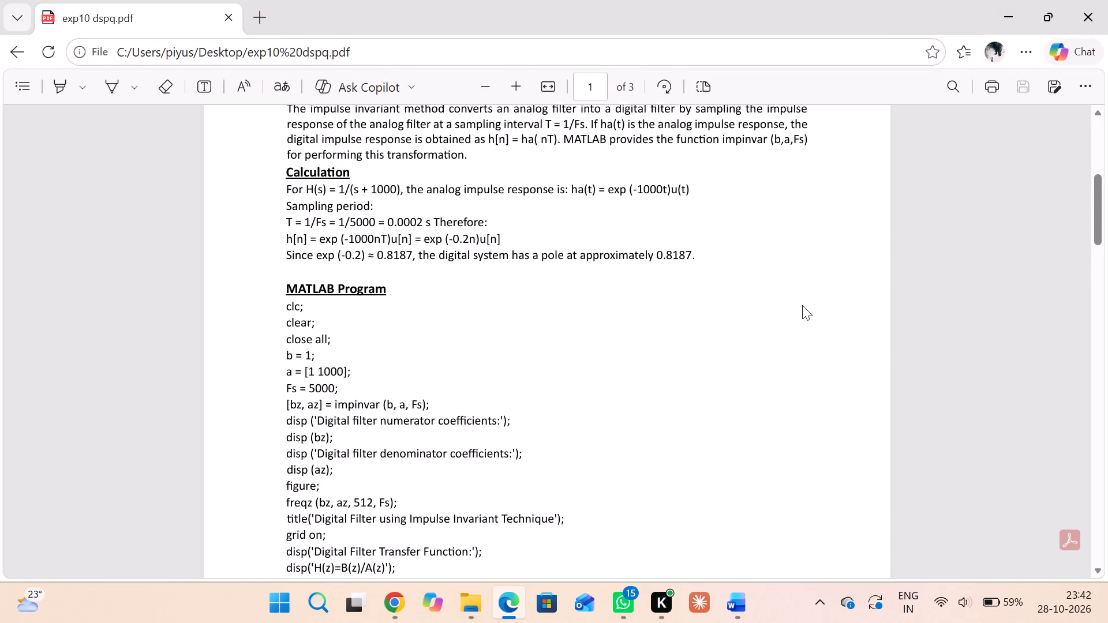
pyautogui.scroll(-9, 802, 305)
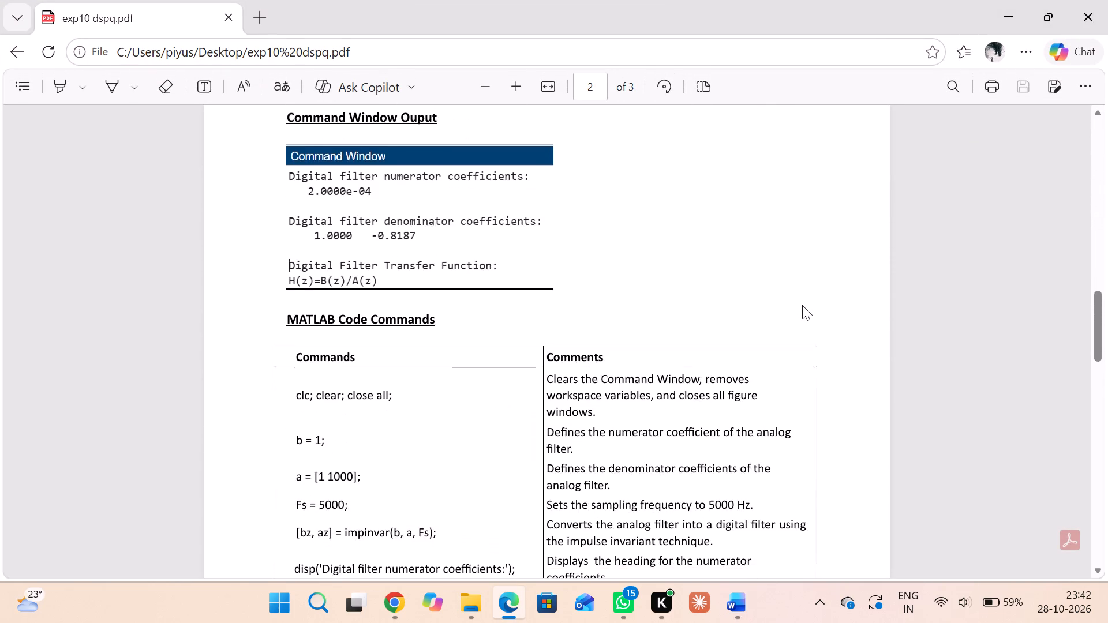
pyautogui.scroll(-8, 802, 305)
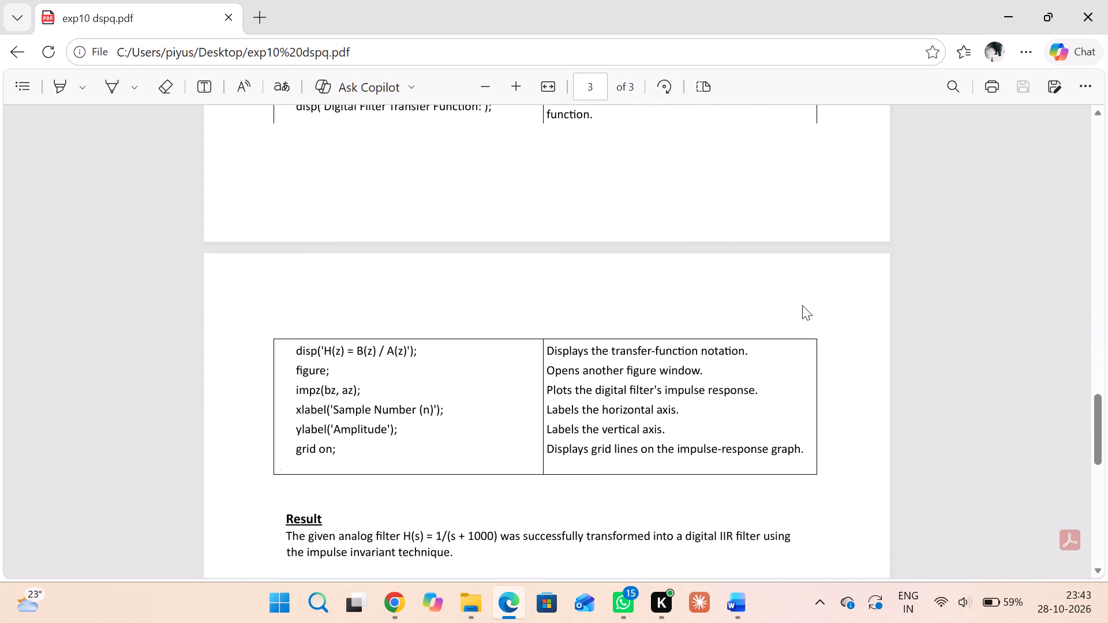
pyautogui.scroll(-5, 802, 305)
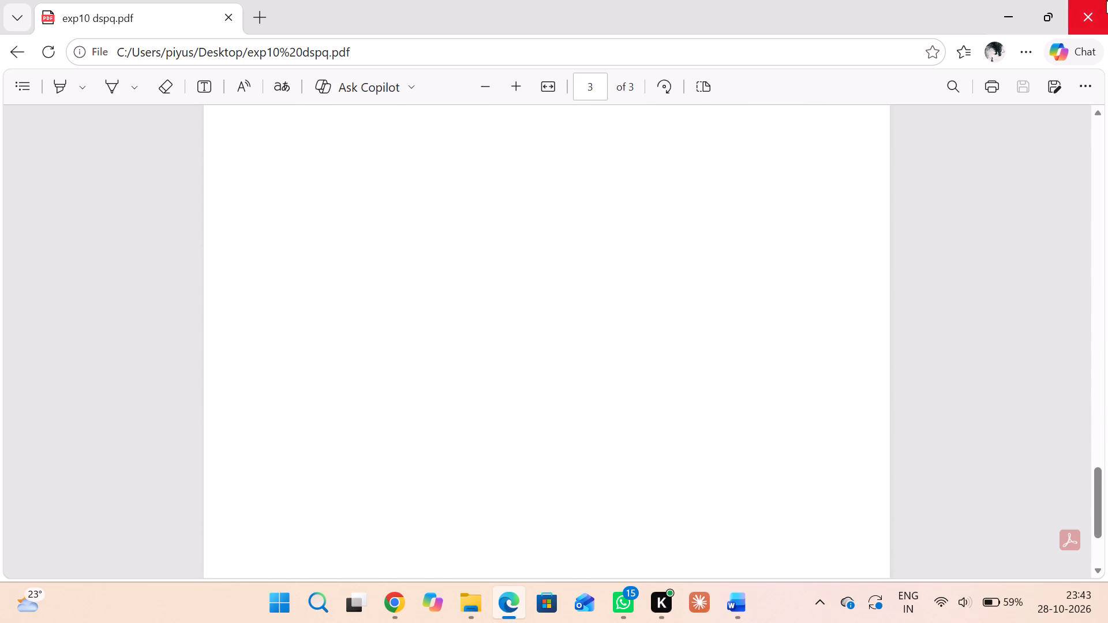
pyautogui.click(1106, 0)
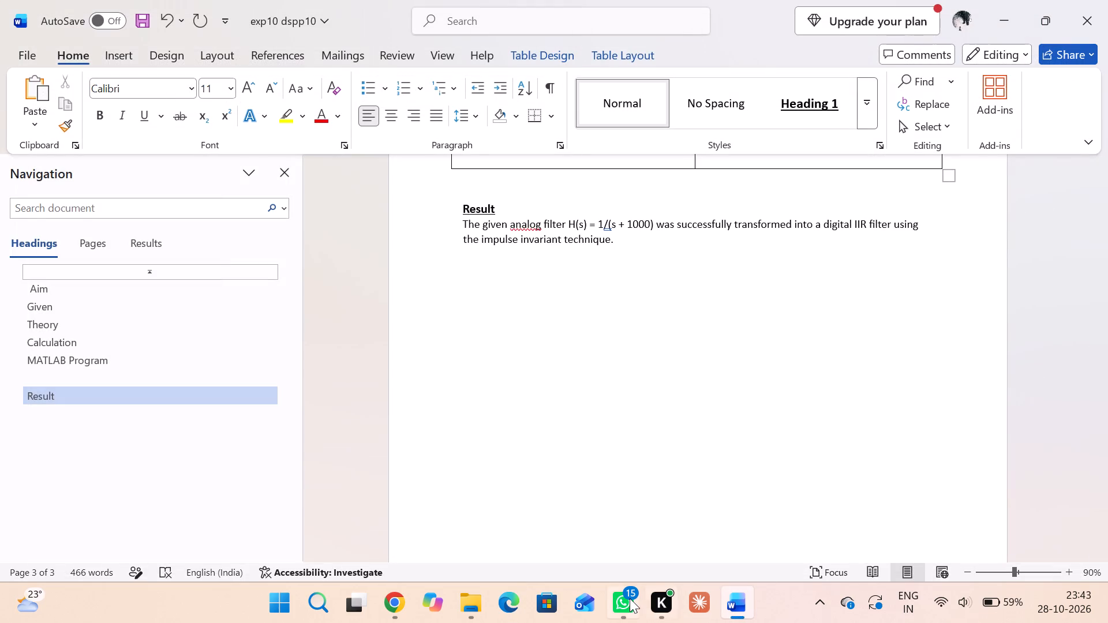
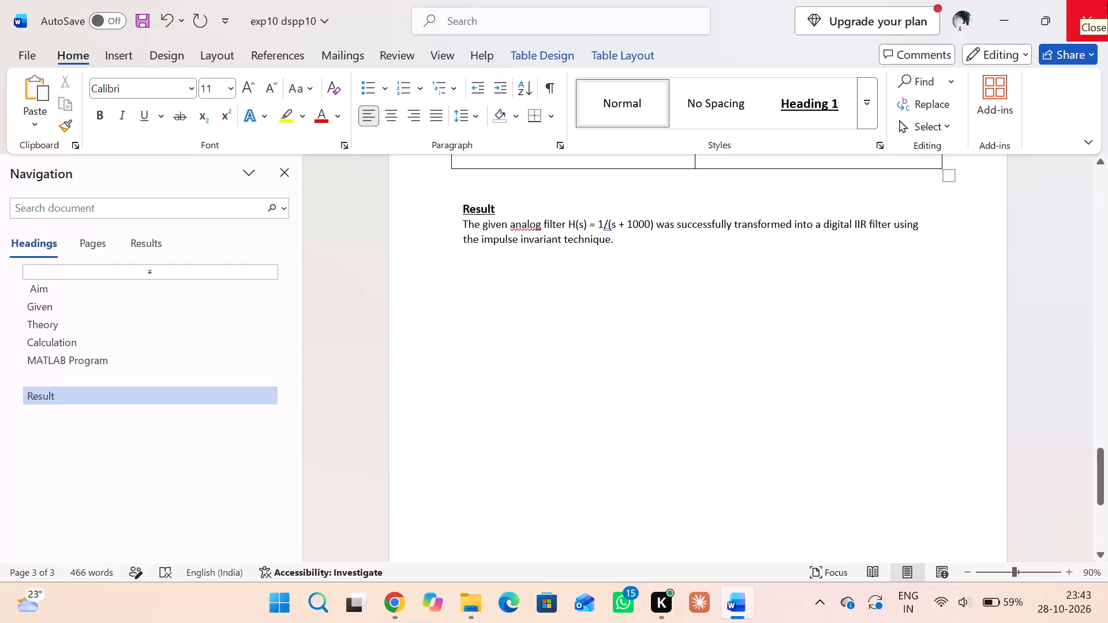
# Close the Experiment 10 lab report document.
pyautogui.click(1107, 1)
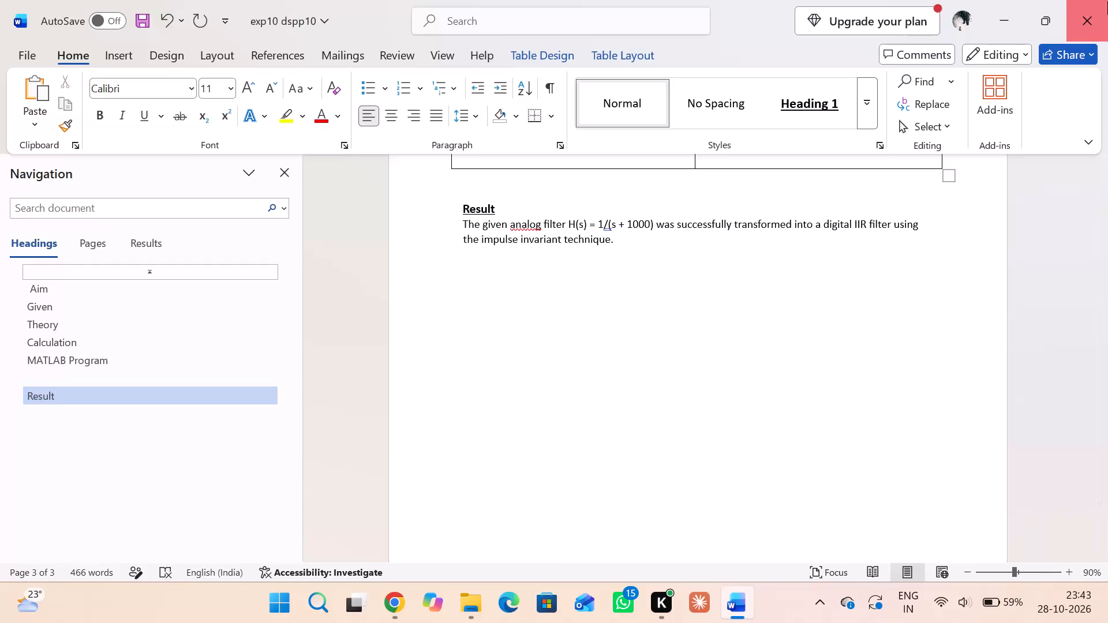